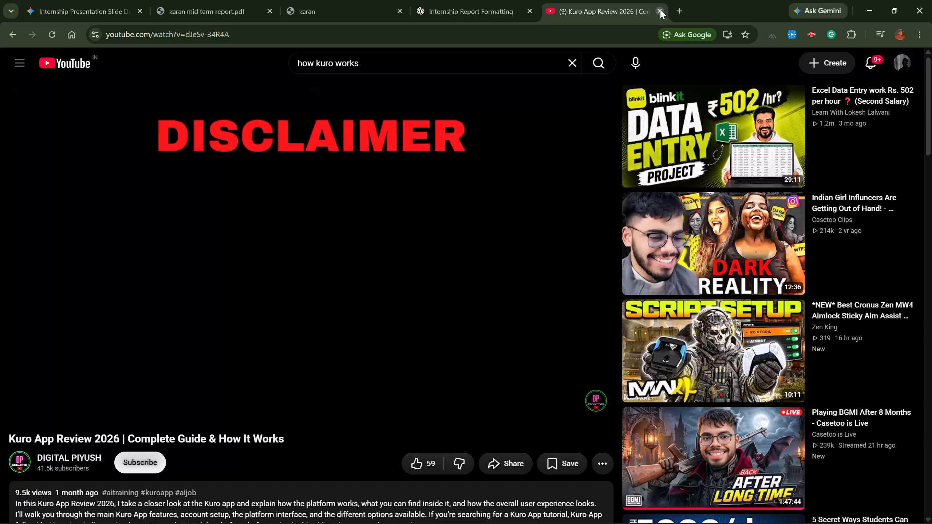
# Copy the four body paragraphs of the Acknowledgement section from the formatted training report preview in ChatGPT.
pyautogui.click(587, 387)
pyautogui.scroll(-2, 587, 387)
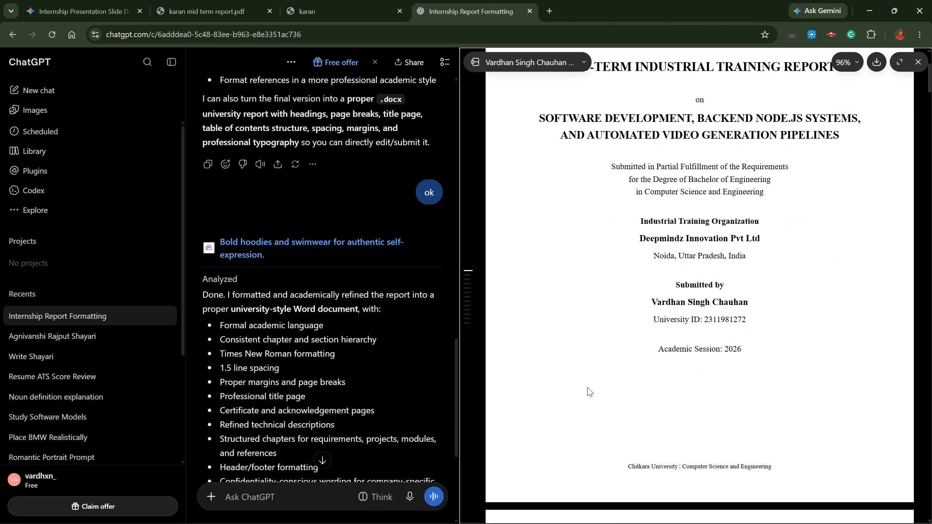
pyautogui.scroll(-7, 587, 387)
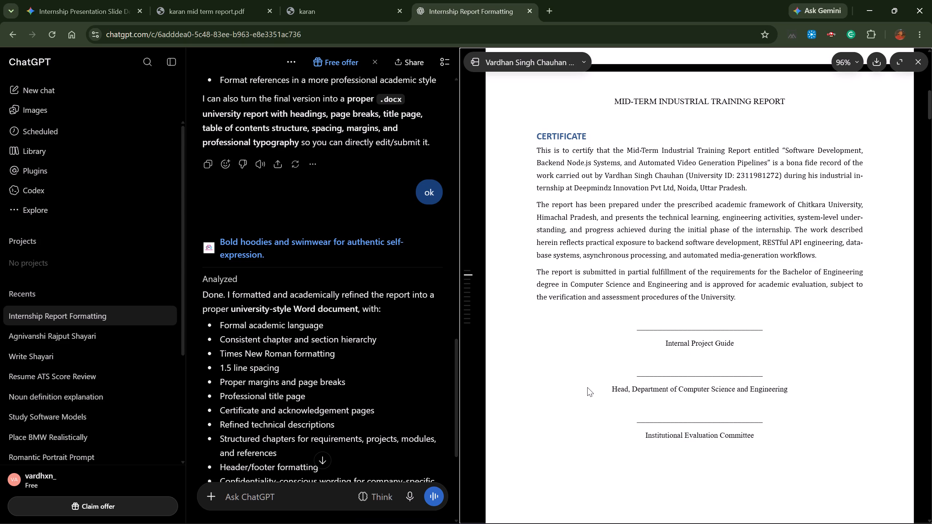
pyautogui.scroll(-6, 587, 387)
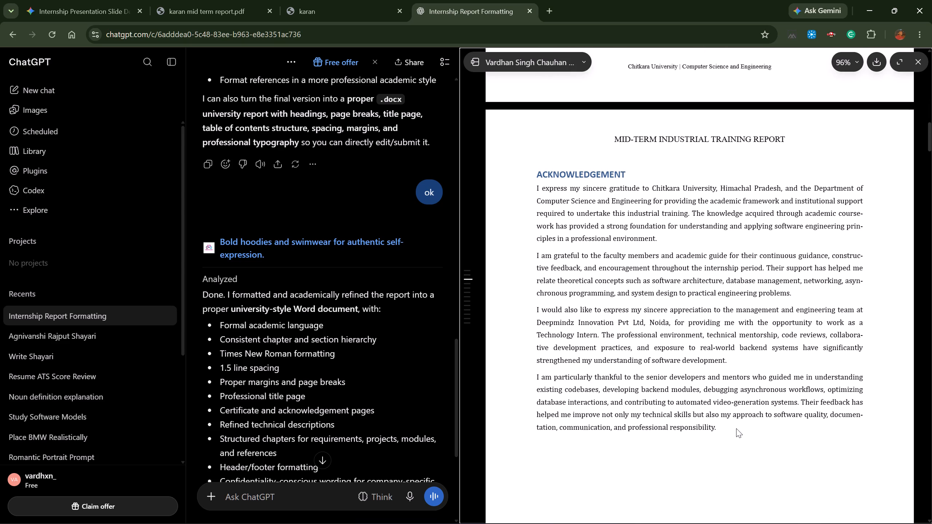
pyautogui.moveTo(732, 428); pyautogui.dragTo(560, 271)
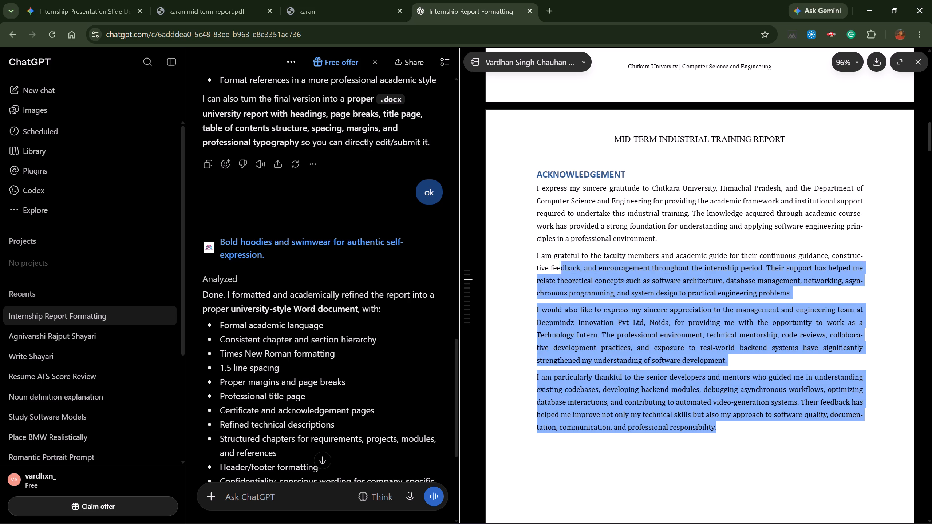
pyautogui.moveTo(560, 271); pyautogui.dragTo(534, 190)
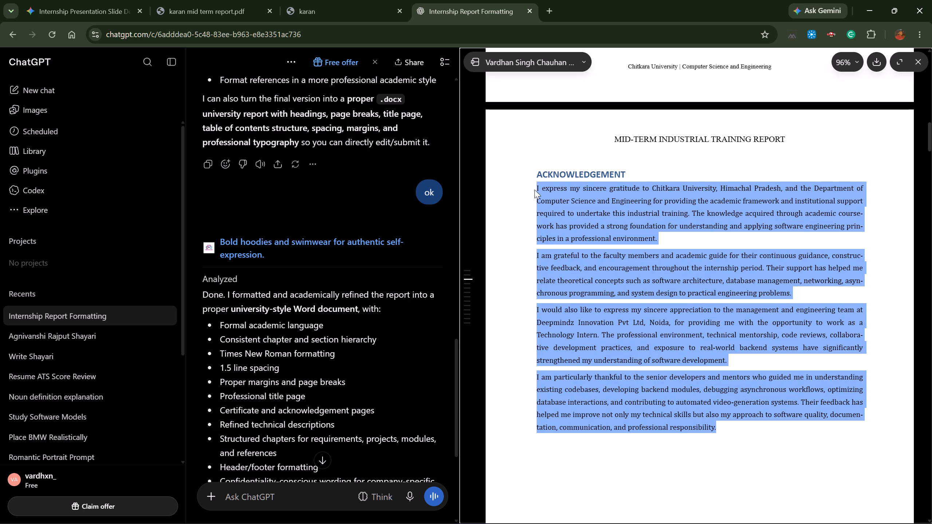
pyautogui.hotkey('ctrl', 'c')
pyautogui.hotkey('ctrl', 'c')
pyautogui.hotkey('ctrl', 'c')
# Switch to the mid-term report in Word and replace the body text under the ACKNOWLEDGEMENT heading with the copied paragraphs.
pyautogui.hotkey('alt', 'Tab')
pyautogui.hotkey('alt', 'Tab')
pyautogui.hotkey('alt', 'Tab')
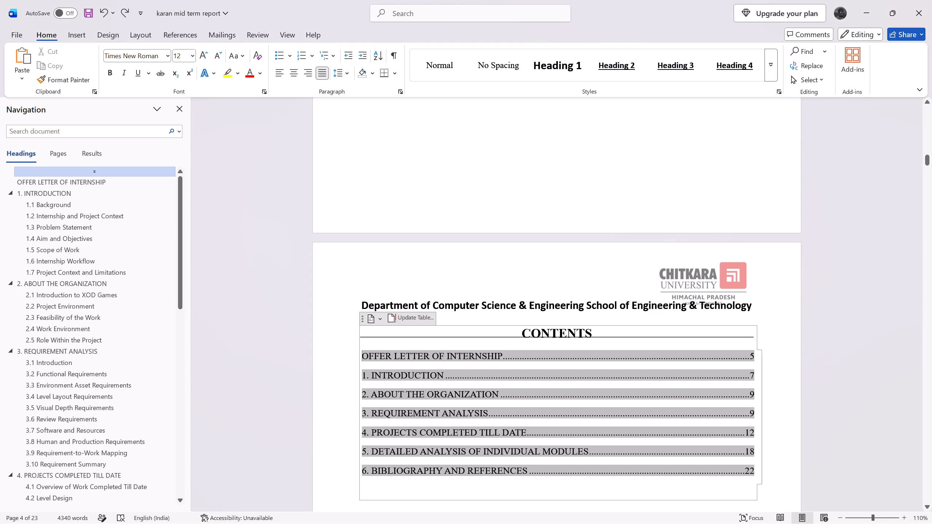
pyautogui.scroll(6, 517, 254)
pyautogui.hscroll(1, 517, 254)
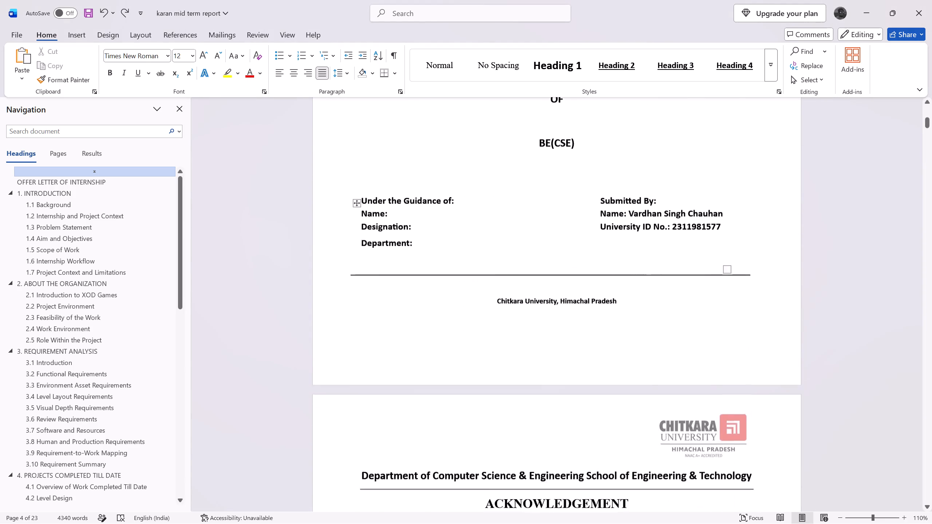
pyautogui.hscroll(1, 517, 254)
pyautogui.moveTo(628, 388); pyautogui.dragTo(521, 359)
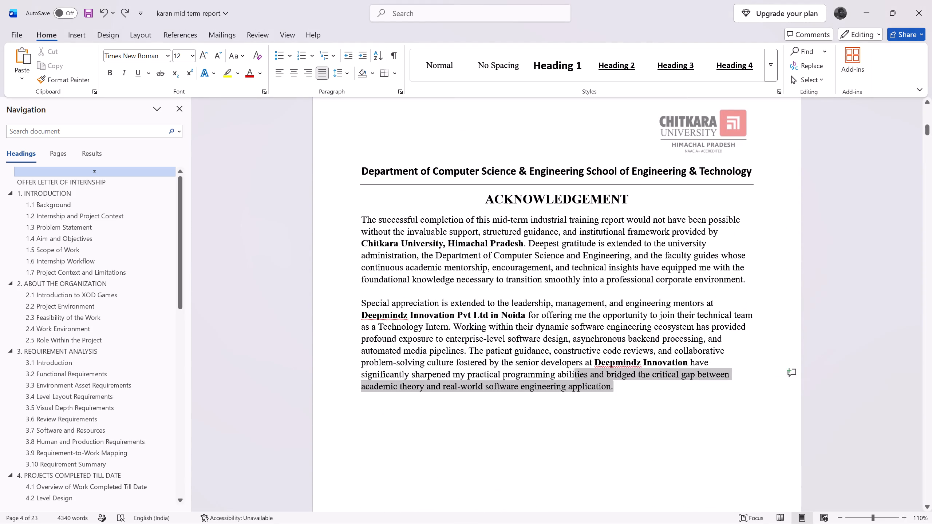
pyautogui.moveTo(521, 359); pyautogui.dragTo(362, 223)
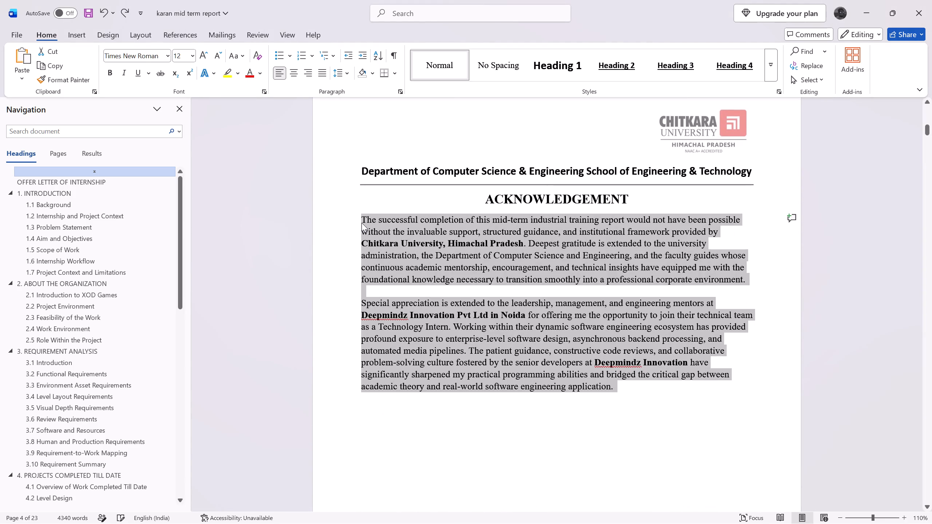
pyautogui.hotkey('ctrl', 'v')
# Insert a blank line between each of the four paragraphs in the Acknowledgement.
pyautogui.click(478, 269)
pyautogui.press('Return')
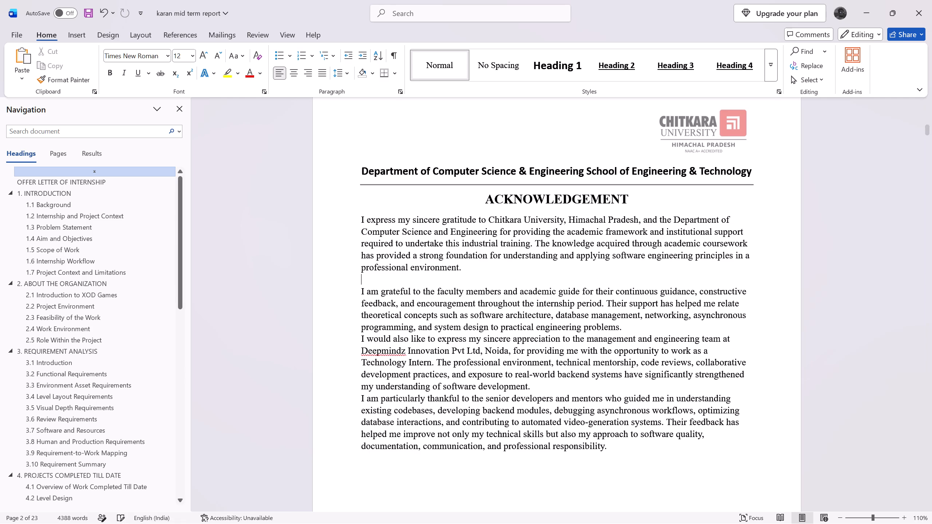
pyautogui.click(643, 328)
pyautogui.press('Return')
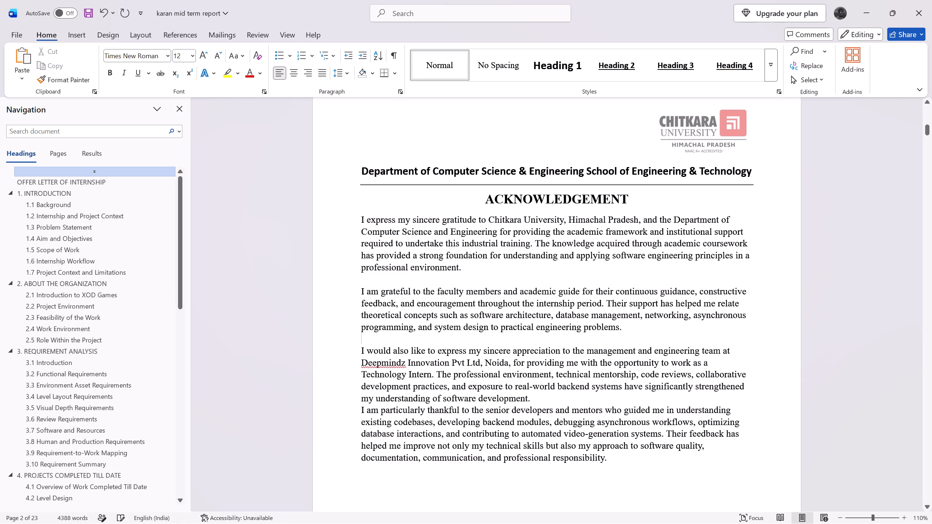
pyautogui.click(568, 401)
pyautogui.press('Return')
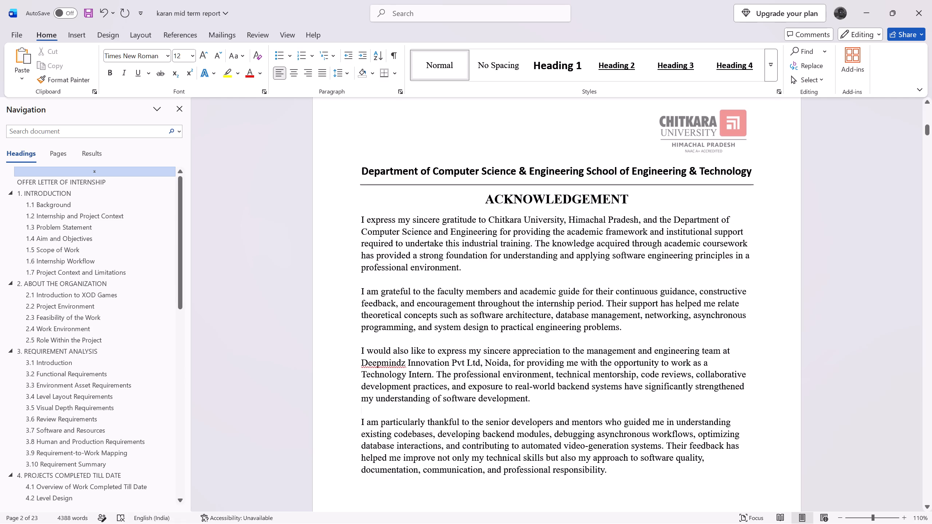
# Bold "Deepmindz Innovation Pvt Ltd, Noida," and "Chitkara University, Himachal Pradesh" in the Acknowledgement text.
pyautogui.moveTo(510, 365); pyautogui.dragTo(360, 358)
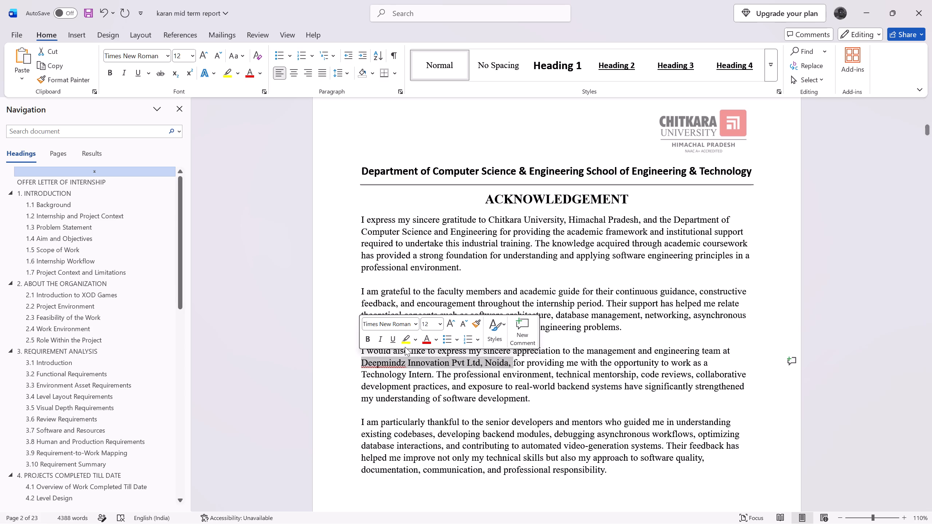
pyautogui.click(368, 339)
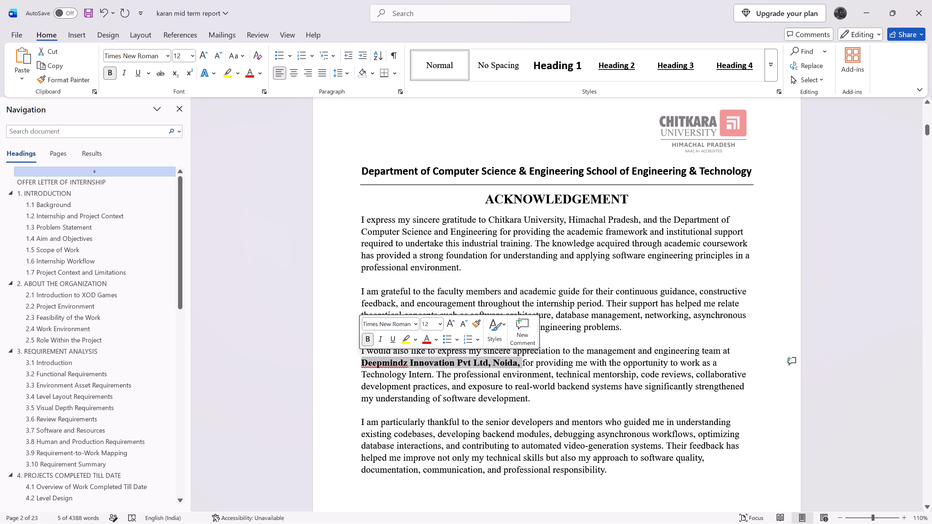
pyautogui.click(510, 275)
pyautogui.moveTo(490, 221); pyautogui.dragTo(533, 219)
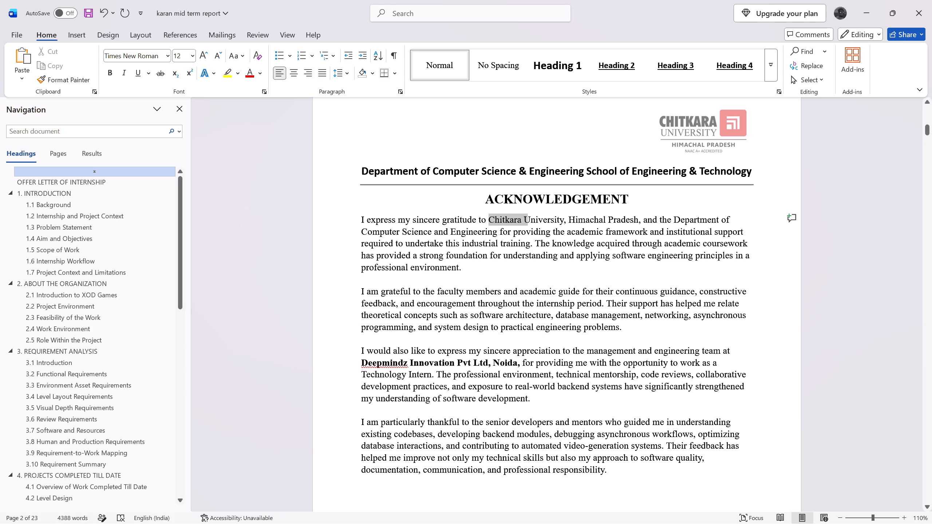
pyautogui.moveTo(533, 219); pyautogui.dragTo(634, 220)
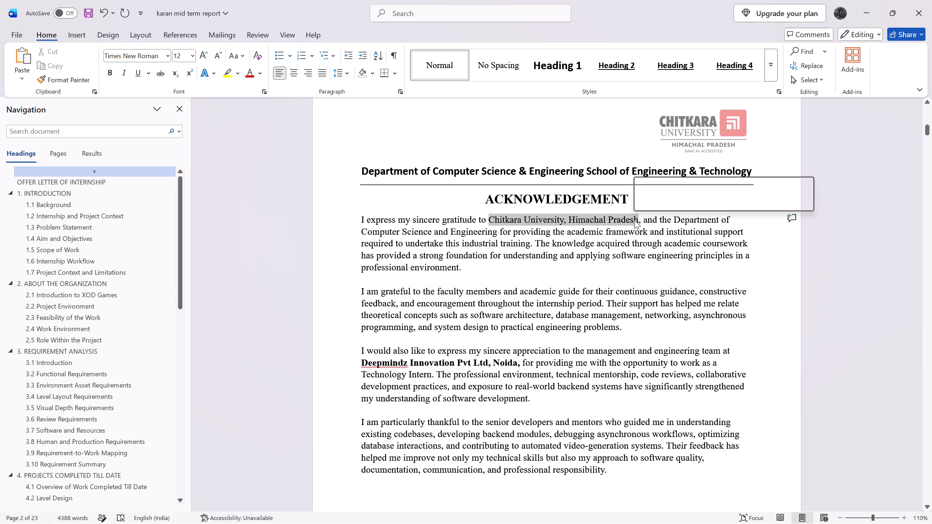
pyautogui.click(643, 199)
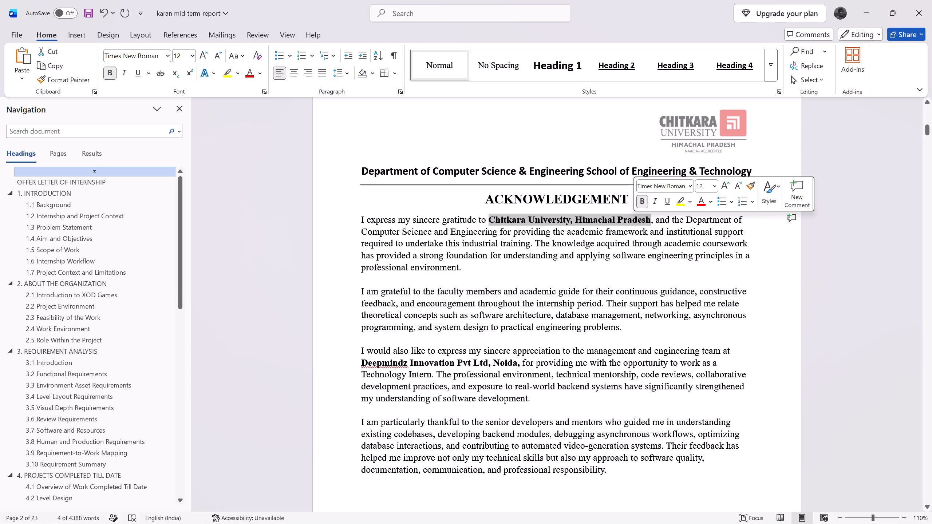
pyautogui.click(539, 290)
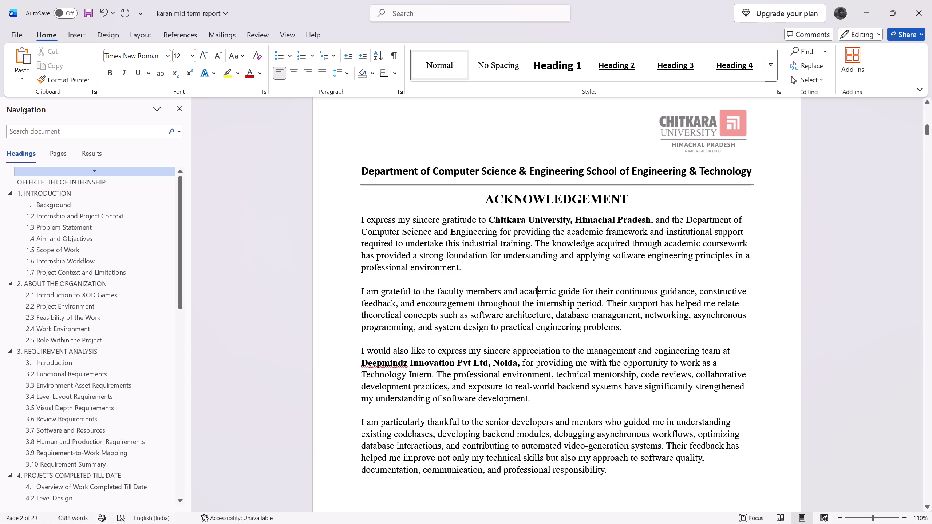
# Switch to the ChatGPT report preview in Chrome and copy the three body paragraphs of the Preface section.
pyautogui.scroll(-1, 567, 281)
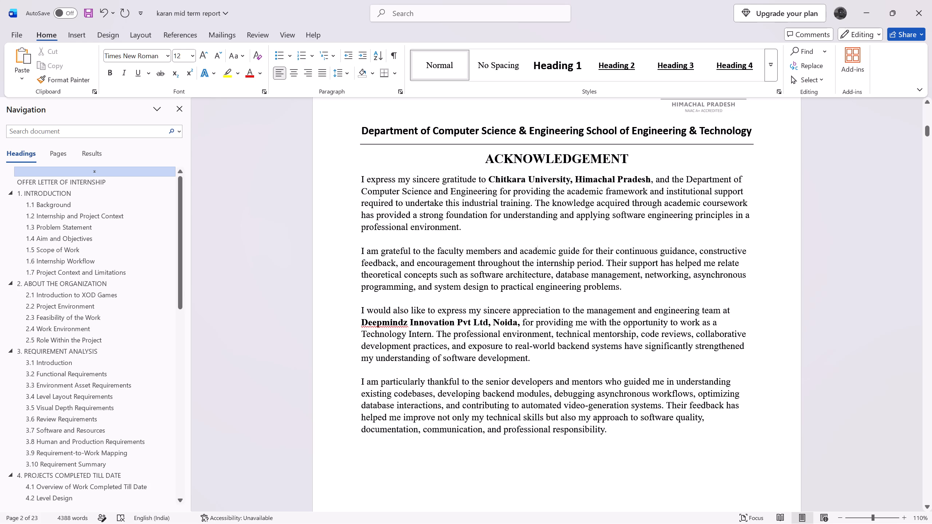
pyautogui.scroll(-2, 567, 281)
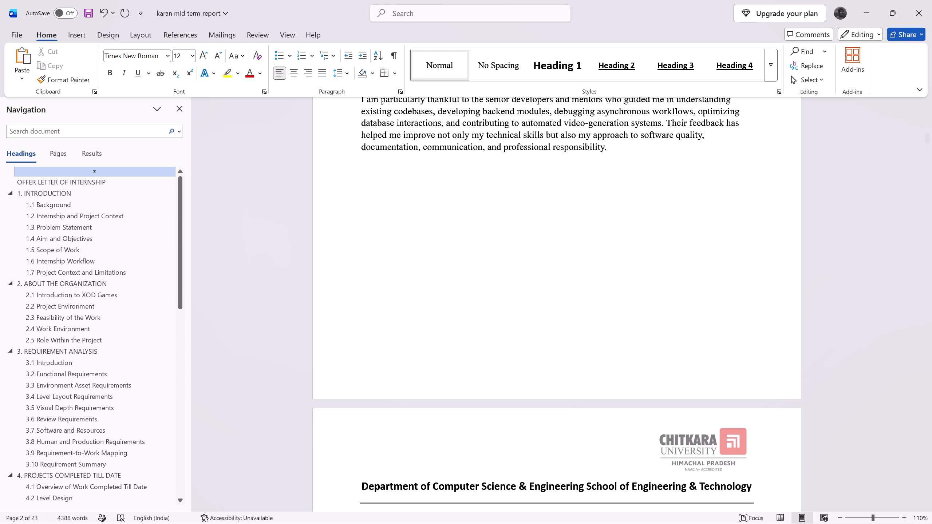
pyautogui.scroll(-1, 567, 281)
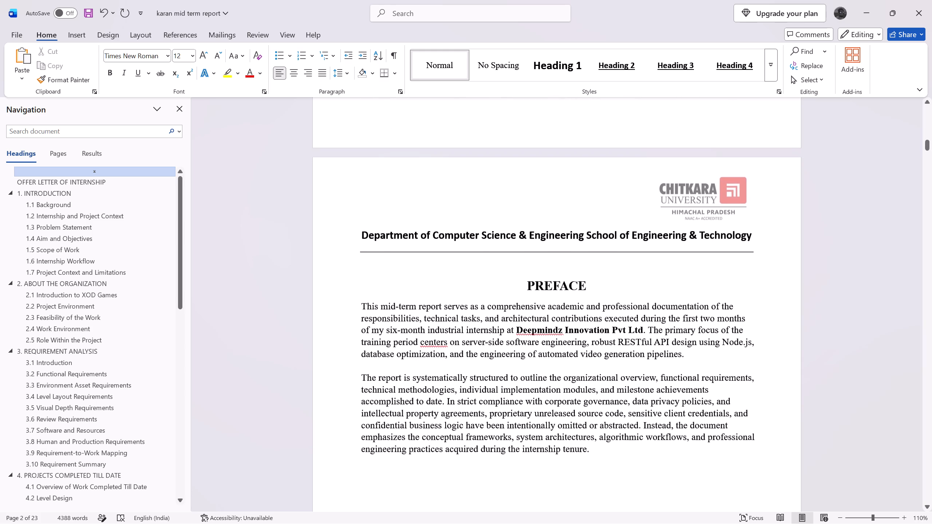
pyautogui.moveTo(567, 281); pyautogui.dragTo(582, 260)
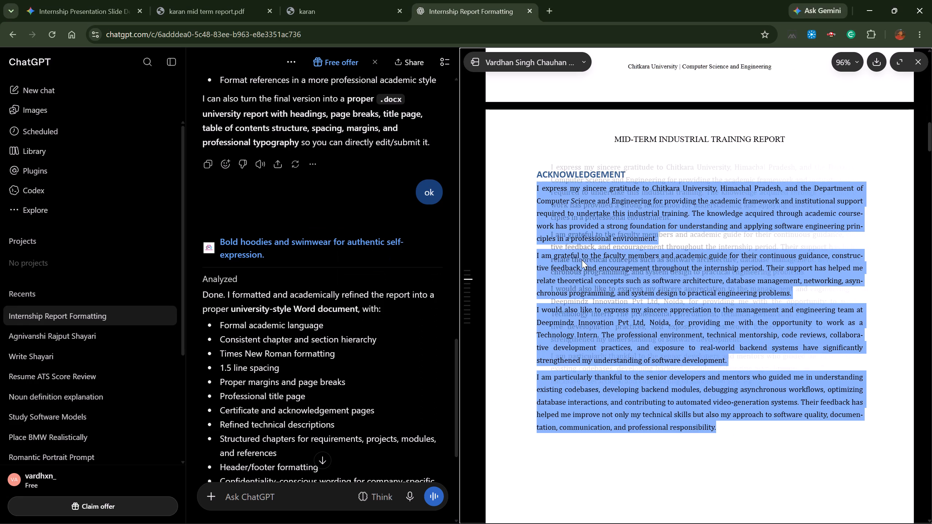
pyautogui.click(582, 260)
pyautogui.scroll(-5, 582, 260)
pyautogui.hscroll(2, 582, 260)
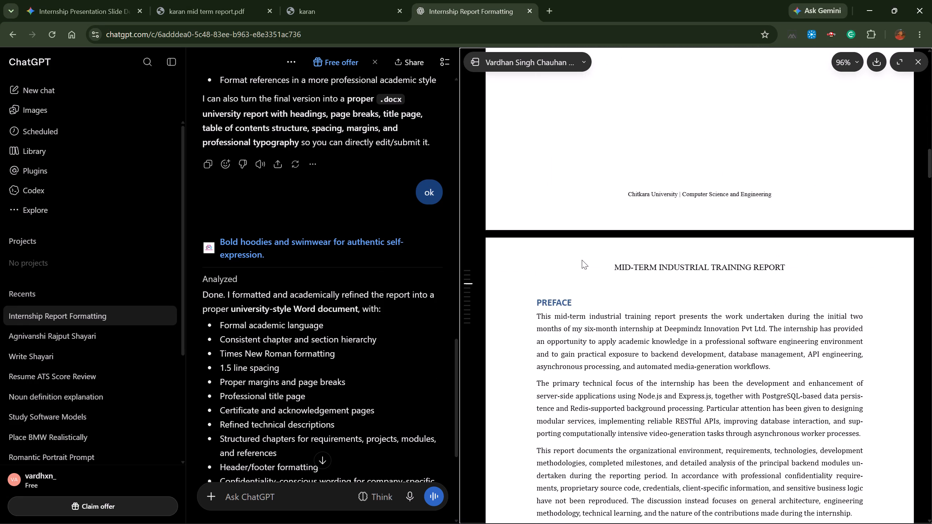
pyautogui.scroll(-2, 582, 260)
pyautogui.moveTo(856, 399); pyautogui.dragTo(854, 398)
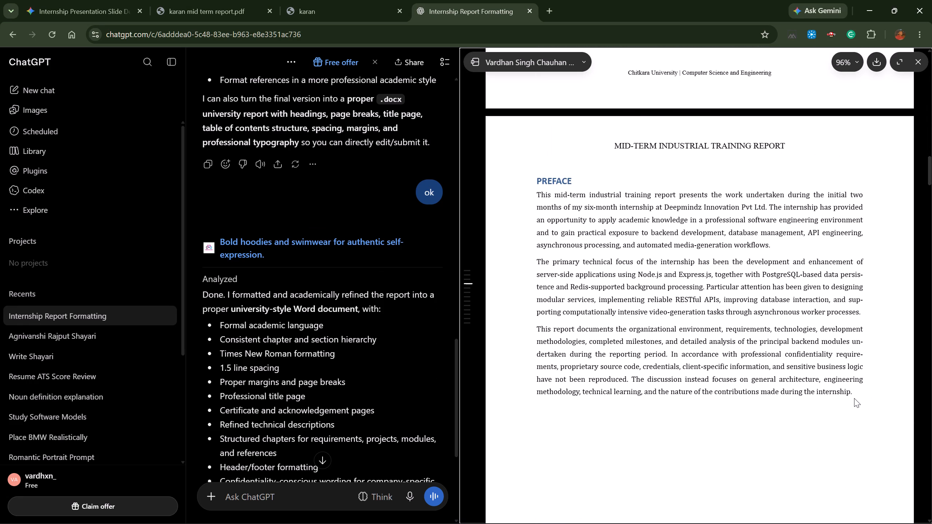
pyautogui.moveTo(854, 398); pyautogui.dragTo(535, 197)
pyautogui.hotkey('ctrl', 'c')
pyautogui.hotkey('ctrl', 'c')
pyautogui.hotkey('ctrl', 'c')
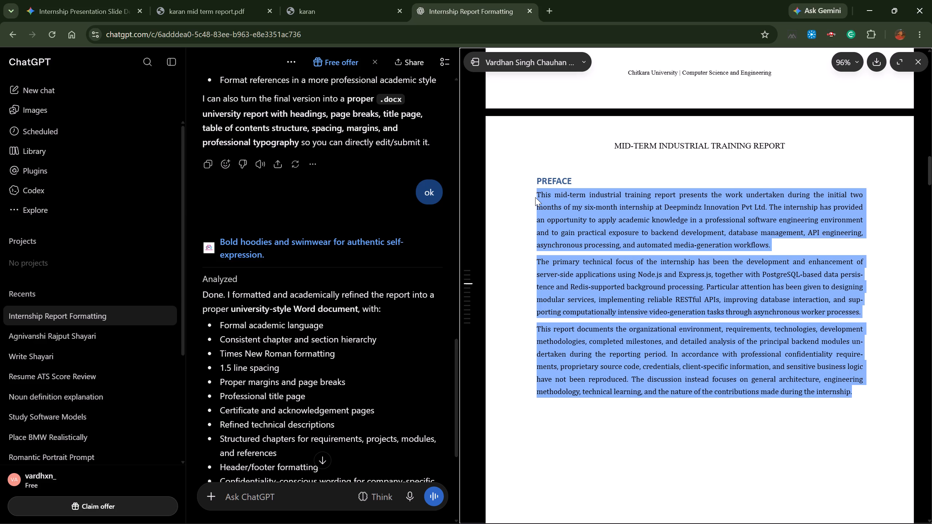
# Switch back to Word and replace the body text under the PREFACE heading with the copied paragraphs.
pyautogui.hotkey('alt', 'Tab')
pyautogui.moveTo(358, 309); pyautogui.dragTo(602, 454)
pyautogui.hotkey('ctrl', 'v')
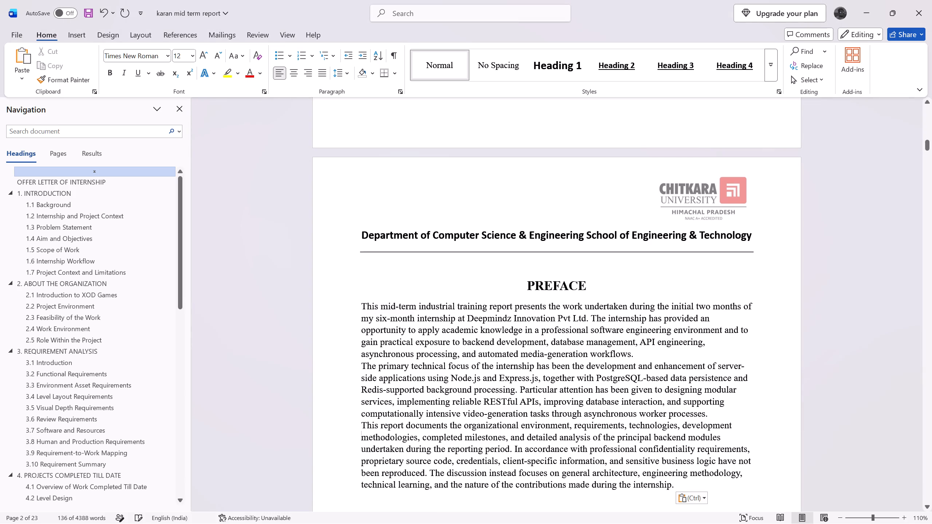
# Insert a blank line between each of the three paragraphs in the Preface.
pyautogui.click(655, 363)
pyautogui.click(645, 358)
pyautogui.press('Return')
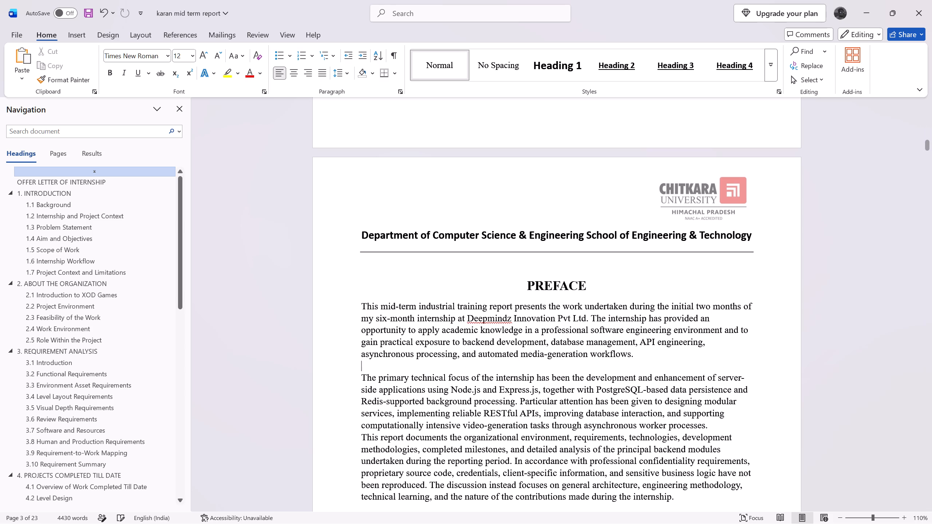
pyautogui.click(725, 427)
pyautogui.press('Return')
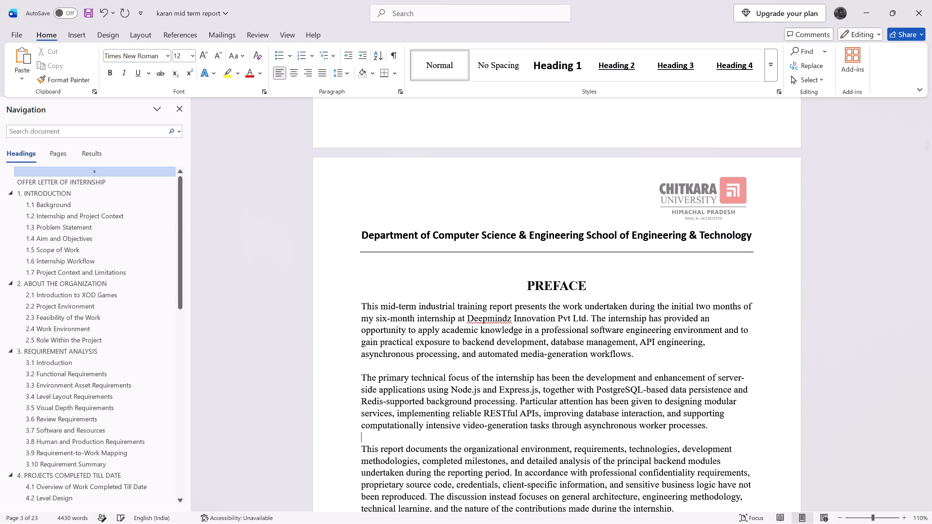
# Bold the company name "Deepmindz Innovation Pvt Ltd" in the first paragraph of the Preface.
pyautogui.hscroll(-1, 725, 427)
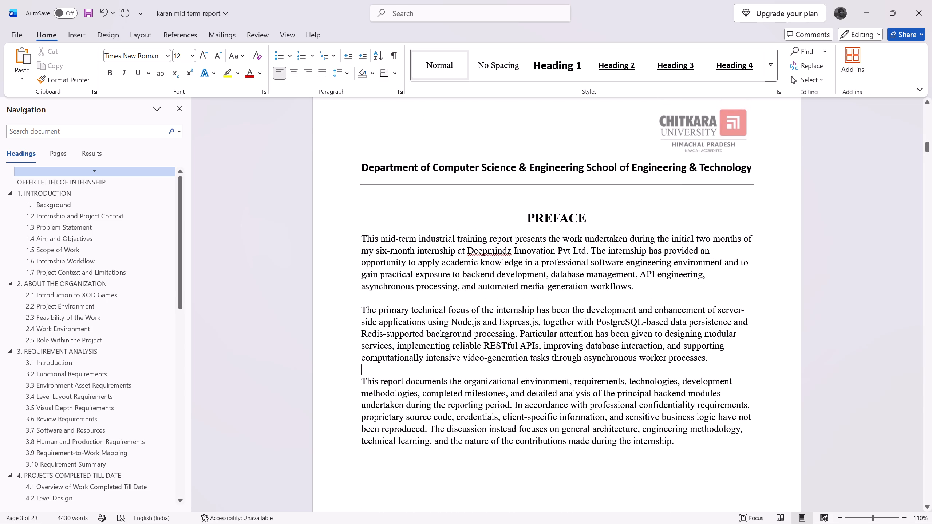
pyautogui.moveTo(587, 250); pyautogui.dragTo(472, 248)
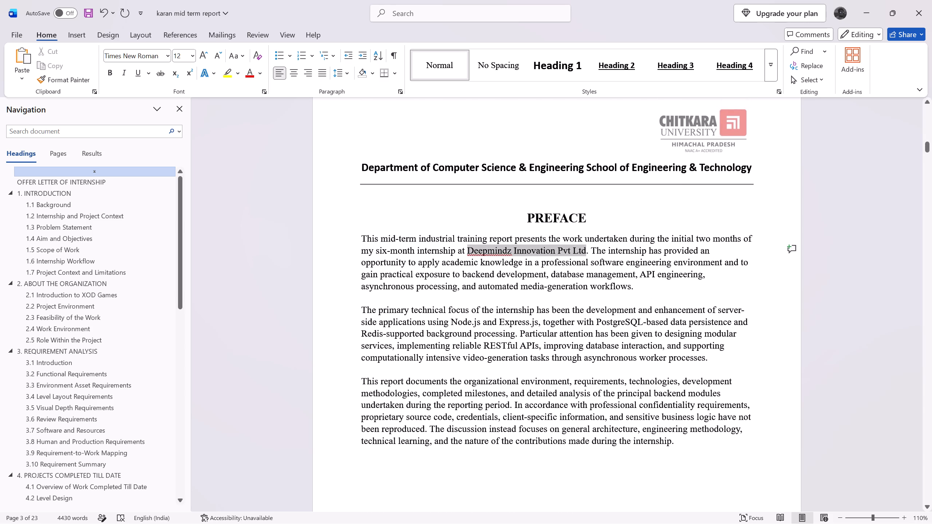
pyautogui.moveTo(472, 248); pyautogui.dragTo(470, 248)
pyautogui.click(473, 229)
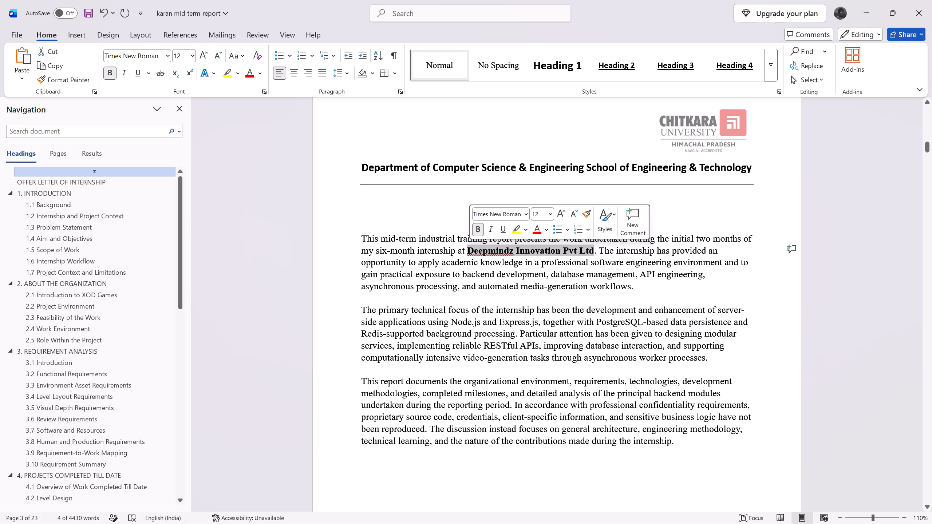
# Examine the Contents page in Word against the Table of Contents in the ChatGPT report preview.
pyautogui.scroll(-7, 611, 404)
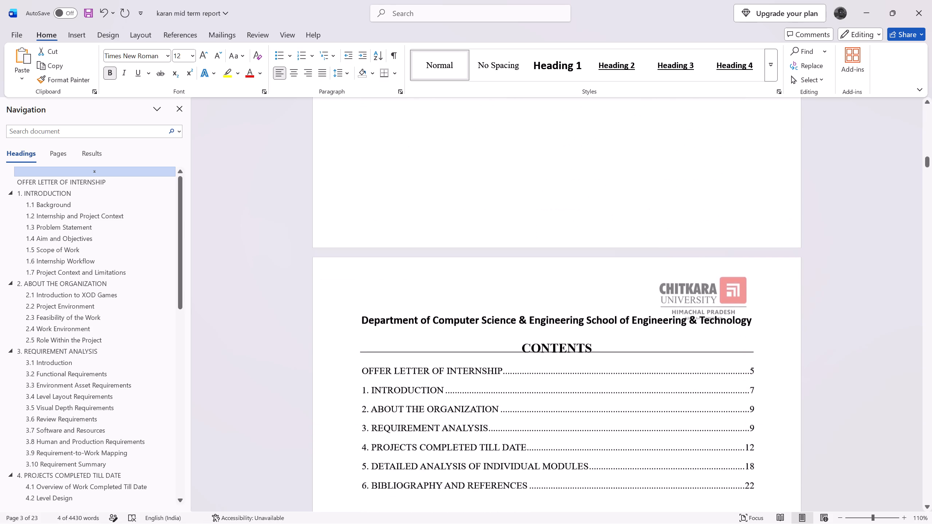
pyautogui.scroll(-1, 611, 404)
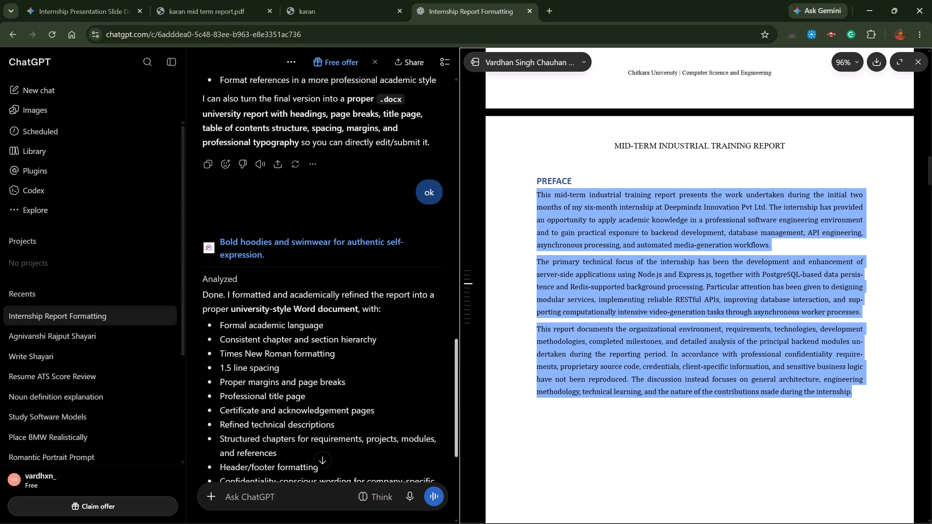
pyautogui.scroll(-8, 548, 350)
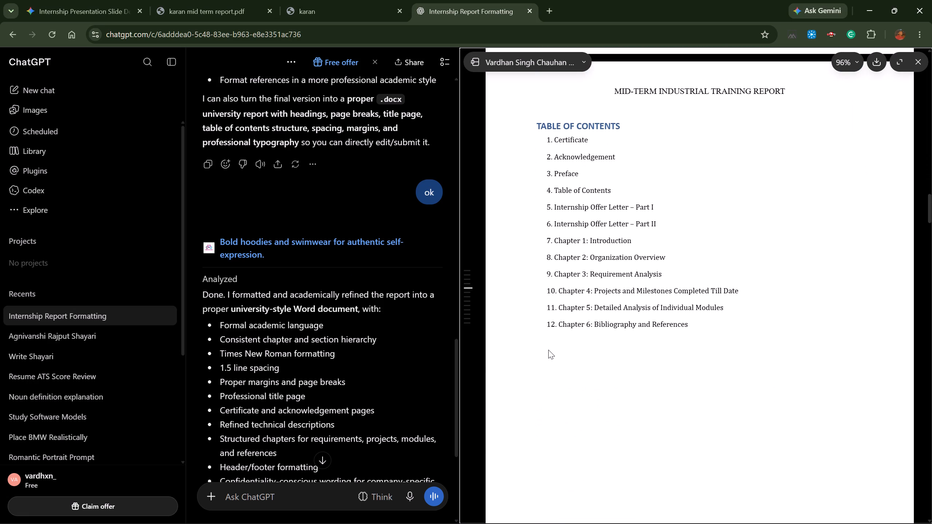
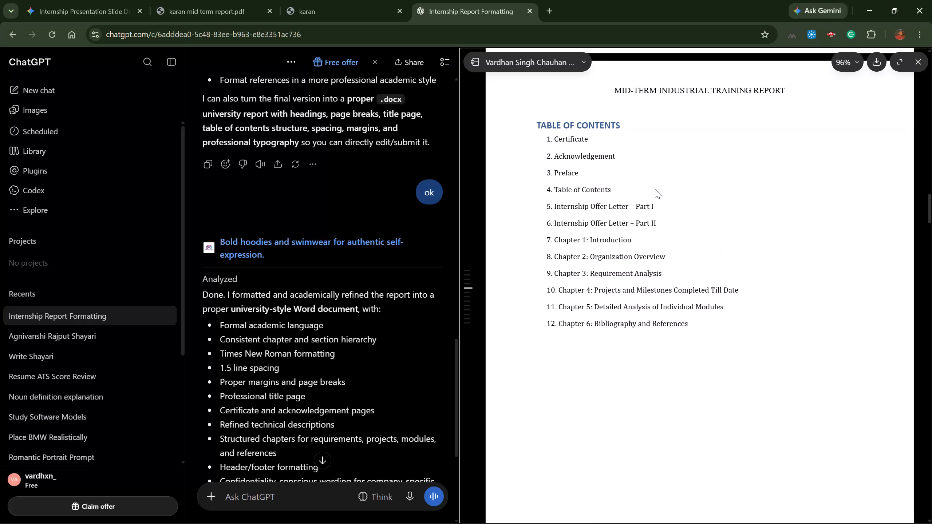
# Copy the twelve numbered entries under TABLE OF CONTENTS in the ChatGPT report preview.
pyautogui.hscroll(1, 552, 250)
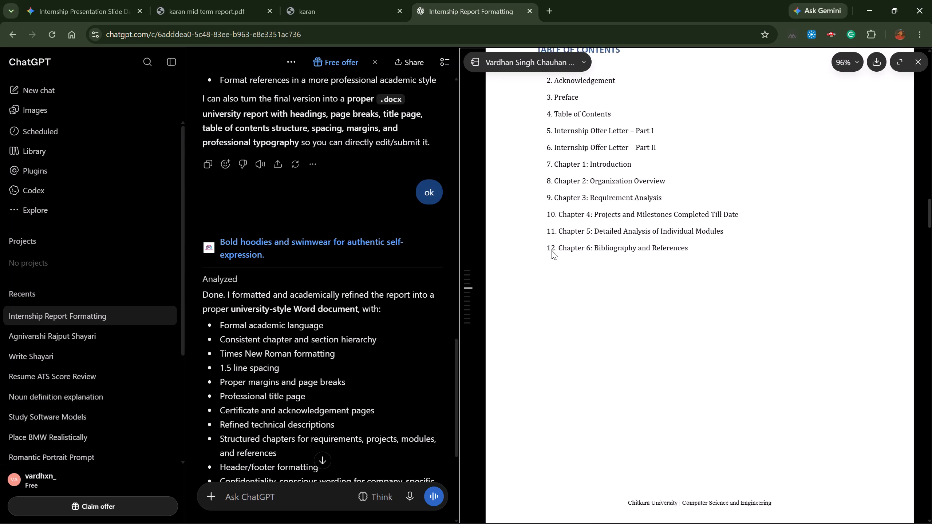
pyautogui.hscroll(2, 552, 250)
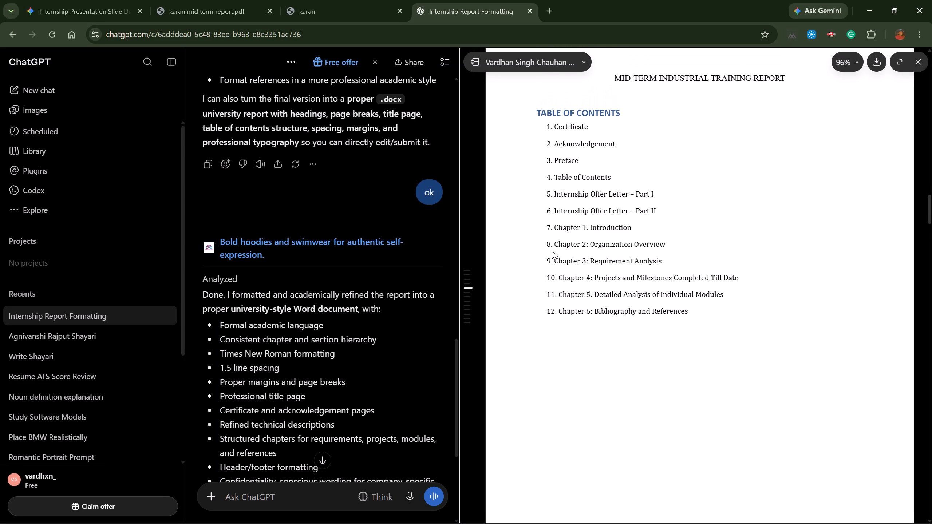
pyautogui.moveTo(709, 311); pyautogui.dragTo(545, 128)
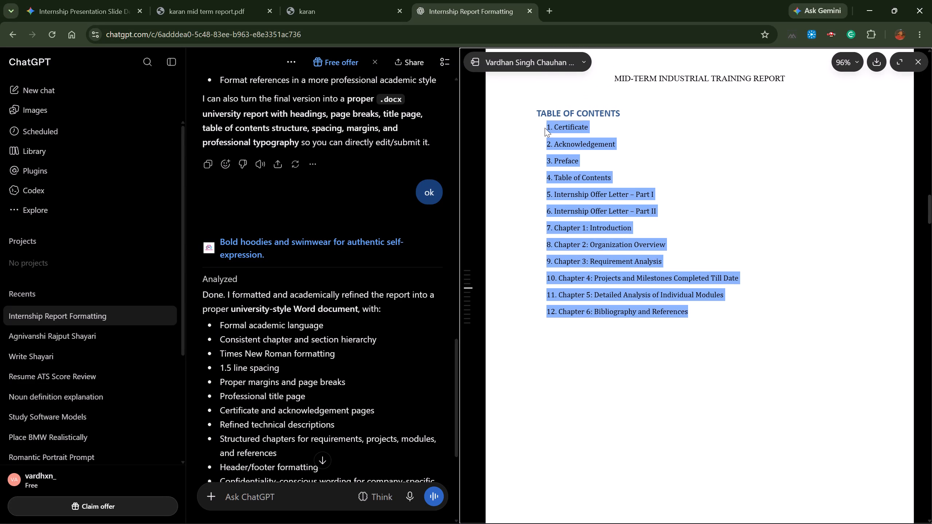
pyautogui.moveTo(545, 128); pyautogui.dragTo(544, 128)
pyautogui.hotkey('ctrl', 'c')
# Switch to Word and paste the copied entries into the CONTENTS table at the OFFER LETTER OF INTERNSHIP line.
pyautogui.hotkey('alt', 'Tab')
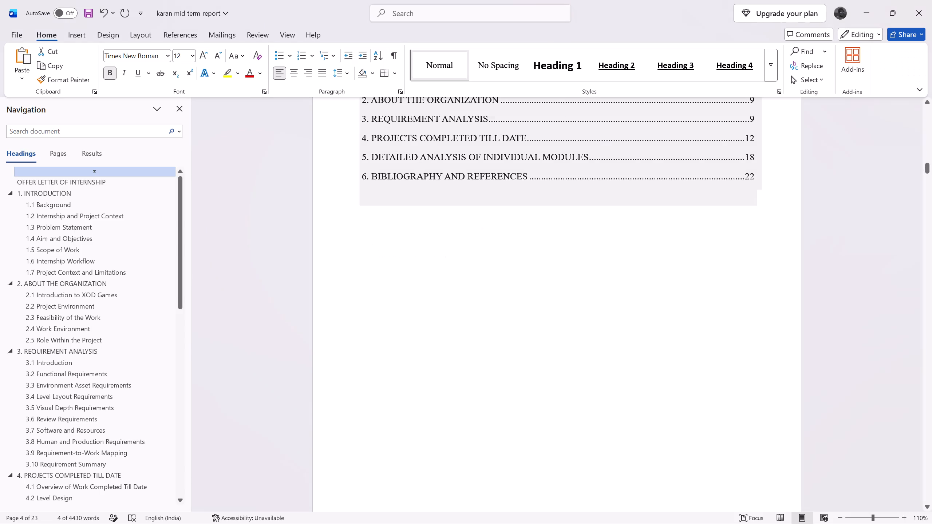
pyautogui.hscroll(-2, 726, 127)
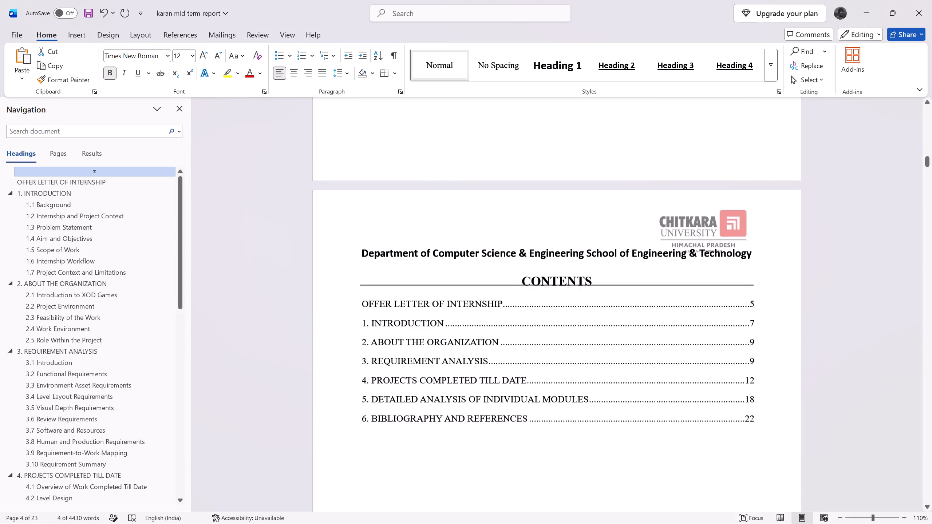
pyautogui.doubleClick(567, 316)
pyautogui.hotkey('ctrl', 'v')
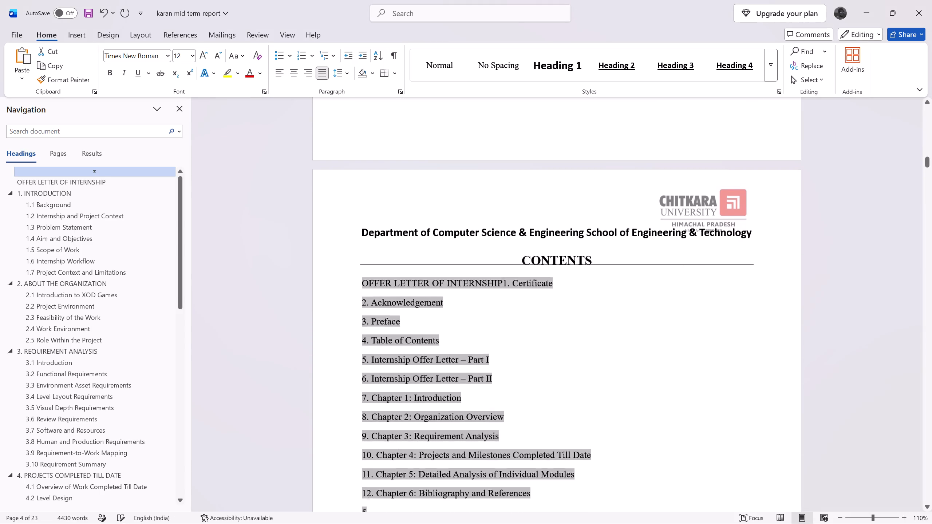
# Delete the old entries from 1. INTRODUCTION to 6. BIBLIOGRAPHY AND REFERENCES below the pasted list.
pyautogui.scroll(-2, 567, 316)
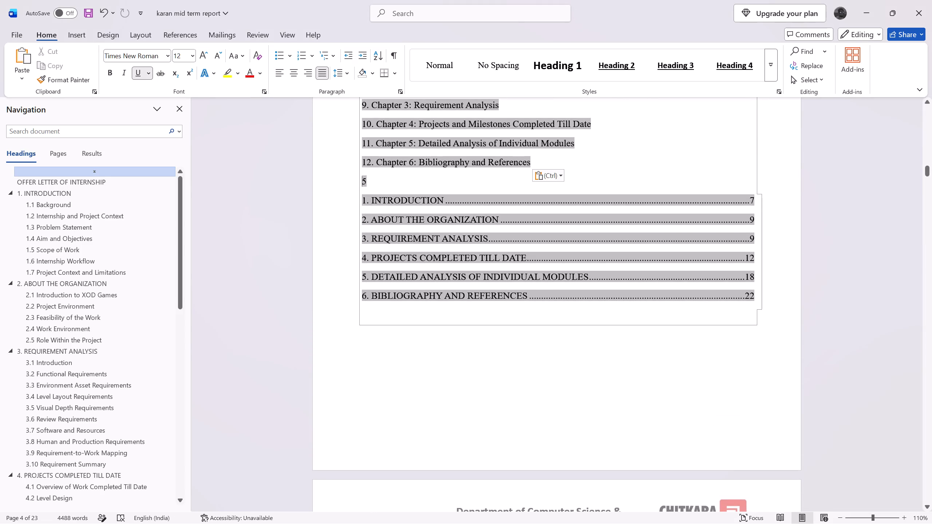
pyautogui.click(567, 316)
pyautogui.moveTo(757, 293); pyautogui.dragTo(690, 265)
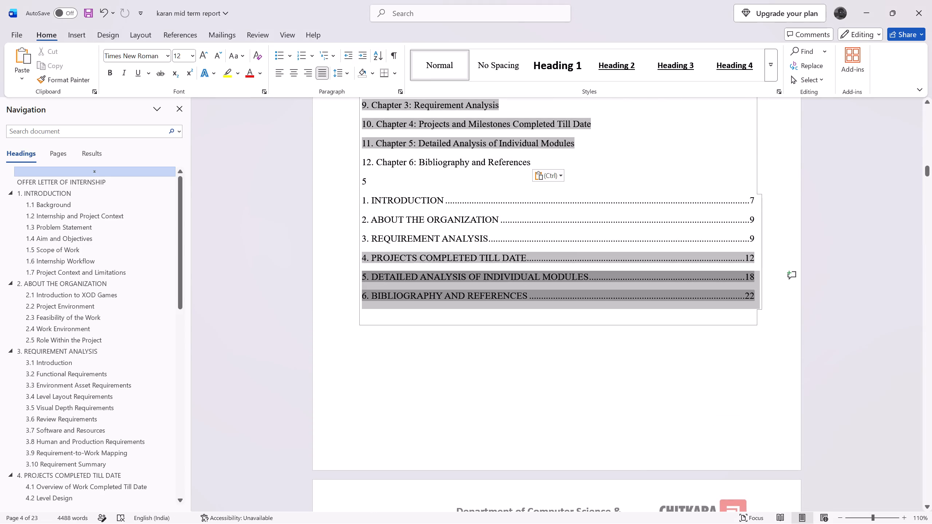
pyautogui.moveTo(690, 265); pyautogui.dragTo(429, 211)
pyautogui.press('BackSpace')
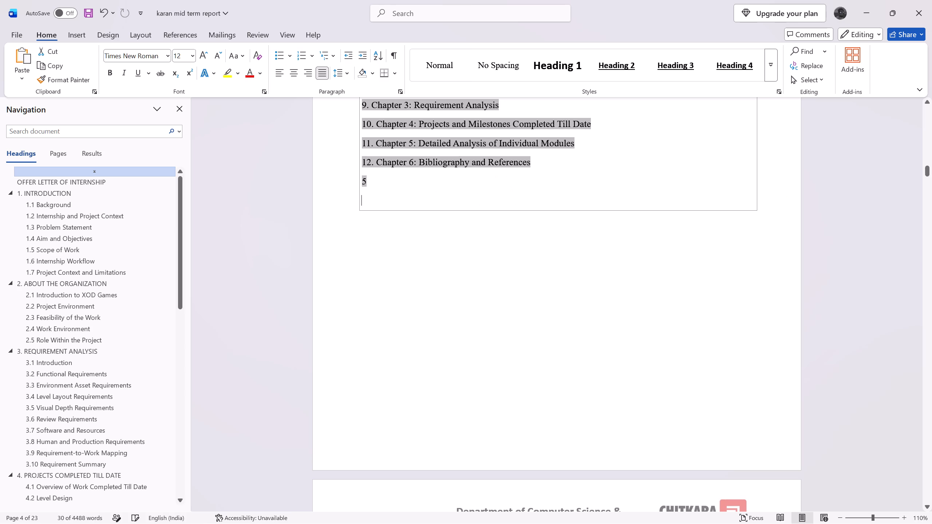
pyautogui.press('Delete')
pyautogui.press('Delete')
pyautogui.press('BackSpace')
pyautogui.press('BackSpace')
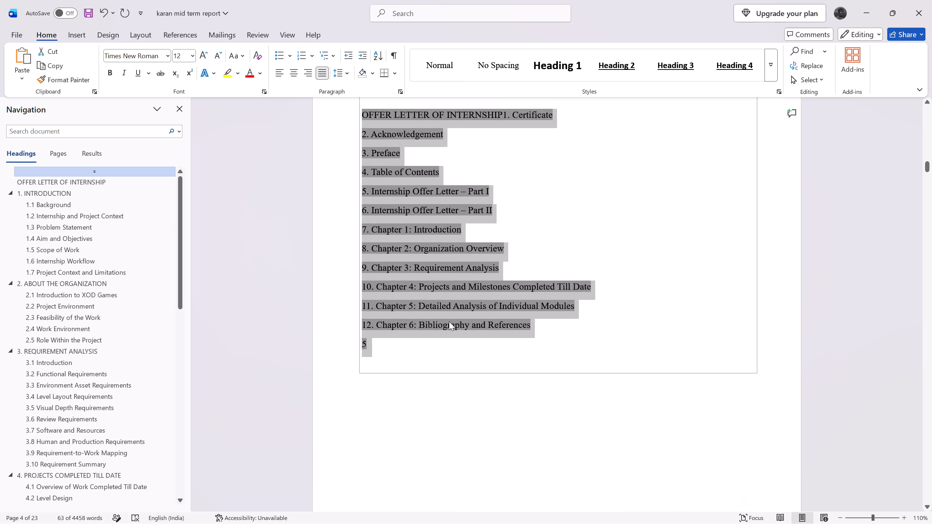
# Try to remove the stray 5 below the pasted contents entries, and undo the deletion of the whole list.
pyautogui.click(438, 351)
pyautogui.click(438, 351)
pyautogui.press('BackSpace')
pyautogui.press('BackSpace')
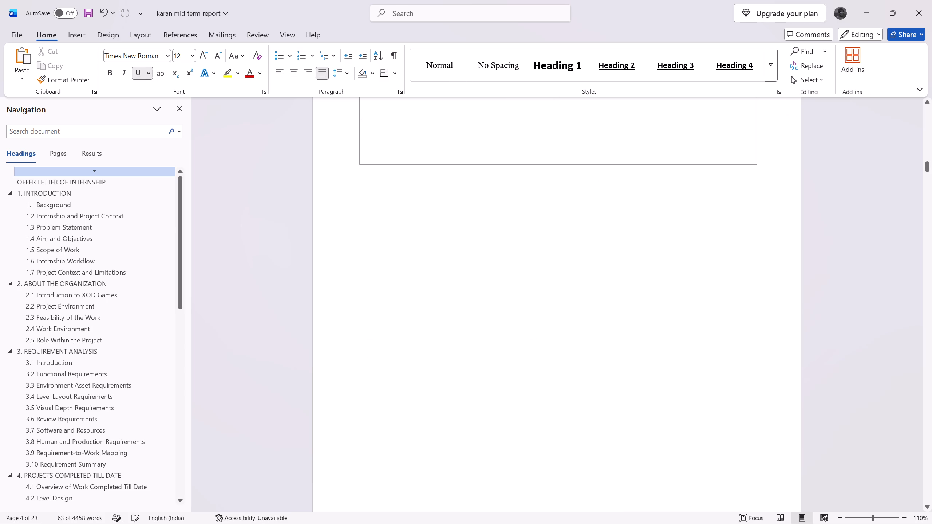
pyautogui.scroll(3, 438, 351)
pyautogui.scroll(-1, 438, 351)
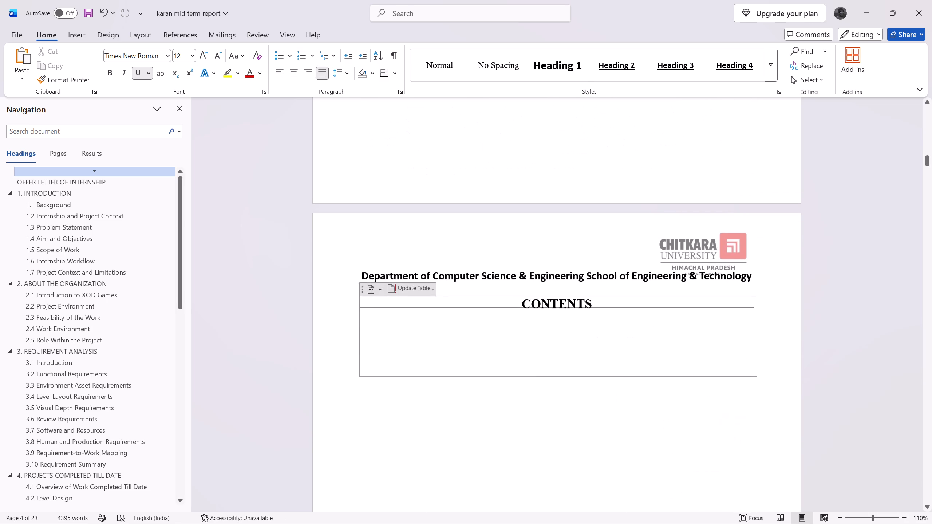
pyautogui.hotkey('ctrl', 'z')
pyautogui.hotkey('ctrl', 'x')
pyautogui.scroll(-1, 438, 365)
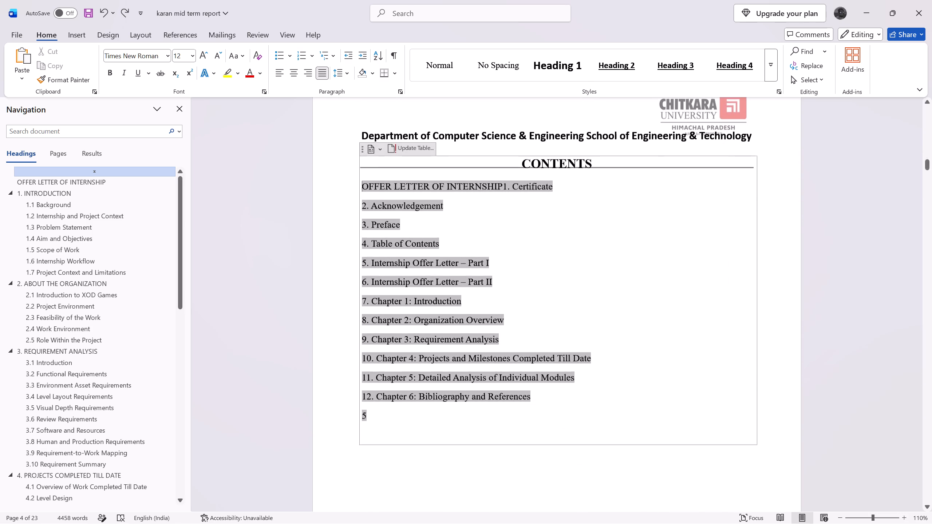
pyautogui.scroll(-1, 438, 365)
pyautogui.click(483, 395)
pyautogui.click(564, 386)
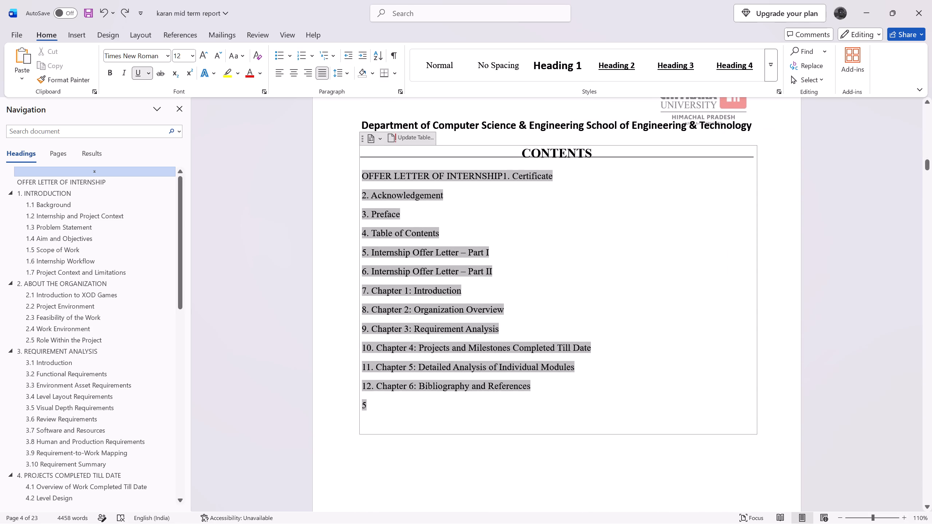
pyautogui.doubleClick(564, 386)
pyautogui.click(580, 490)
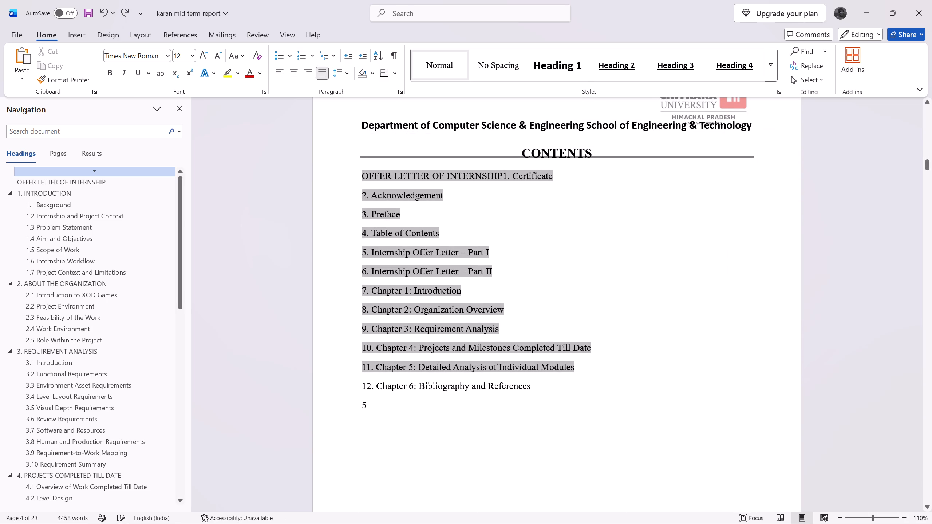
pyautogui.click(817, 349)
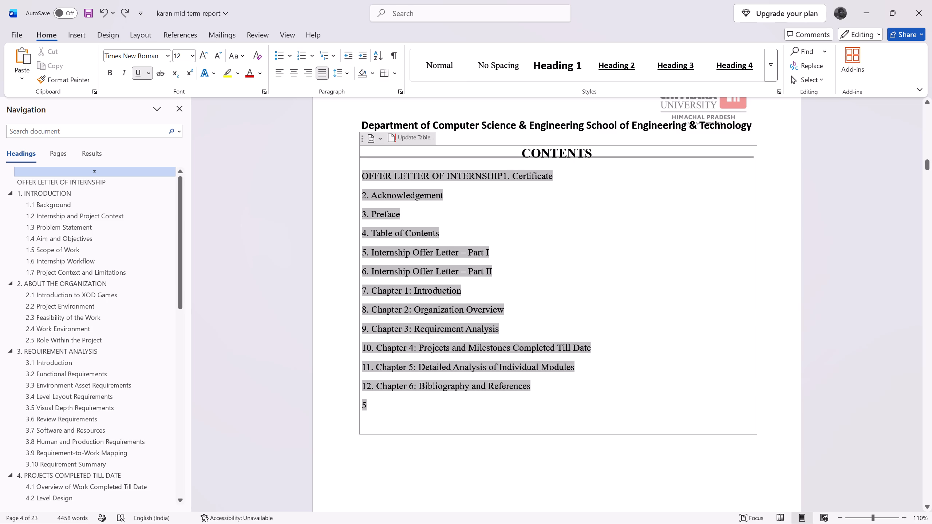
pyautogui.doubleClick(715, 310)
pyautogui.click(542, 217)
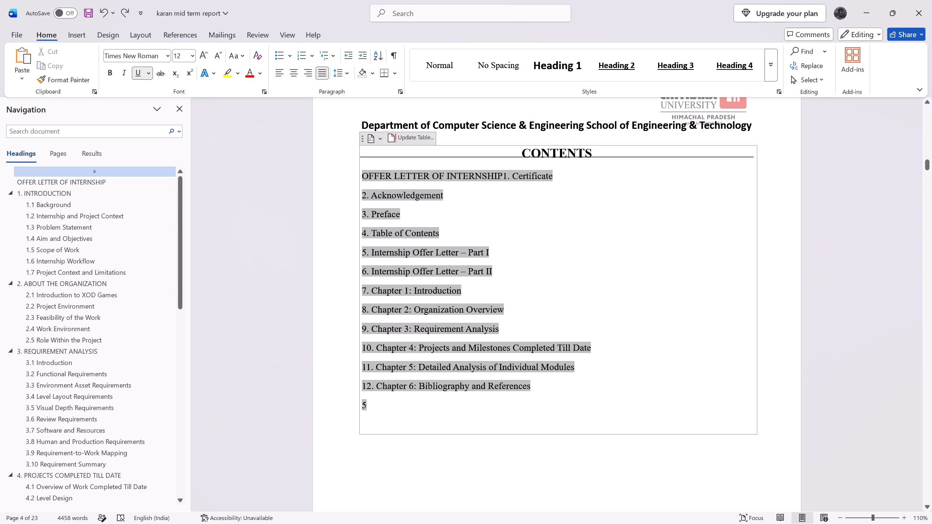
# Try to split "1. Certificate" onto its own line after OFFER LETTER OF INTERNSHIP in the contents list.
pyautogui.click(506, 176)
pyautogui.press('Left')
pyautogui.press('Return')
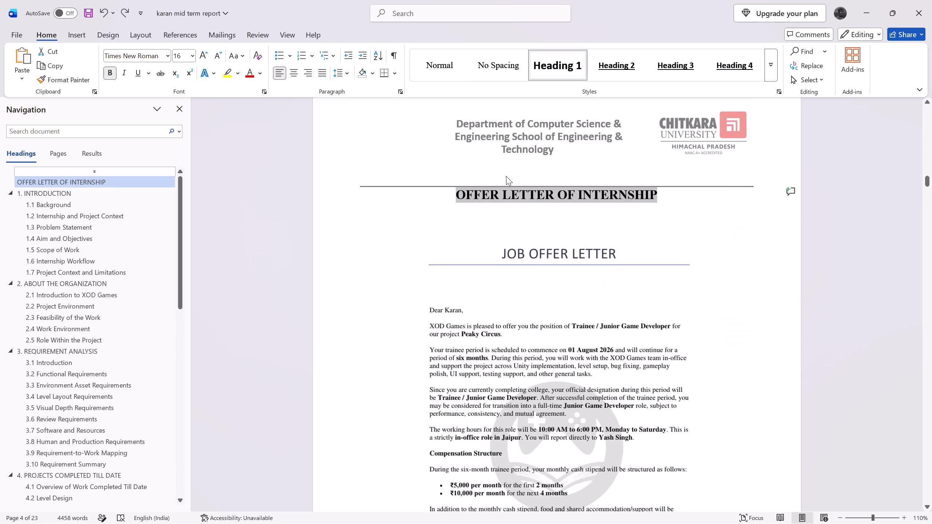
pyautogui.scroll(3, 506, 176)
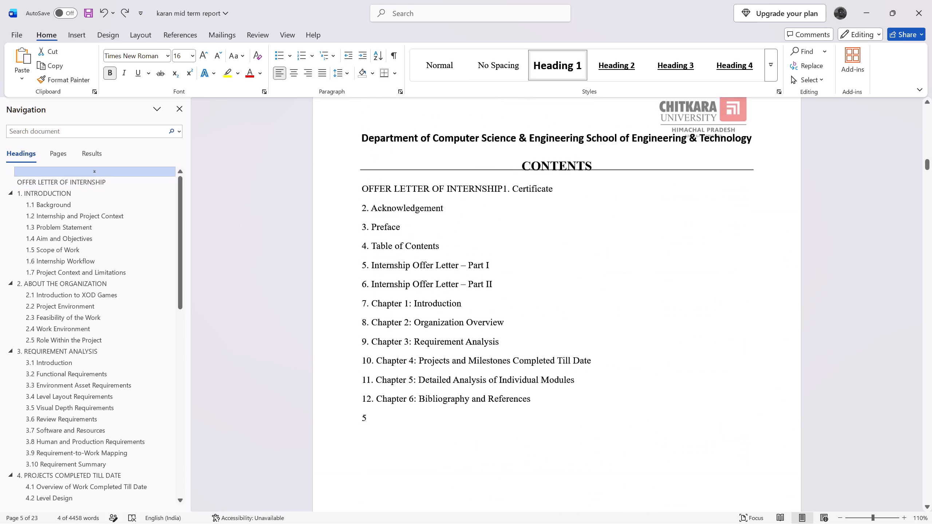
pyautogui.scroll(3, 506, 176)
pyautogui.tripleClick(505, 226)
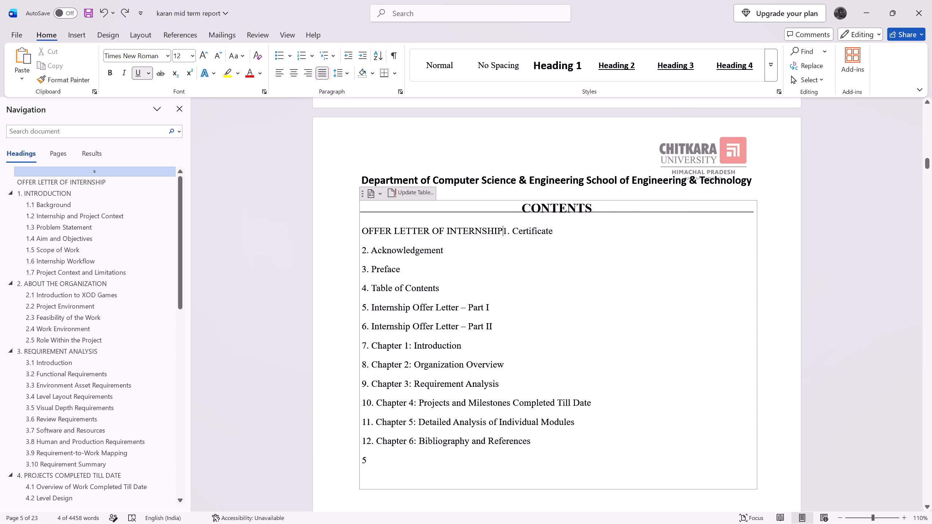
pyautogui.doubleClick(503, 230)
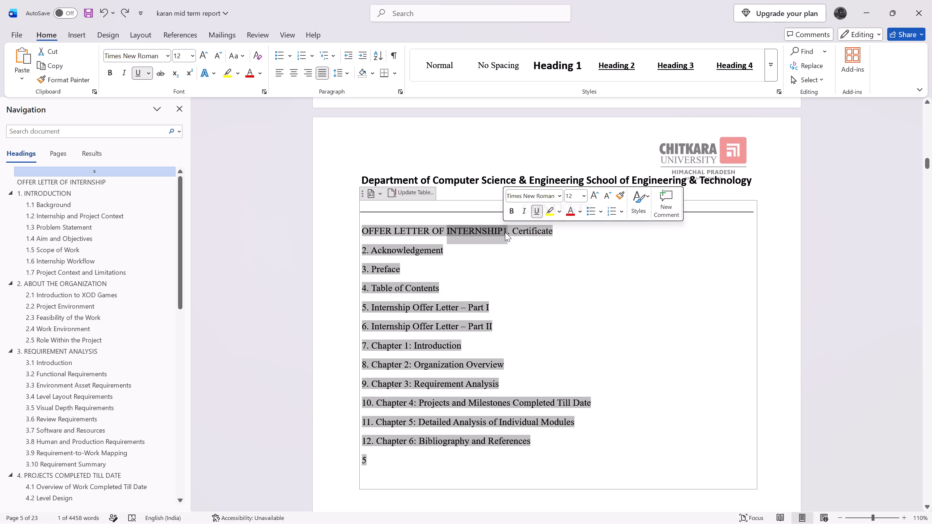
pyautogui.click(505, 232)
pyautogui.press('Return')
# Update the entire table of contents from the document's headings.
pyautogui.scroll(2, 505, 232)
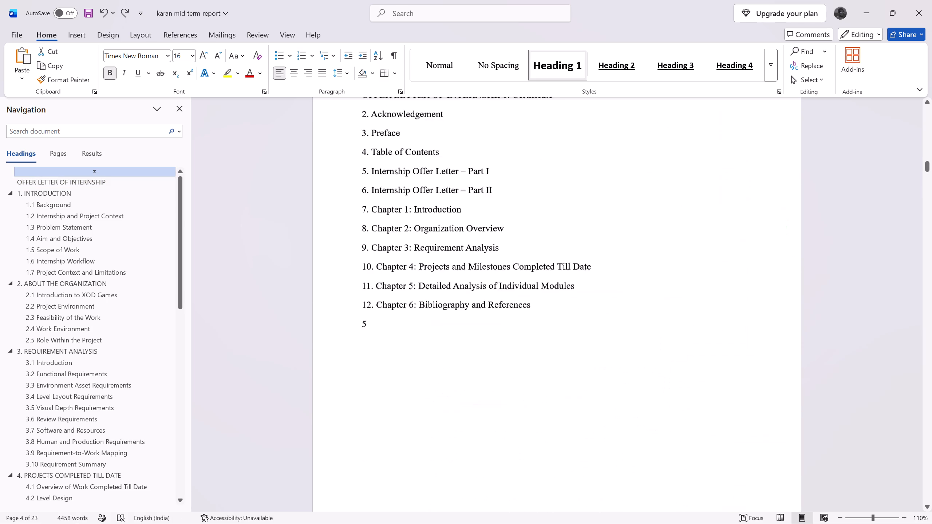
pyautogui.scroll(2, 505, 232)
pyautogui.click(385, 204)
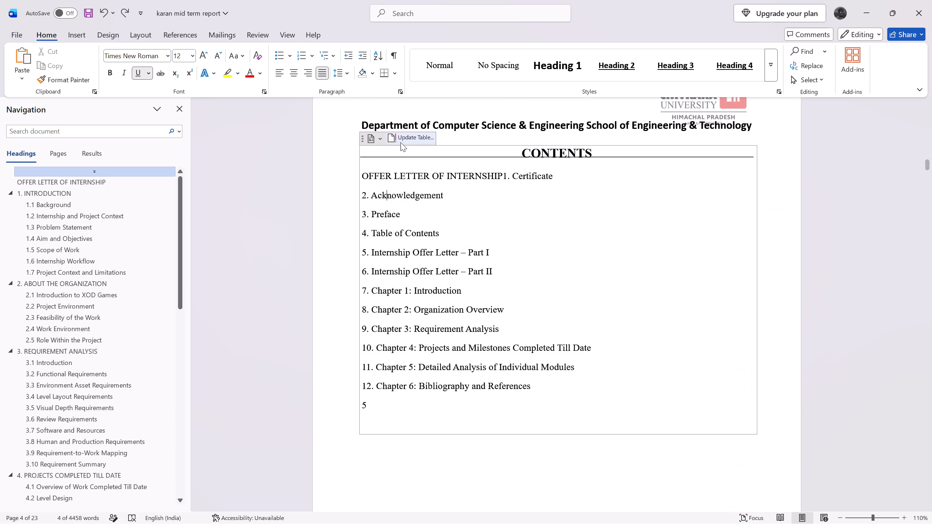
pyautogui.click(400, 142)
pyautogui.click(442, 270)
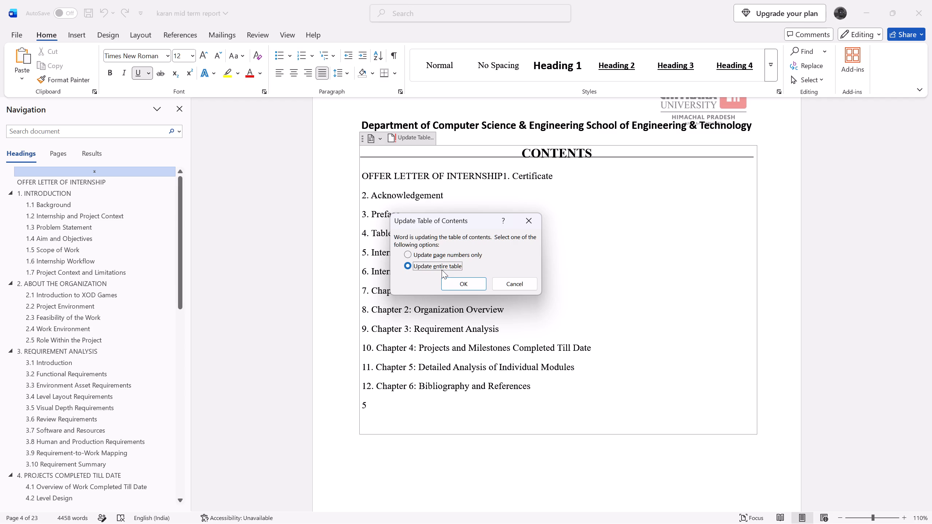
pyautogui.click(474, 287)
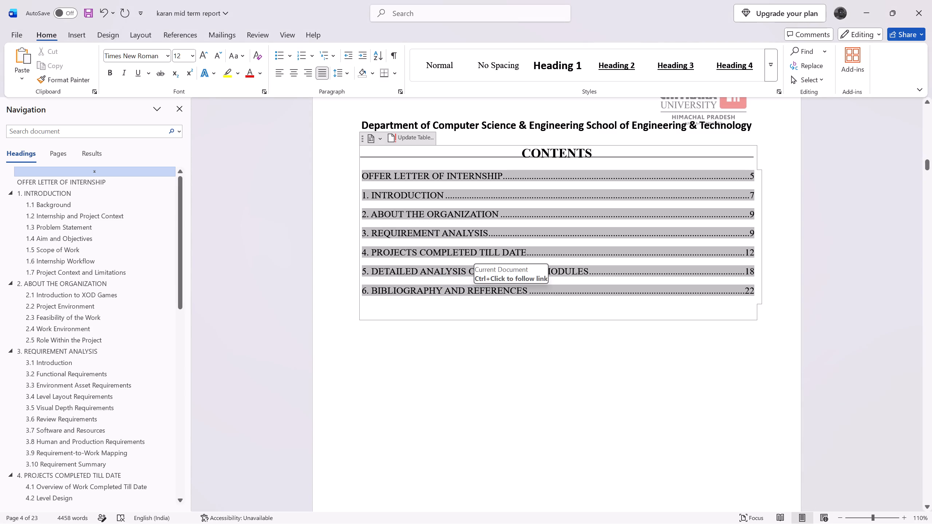
# Delete the whole automatic table of contents block, including its CONTENTS title.
pyautogui.click(360, 141)
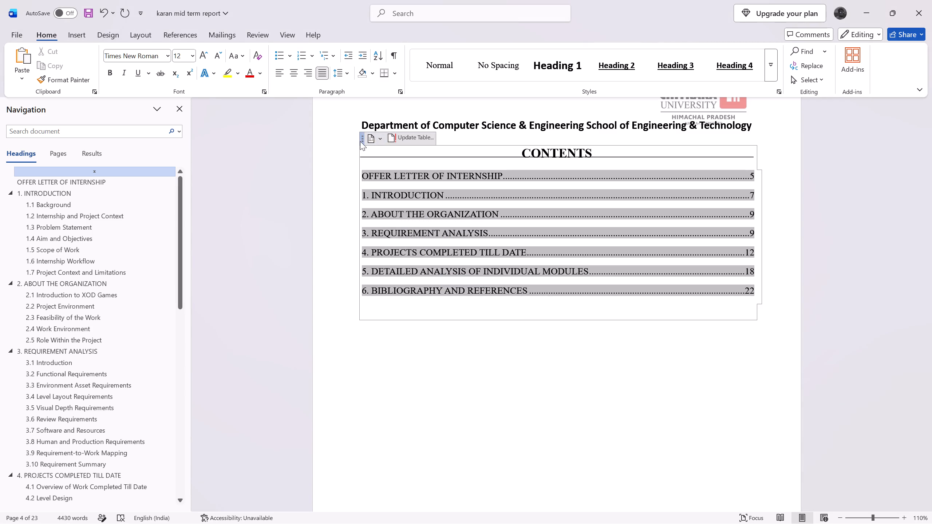
pyautogui.press('Delete')
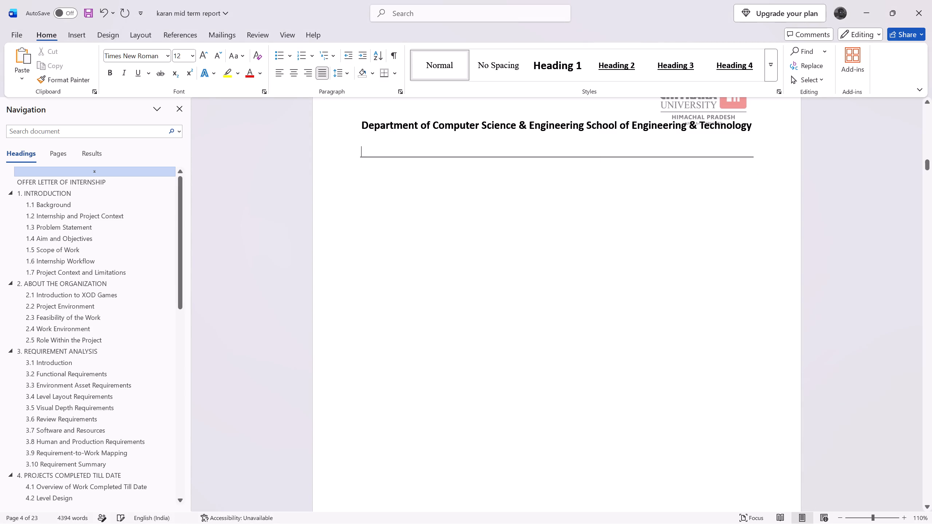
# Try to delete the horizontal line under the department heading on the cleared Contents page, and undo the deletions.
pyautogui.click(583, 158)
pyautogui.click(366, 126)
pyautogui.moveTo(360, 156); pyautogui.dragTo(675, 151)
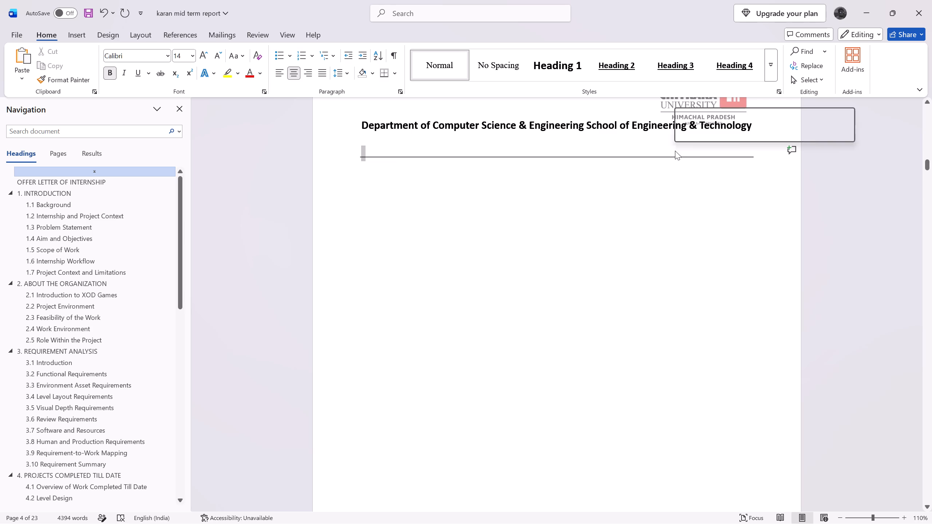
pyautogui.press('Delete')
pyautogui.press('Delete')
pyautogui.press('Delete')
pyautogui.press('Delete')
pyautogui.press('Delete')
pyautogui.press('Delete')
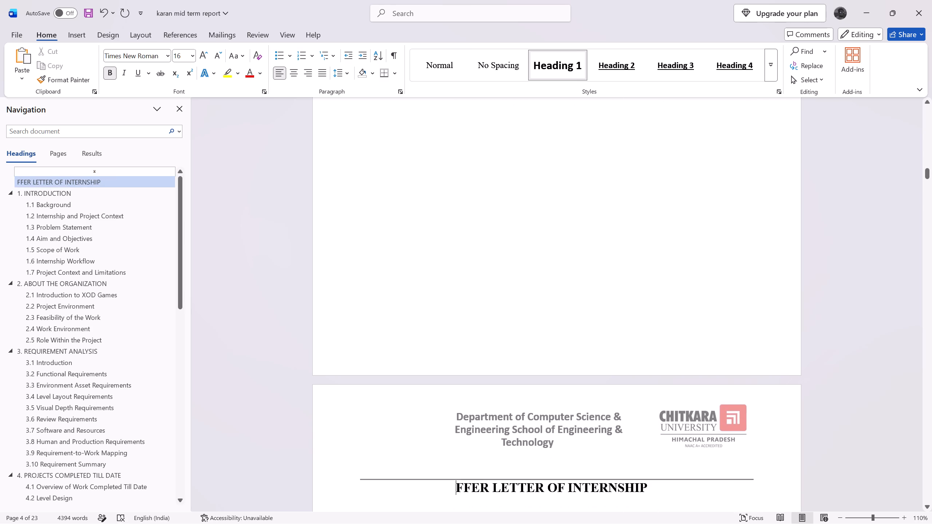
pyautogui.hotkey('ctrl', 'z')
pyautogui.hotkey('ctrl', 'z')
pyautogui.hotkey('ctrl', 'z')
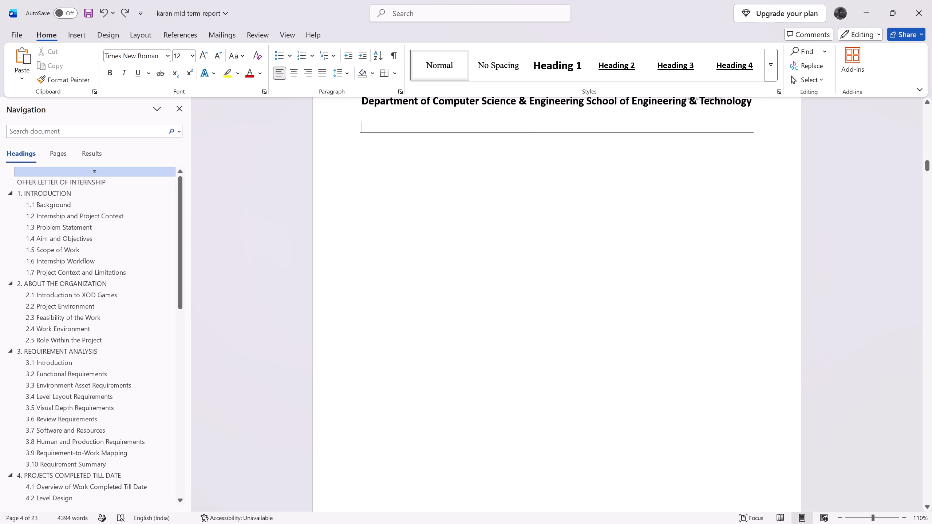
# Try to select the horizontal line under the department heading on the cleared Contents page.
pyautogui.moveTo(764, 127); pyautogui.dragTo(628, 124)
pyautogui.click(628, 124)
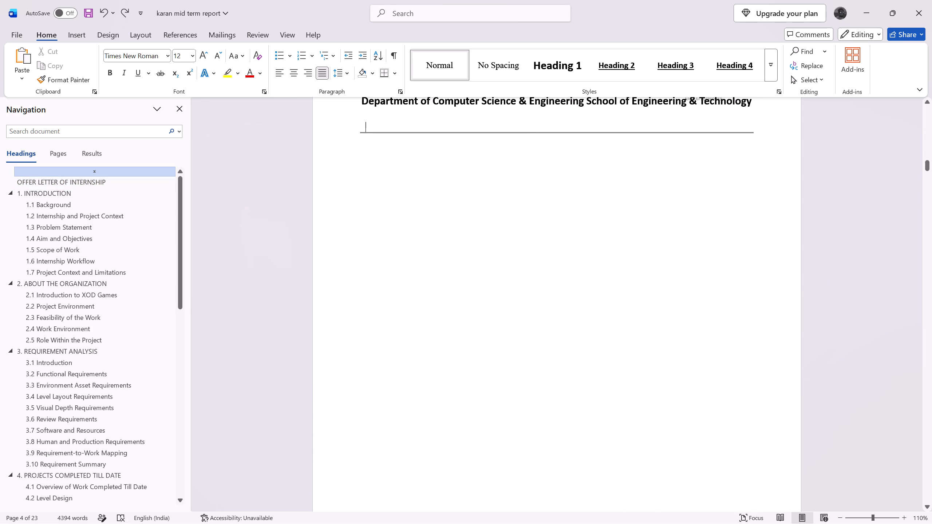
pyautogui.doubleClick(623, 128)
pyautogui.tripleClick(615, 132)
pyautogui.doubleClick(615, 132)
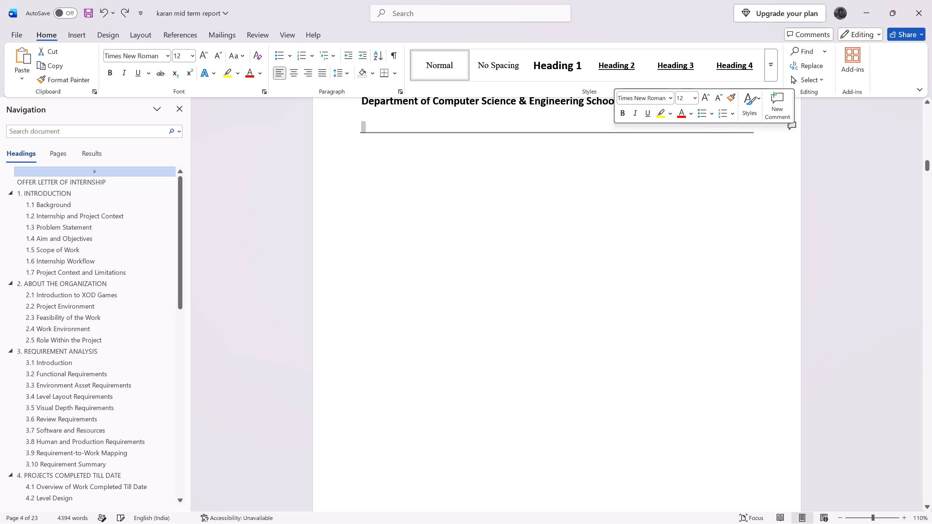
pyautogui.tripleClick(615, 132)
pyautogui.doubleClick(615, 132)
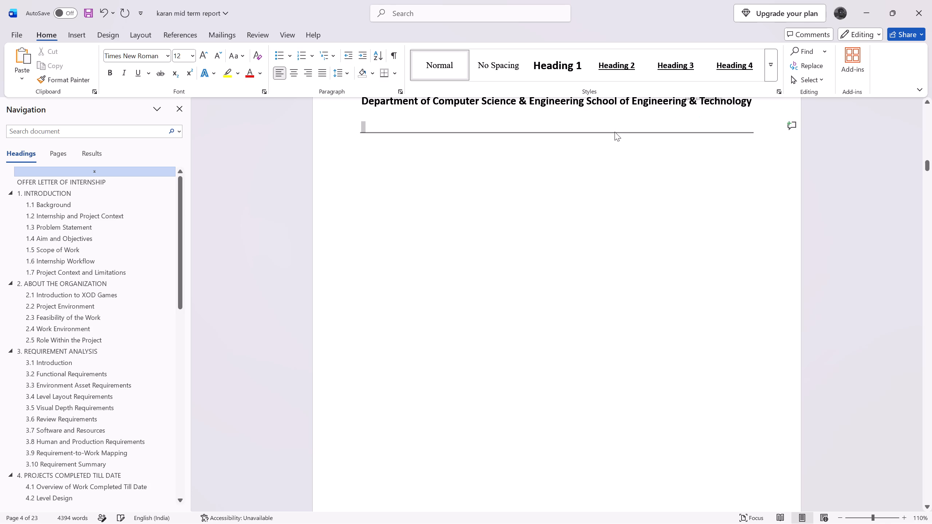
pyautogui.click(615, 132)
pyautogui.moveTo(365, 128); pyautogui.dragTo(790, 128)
# Insert a blank line above the department heading on the Contents page to move it clear of the university logo.
pyautogui.scroll(1, 622, 130)
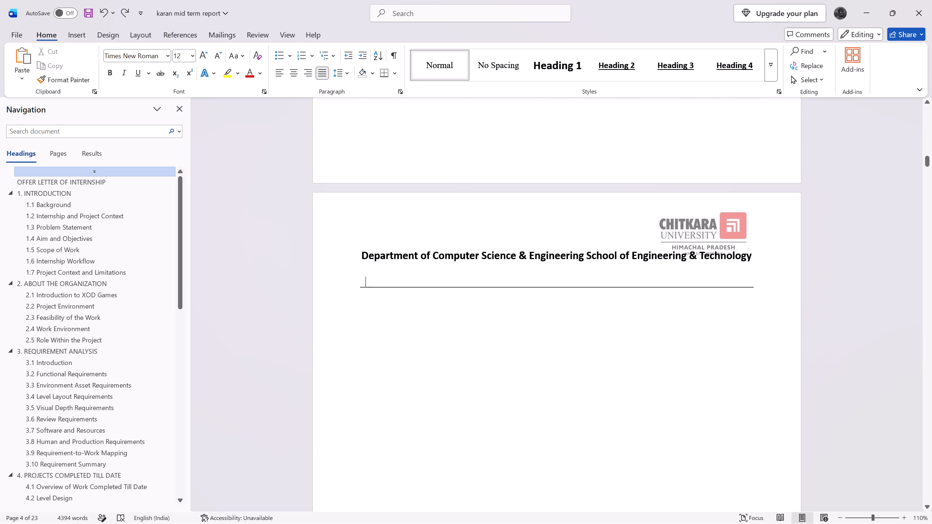
pyautogui.click(360, 257)
pyautogui.press('Return')
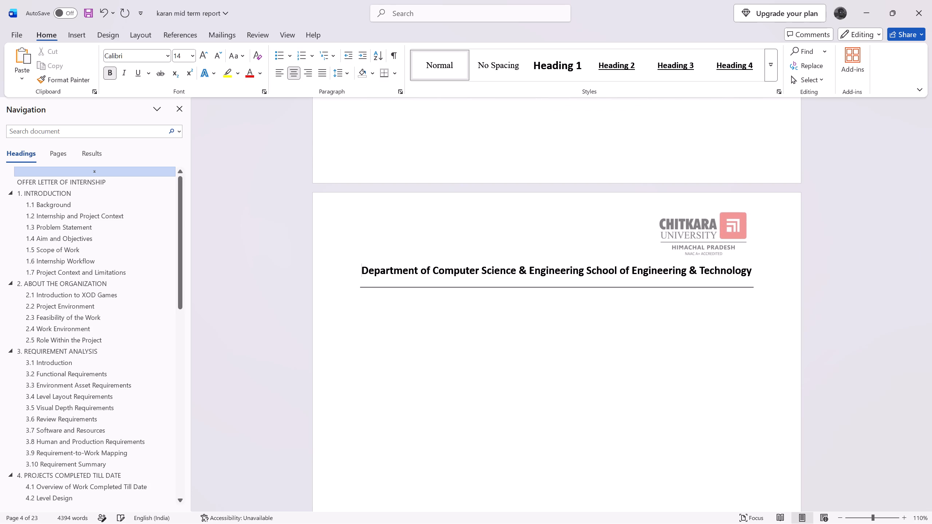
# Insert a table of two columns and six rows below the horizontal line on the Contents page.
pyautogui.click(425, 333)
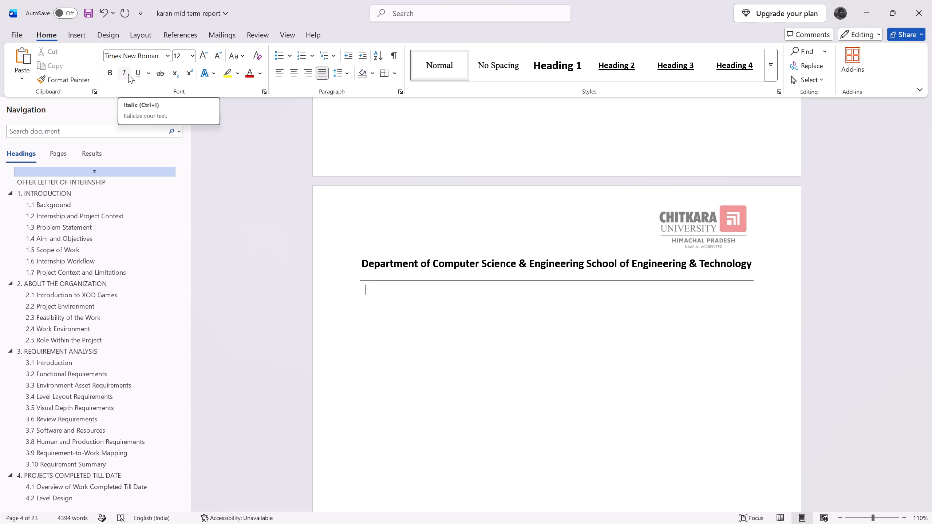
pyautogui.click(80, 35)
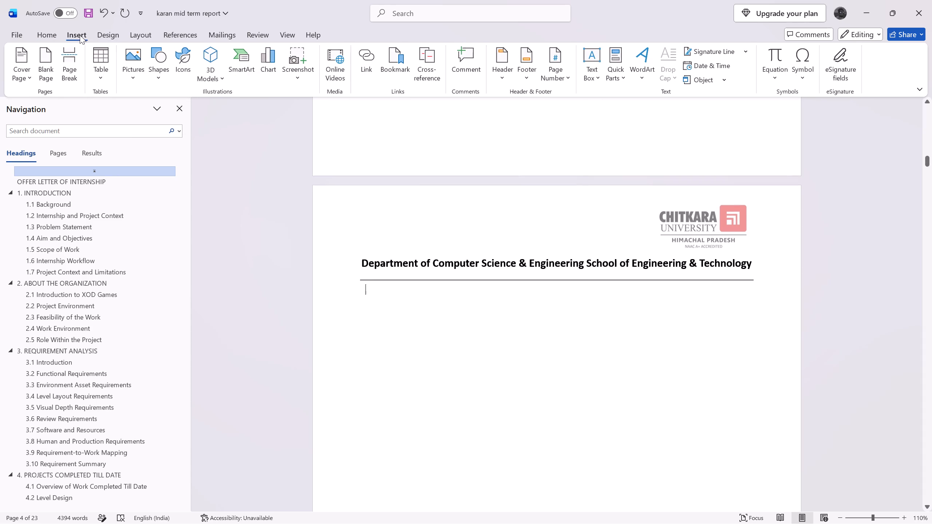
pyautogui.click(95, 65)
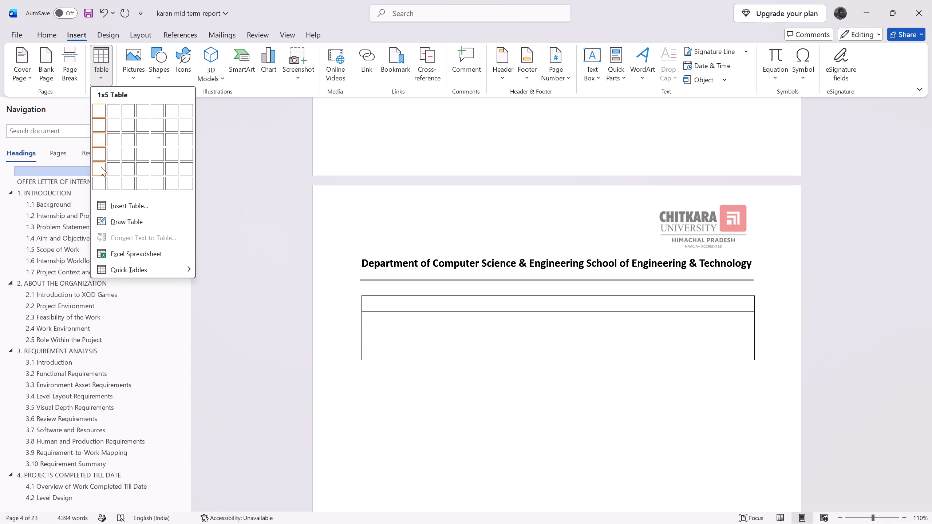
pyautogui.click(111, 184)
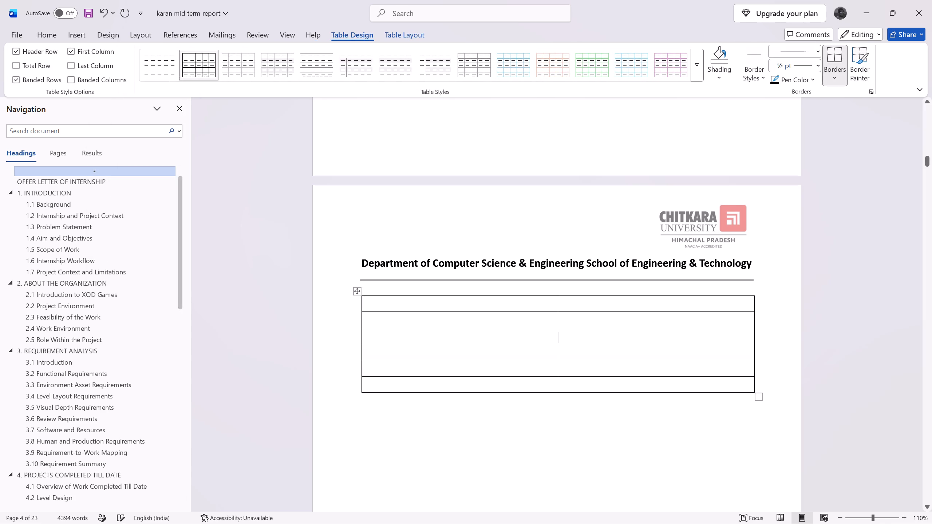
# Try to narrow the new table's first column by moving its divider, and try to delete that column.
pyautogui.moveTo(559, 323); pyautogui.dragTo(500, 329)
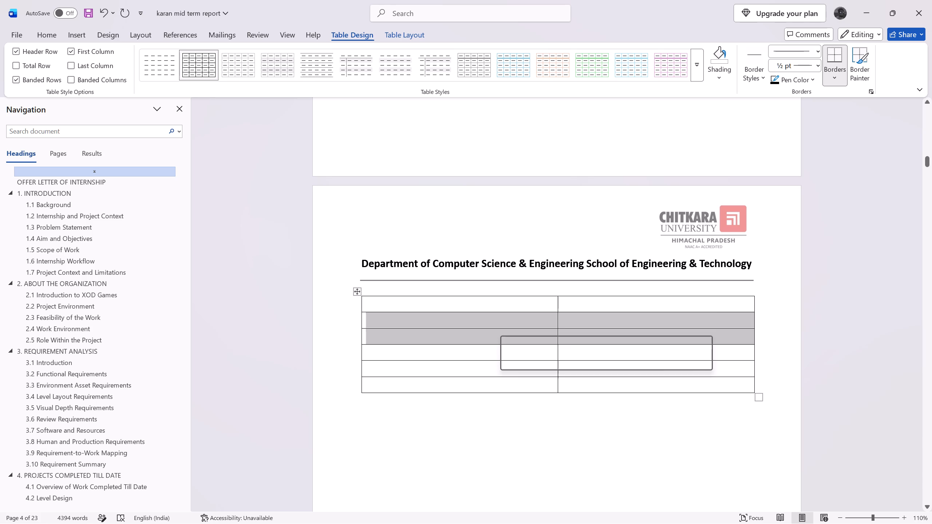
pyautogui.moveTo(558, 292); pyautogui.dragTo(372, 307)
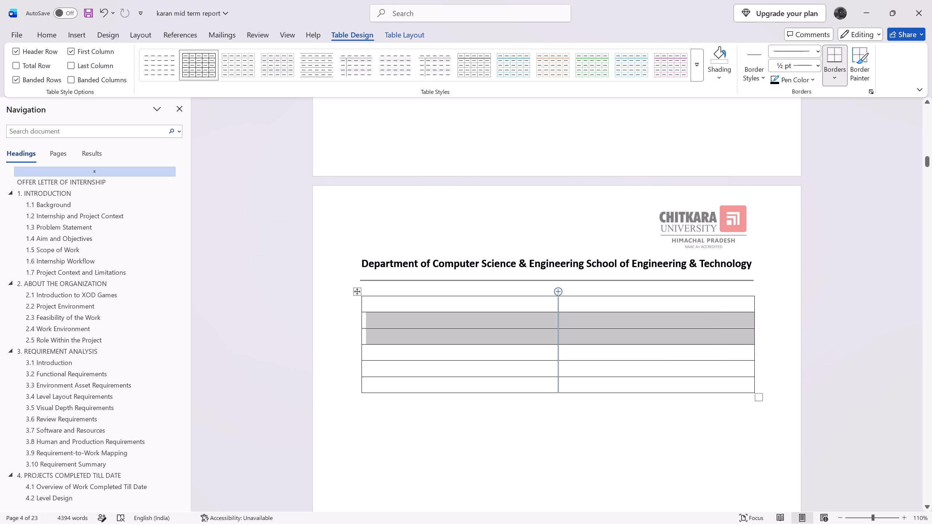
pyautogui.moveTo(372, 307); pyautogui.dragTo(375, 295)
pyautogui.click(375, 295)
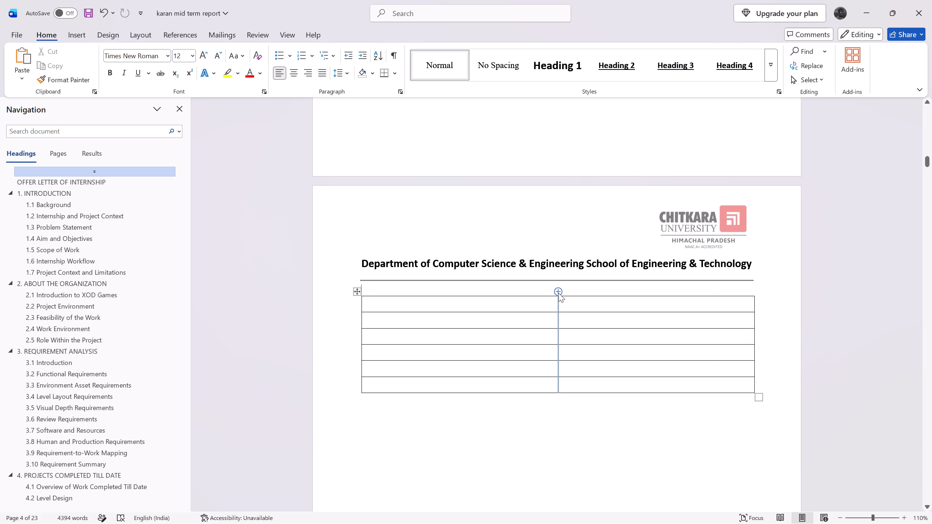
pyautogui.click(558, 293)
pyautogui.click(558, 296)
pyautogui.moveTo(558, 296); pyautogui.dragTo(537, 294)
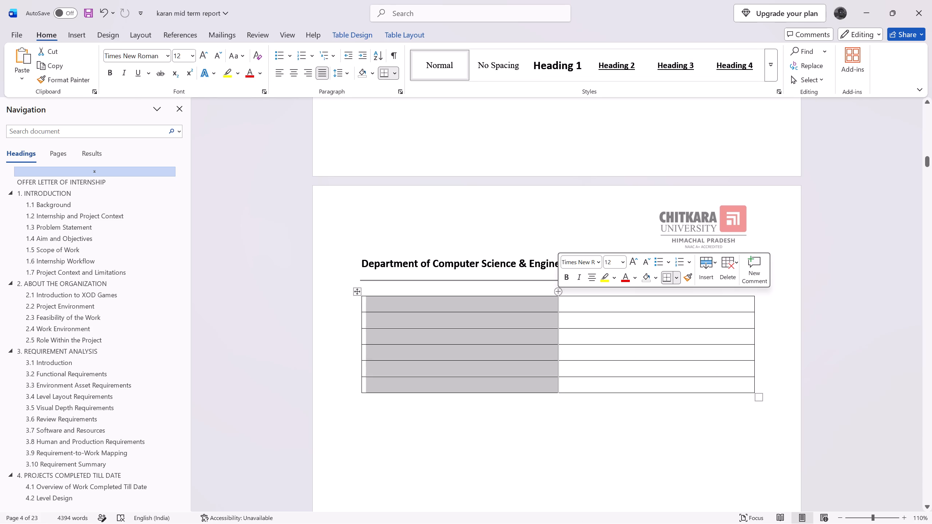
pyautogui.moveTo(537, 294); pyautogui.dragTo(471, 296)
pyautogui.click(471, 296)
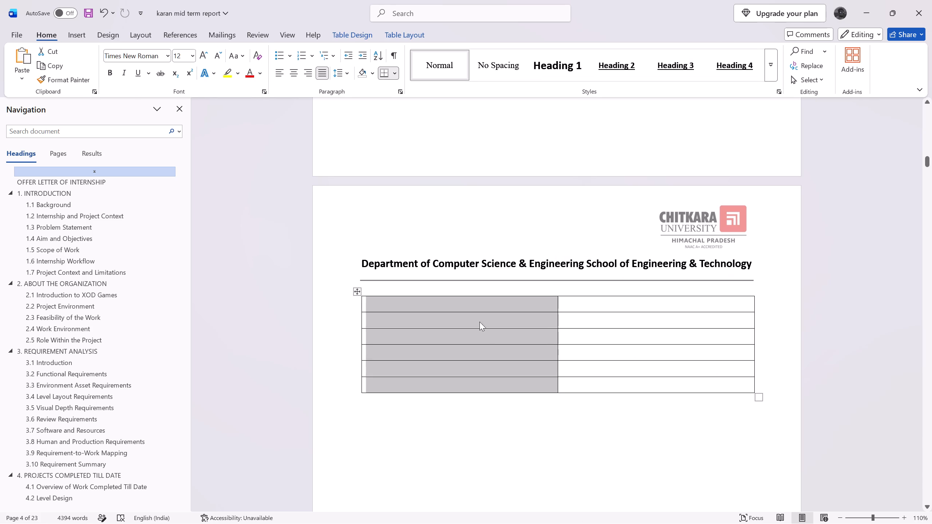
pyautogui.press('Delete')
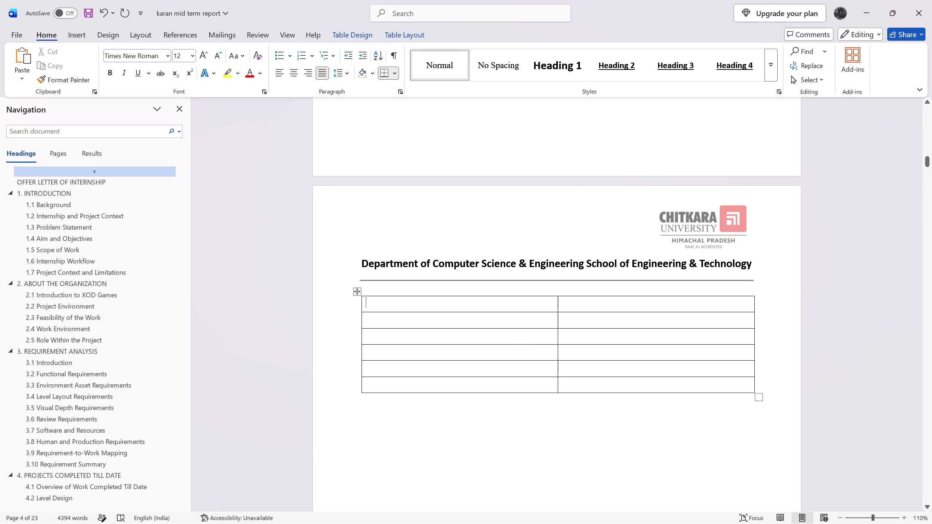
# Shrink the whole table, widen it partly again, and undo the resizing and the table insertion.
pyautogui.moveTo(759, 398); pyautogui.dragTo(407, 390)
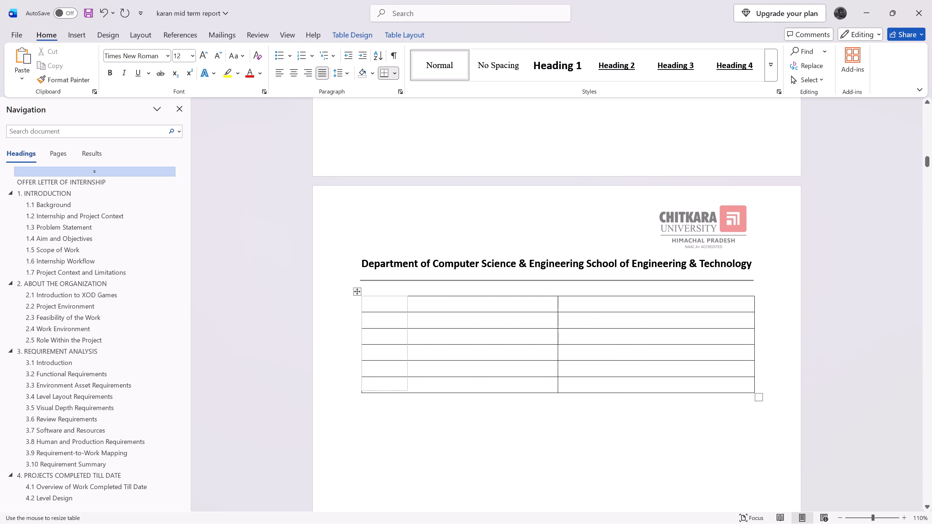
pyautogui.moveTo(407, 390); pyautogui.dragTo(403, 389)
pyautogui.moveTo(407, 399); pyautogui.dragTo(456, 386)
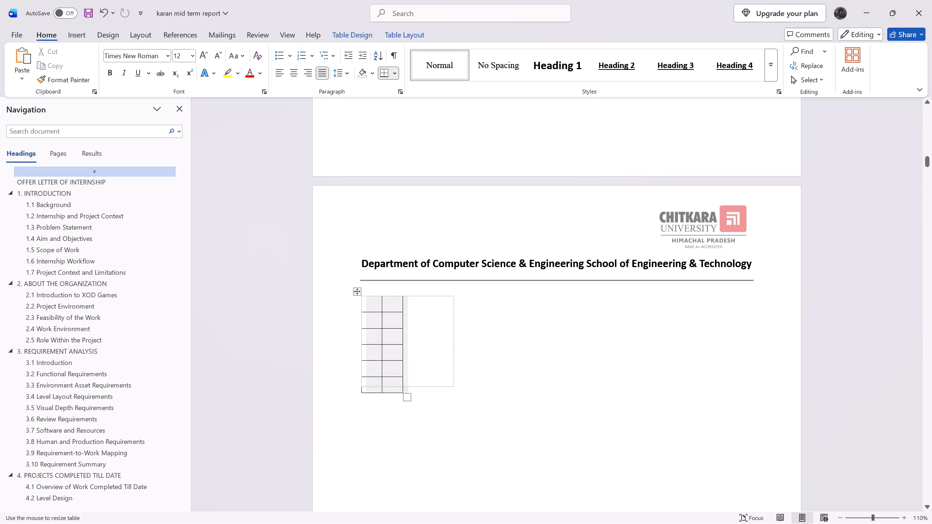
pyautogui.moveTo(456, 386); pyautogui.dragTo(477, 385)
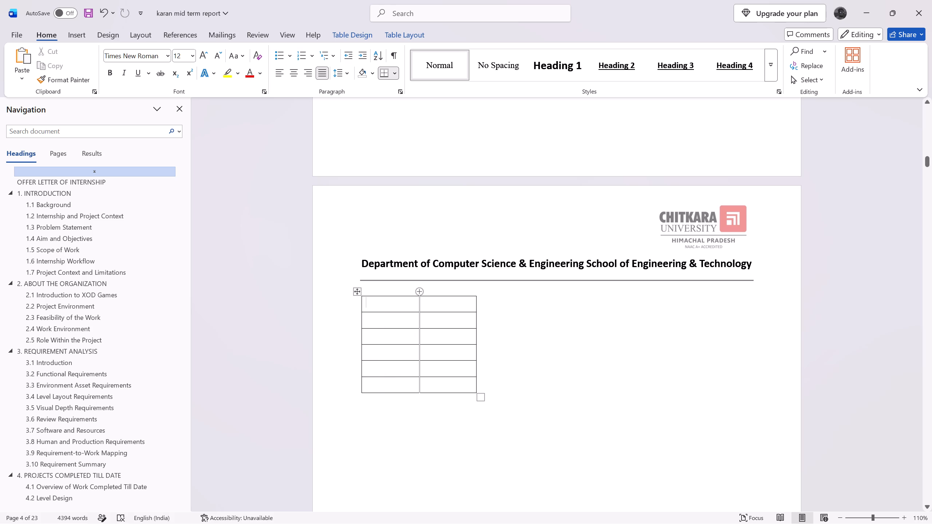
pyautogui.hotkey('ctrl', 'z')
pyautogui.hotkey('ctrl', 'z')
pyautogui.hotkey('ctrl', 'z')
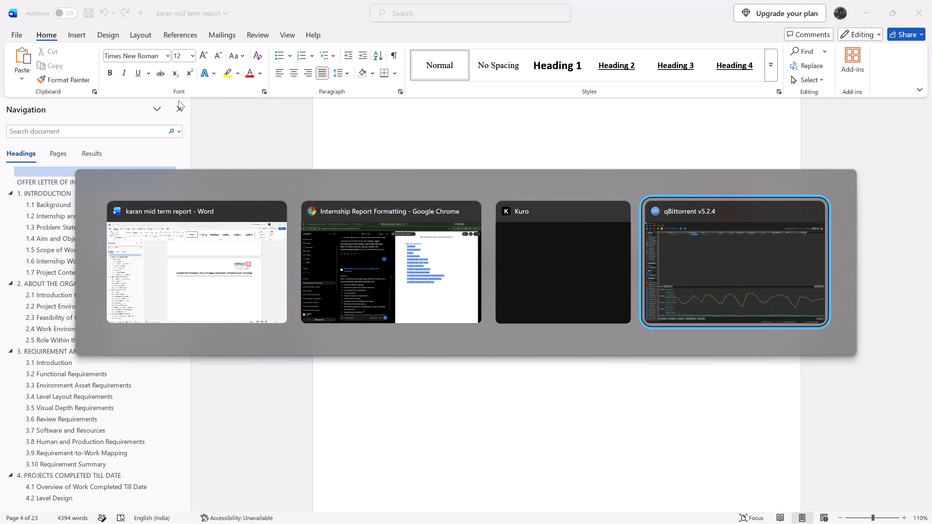
pyautogui.click(547, 9)
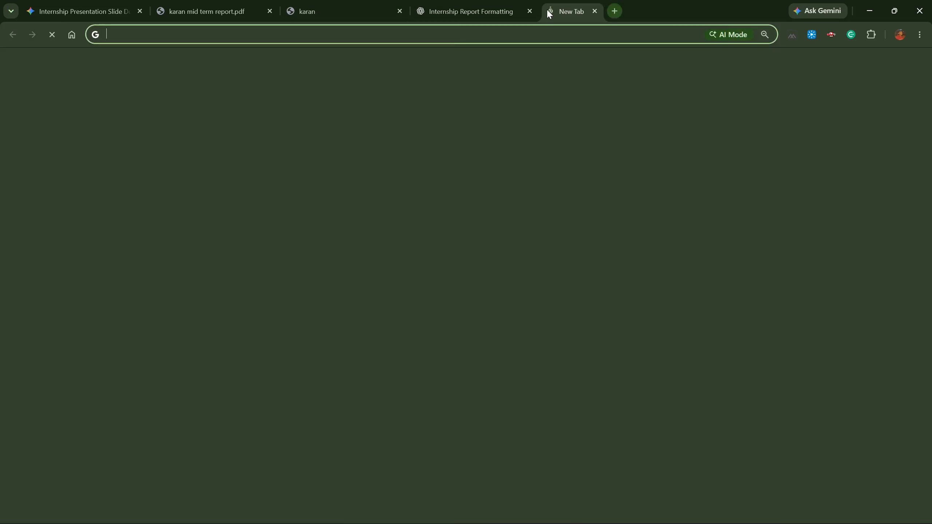
pyautogui.write('index')
pyautogui.press('space')
pyautogui.press('Return')
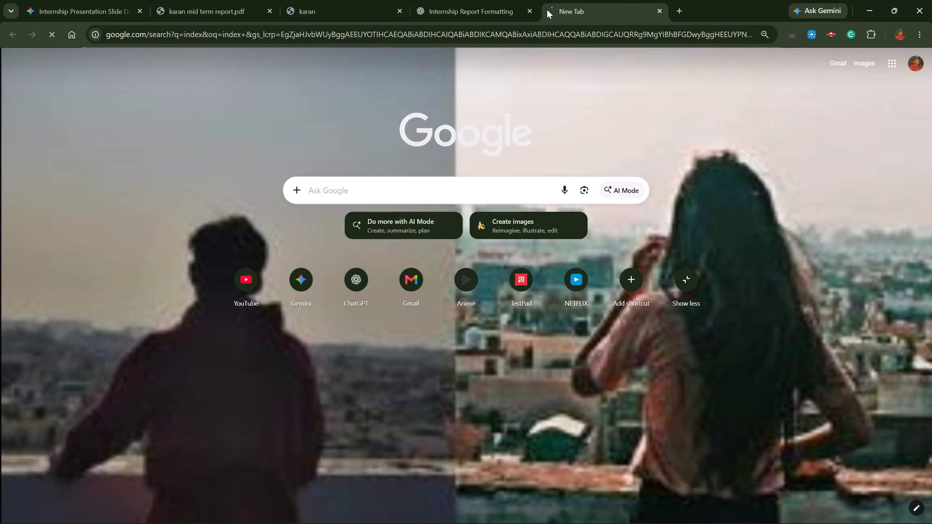
pyautogui.click(236, 105)
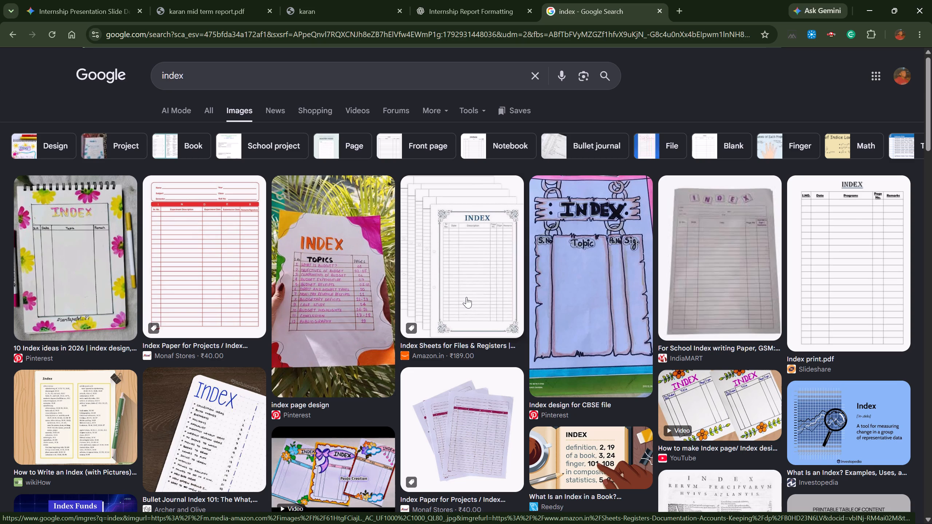
pyautogui.scroll(-5, 466, 297)
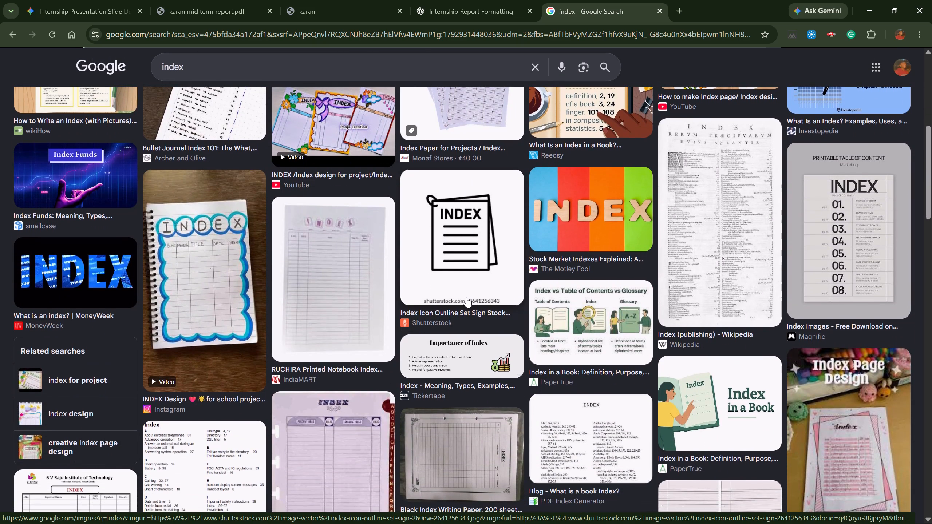
pyautogui.scroll(-4, 466, 297)
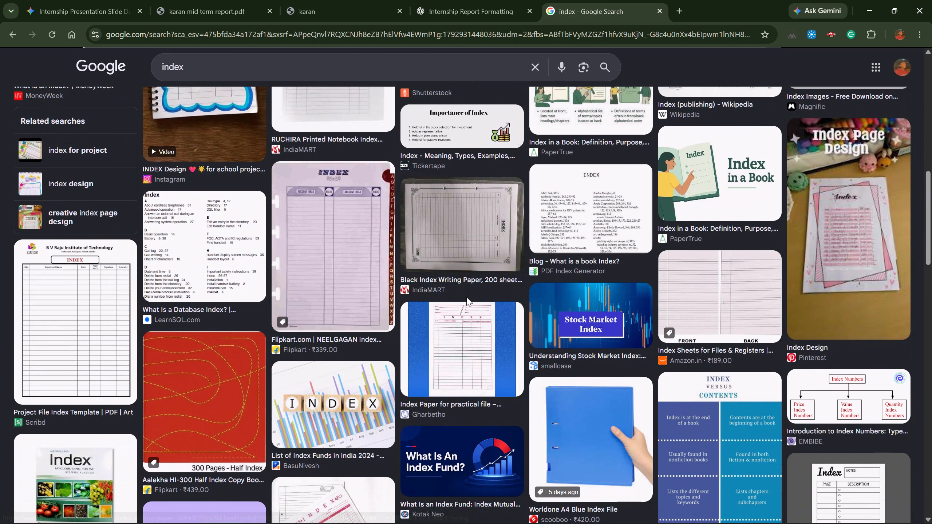
pyautogui.scroll(-3, 466, 297)
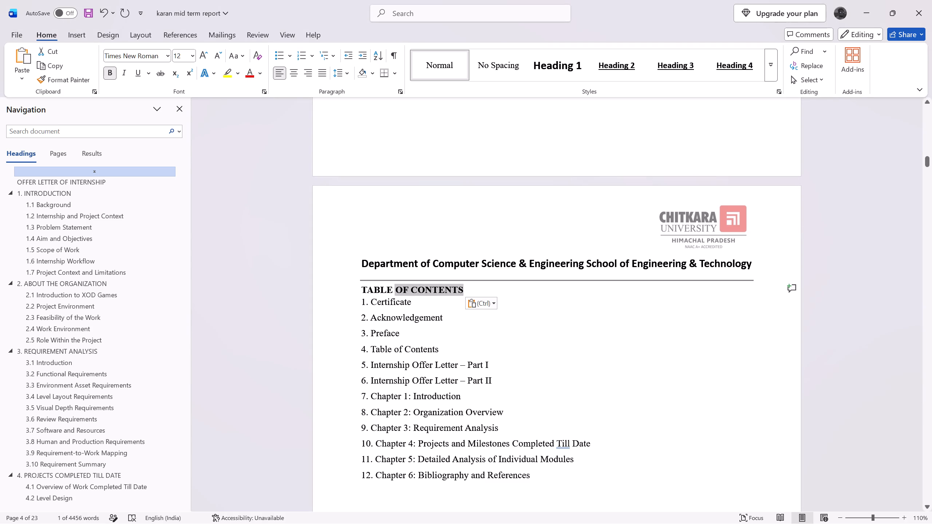
pyautogui.hotkey('shift', 'Left')
pyautogui.hotkey('shift', 'Left')
pyautogui.hotkey('shift', 'Left')
pyautogui.hotkey('shift', 'Left')
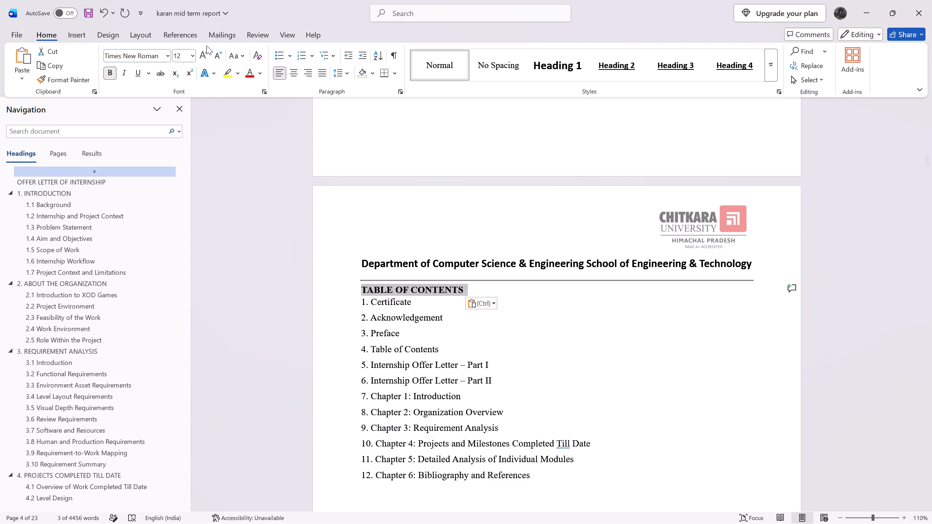
pyautogui.click(200, 54)
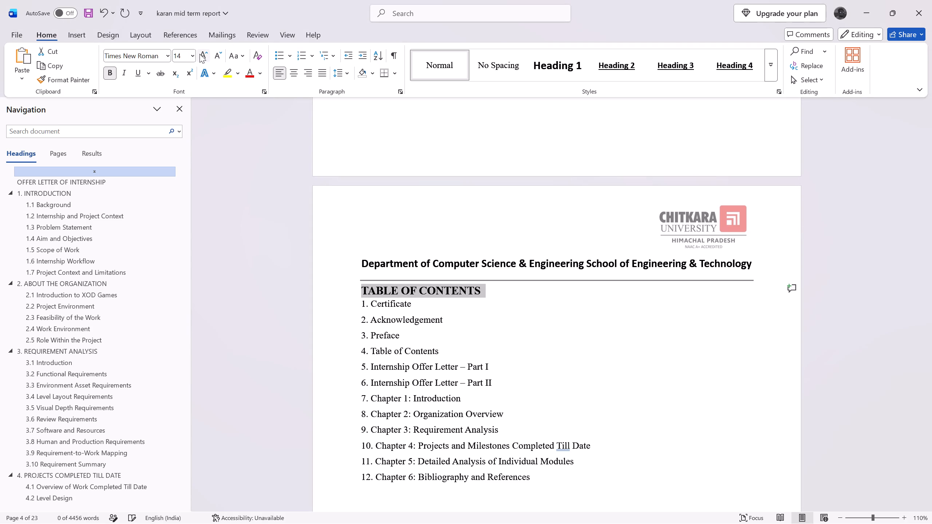
pyautogui.click(200, 54)
pyautogui.click(200, 54)
pyautogui.click(200, 54)
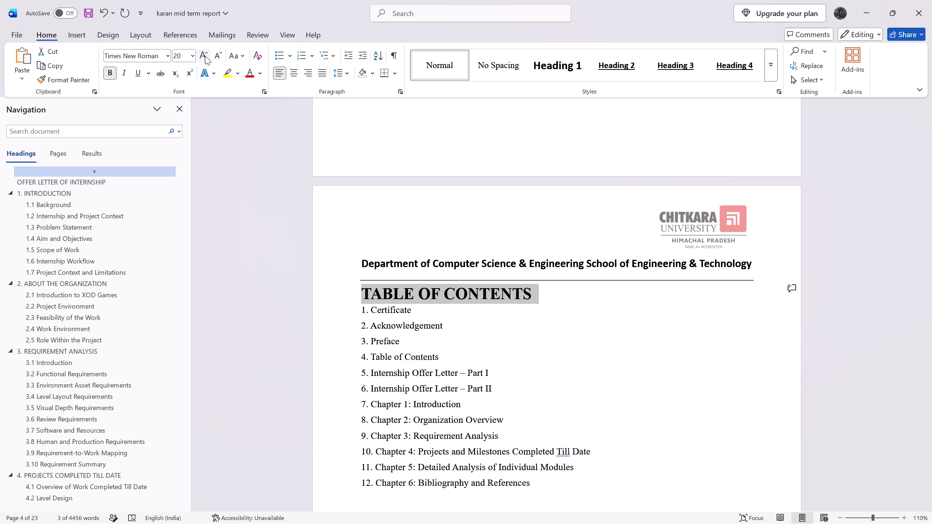
pyautogui.click(299, 75)
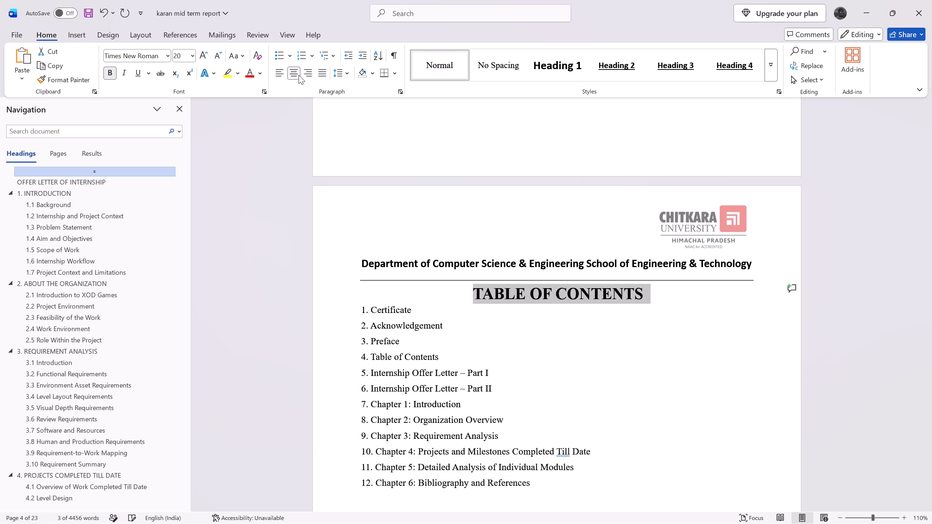
# Add a blank line between the TABLE OF CONTENTS title and the first list item.
pyautogui.click(666, 295)
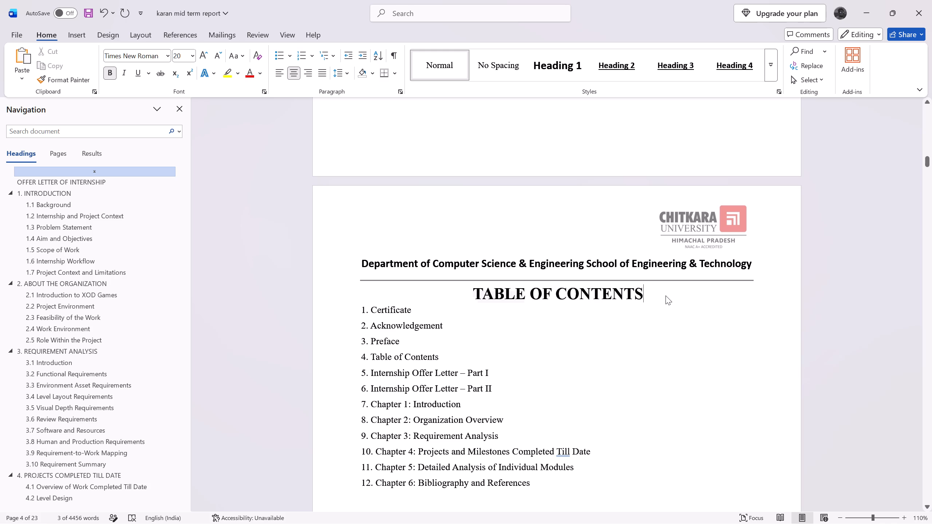
pyautogui.press('Return')
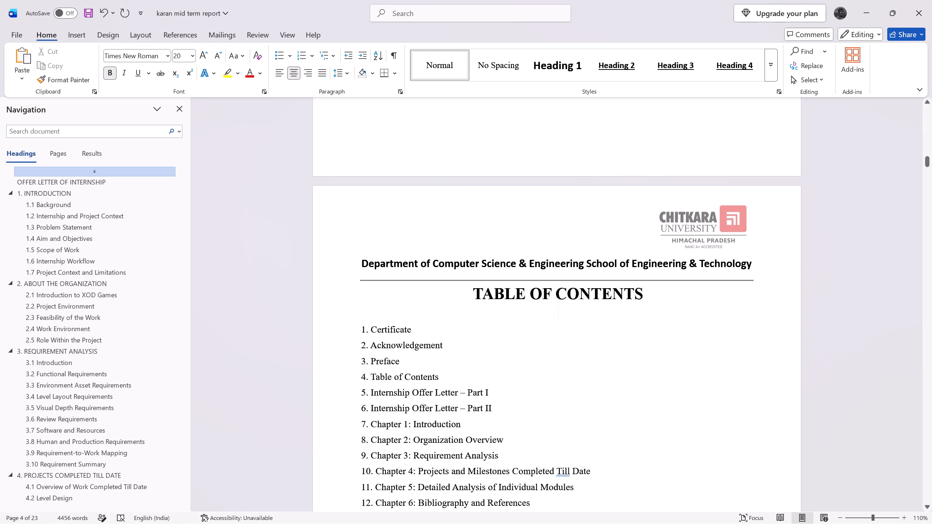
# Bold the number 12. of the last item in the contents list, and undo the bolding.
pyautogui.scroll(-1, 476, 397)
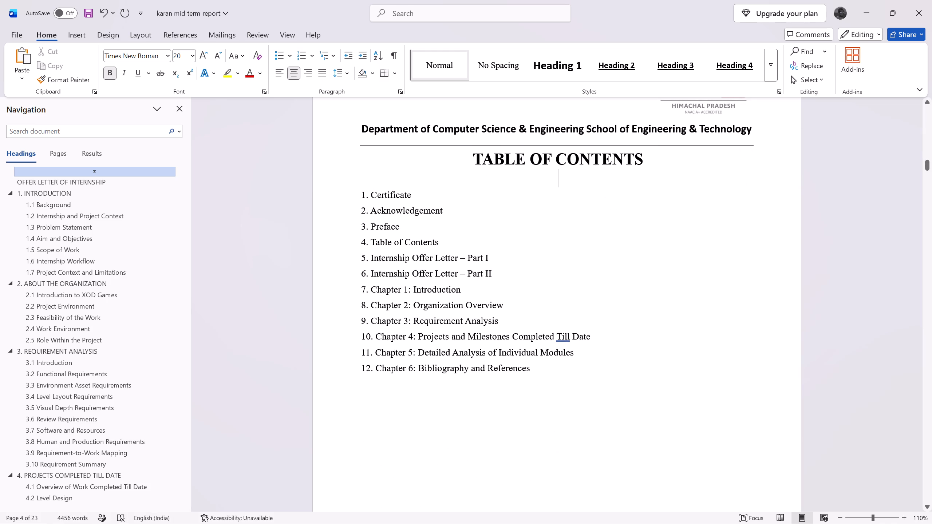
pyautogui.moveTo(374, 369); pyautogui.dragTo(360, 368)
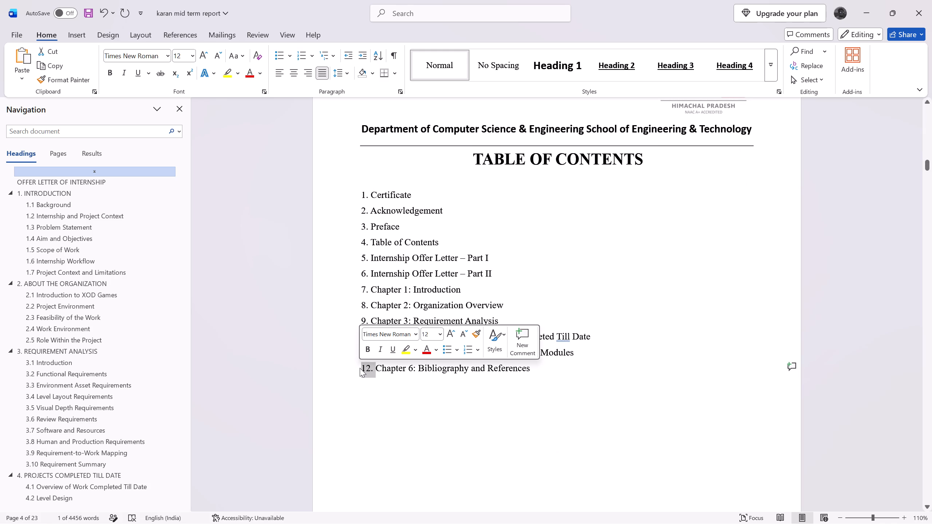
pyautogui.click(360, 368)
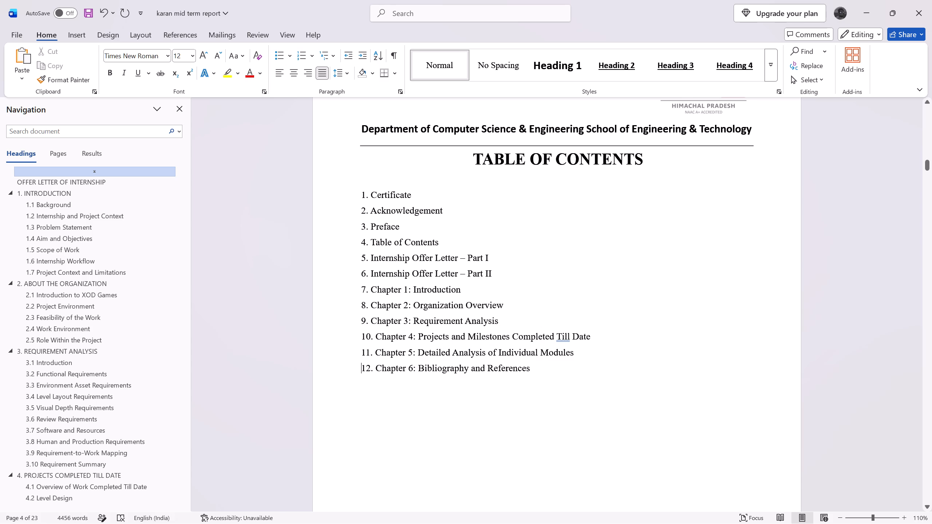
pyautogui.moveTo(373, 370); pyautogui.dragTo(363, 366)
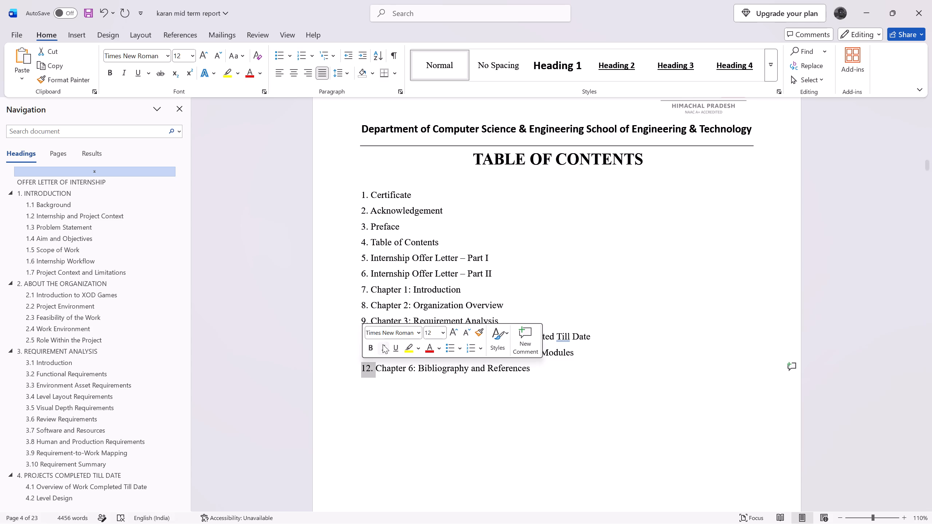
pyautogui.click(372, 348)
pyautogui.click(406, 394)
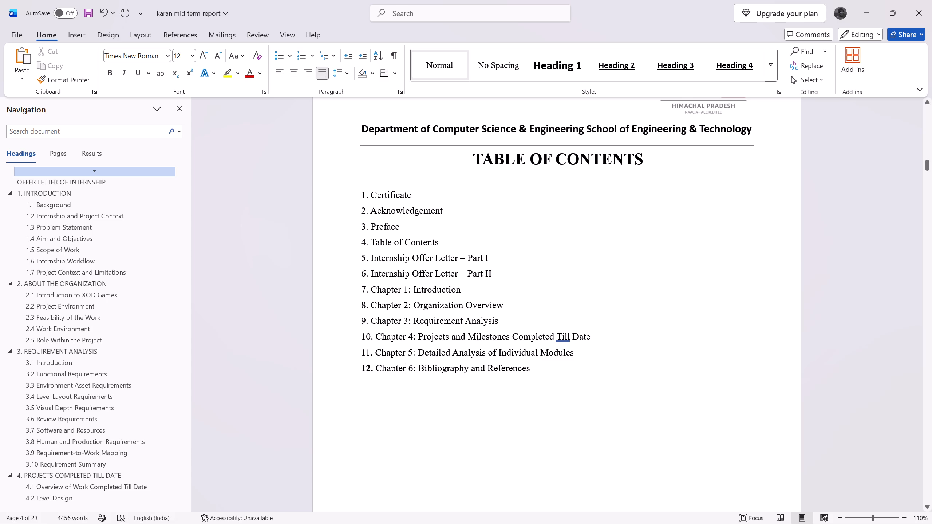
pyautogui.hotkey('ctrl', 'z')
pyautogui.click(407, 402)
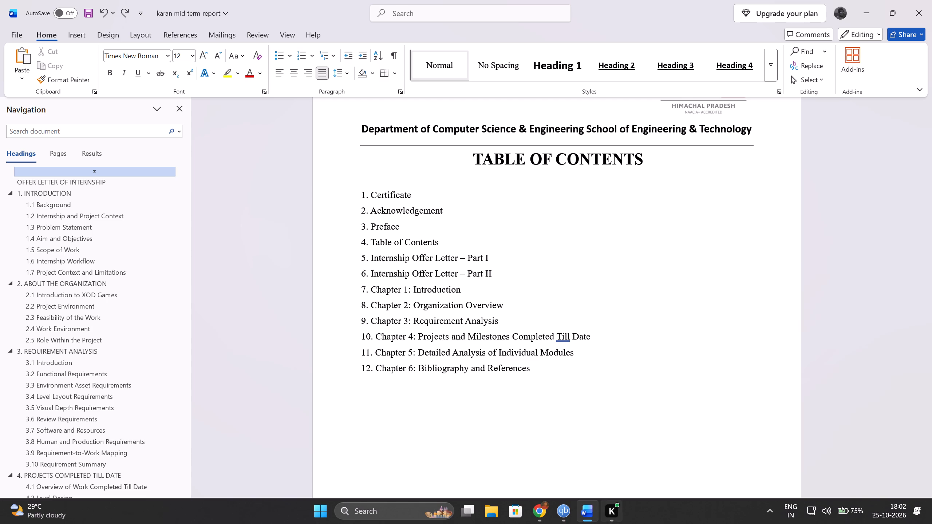
# Open the Windows notification centre, clear all notifications, and return to the document.
pyautogui.click(901, 512)
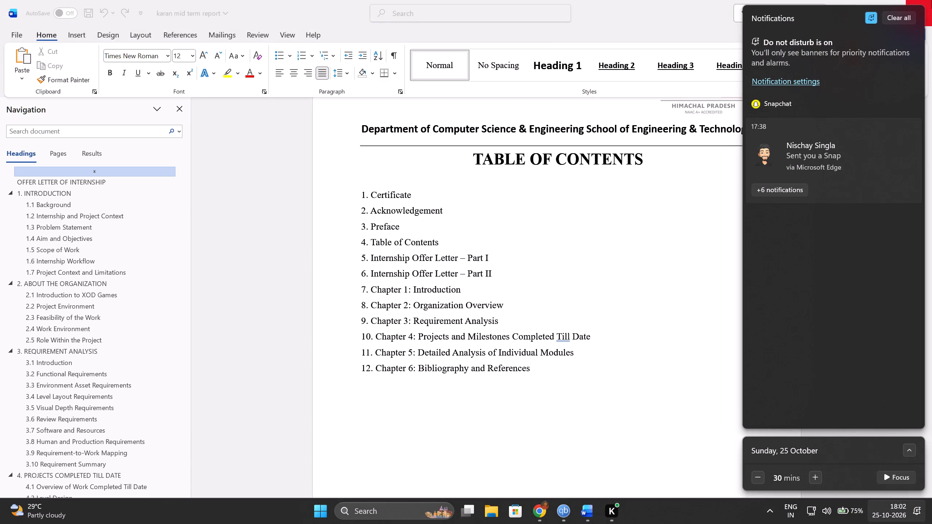
pyautogui.click(899, 20)
pyautogui.click(624, 258)
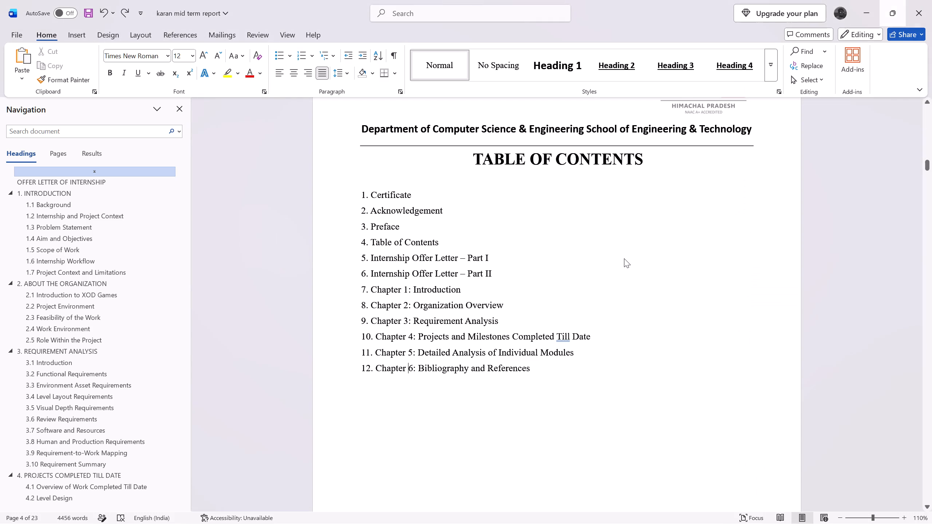
# Increase the font size of all twelve contents list items to 14 pt.
pyautogui.moveTo(545, 373); pyautogui.dragTo(527, 356)
pyautogui.moveTo(527, 356); pyautogui.dragTo(359, 195)
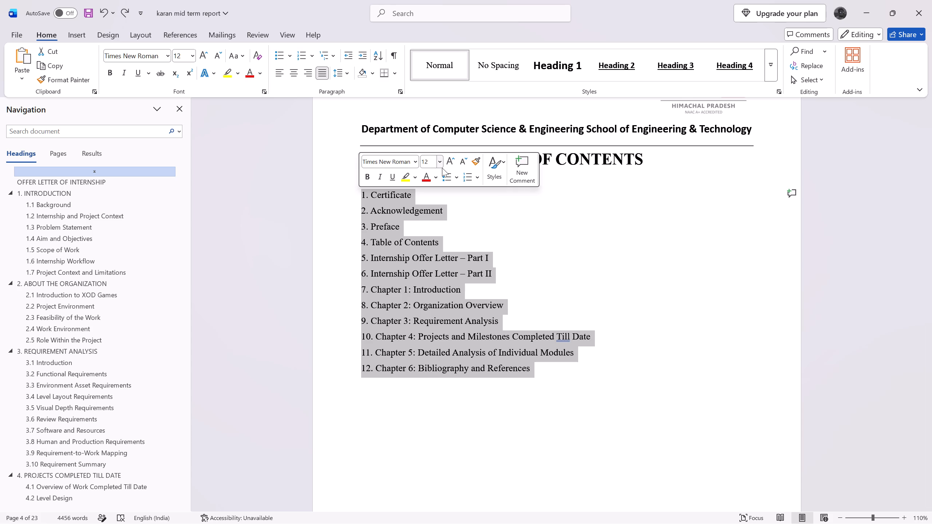
pyautogui.click(446, 161)
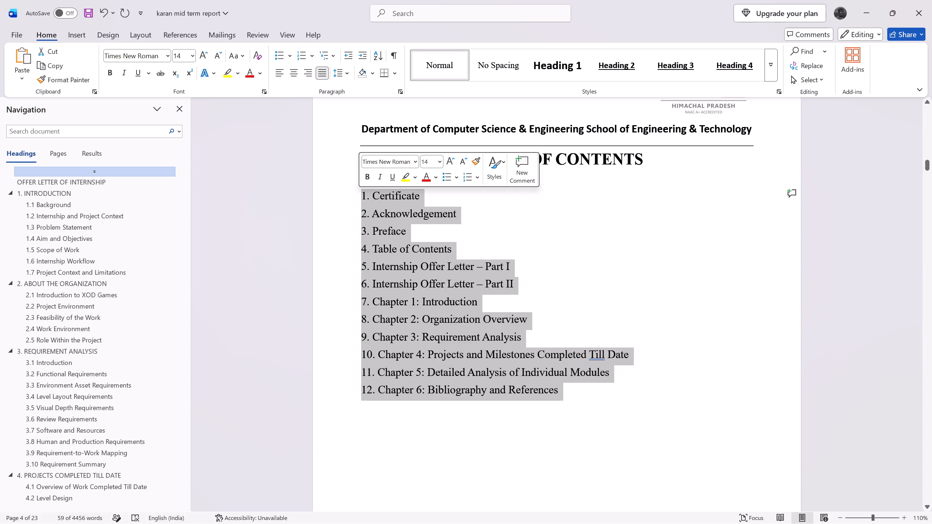
pyautogui.click(821, 326)
# Copy the two body paragraphs under INTERNSHIP OFFER LETTER – PART I from the ChatGPT report preview in Chrome and return to Word.
pyautogui.scroll(-2, 578, 314)
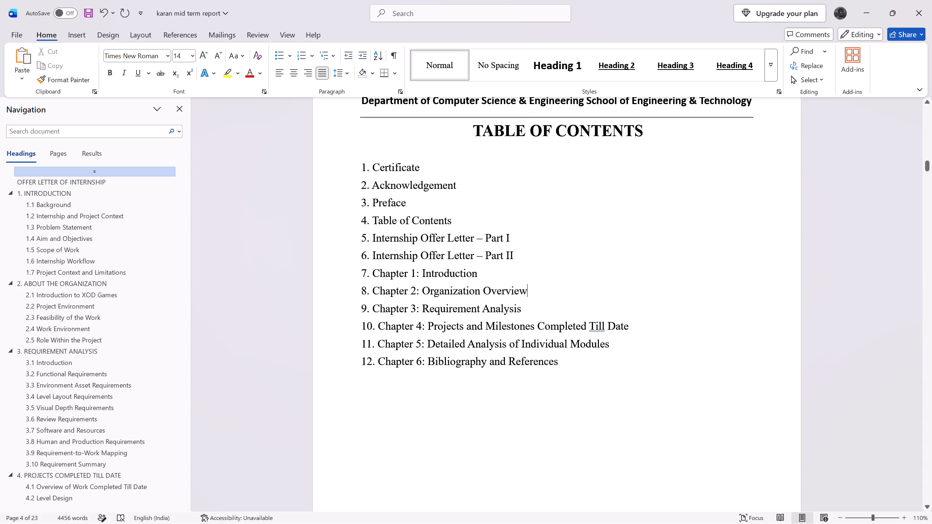
pyautogui.scroll(-1, 567, 308)
pyautogui.hotkey('alt', 'Tab')
pyautogui.scroll(-8, 594, 299)
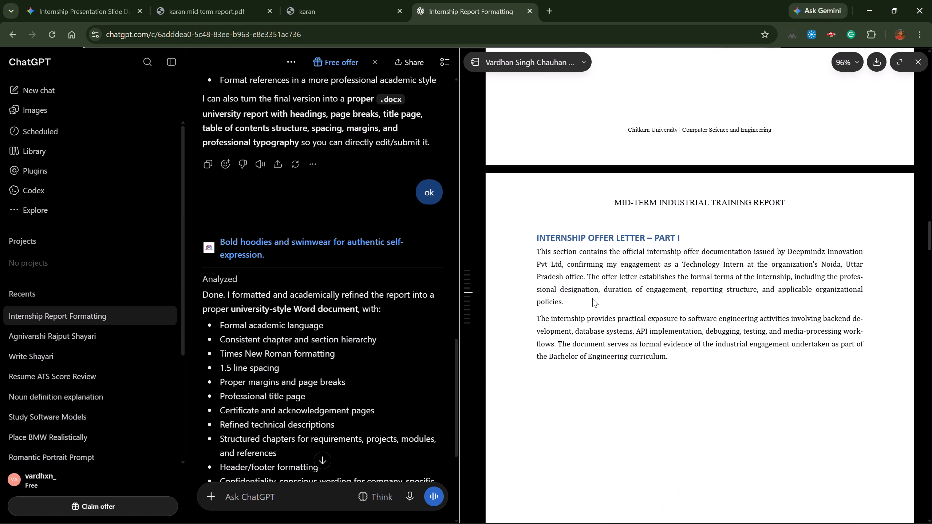
pyautogui.scroll(-1, 592, 297)
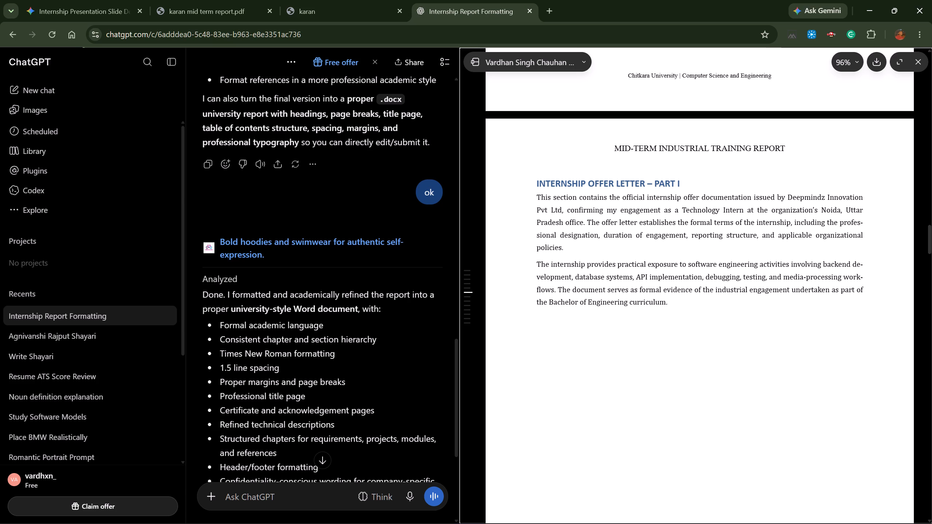
pyautogui.moveTo(693, 305); pyautogui.dragTo(528, 205)
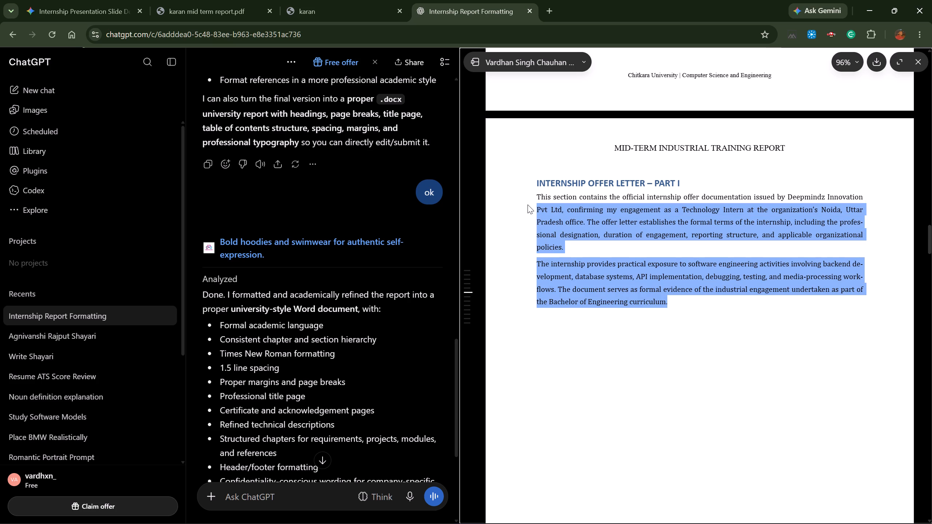
pyautogui.moveTo(528, 205); pyautogui.dragTo(528, 202)
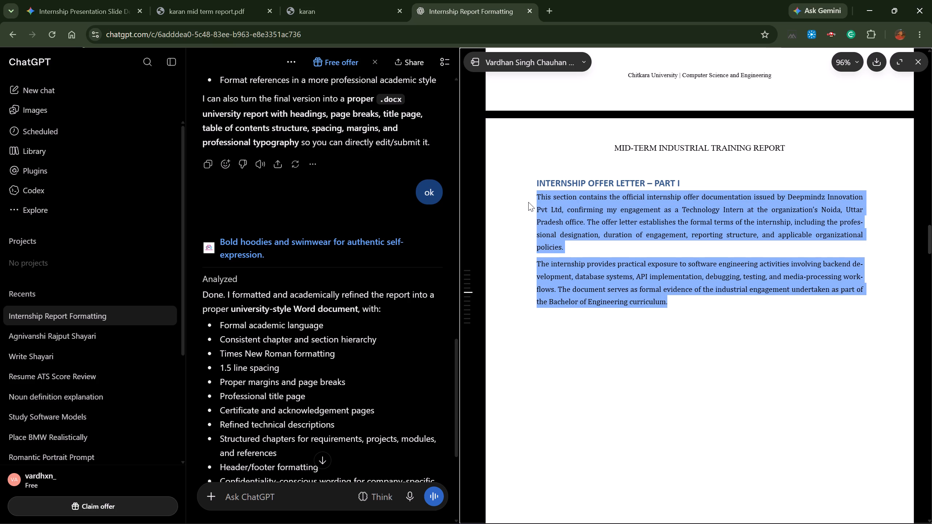
pyautogui.hotkey('ctrl', 'c')
pyautogui.hotkey('alt', 'Tab')
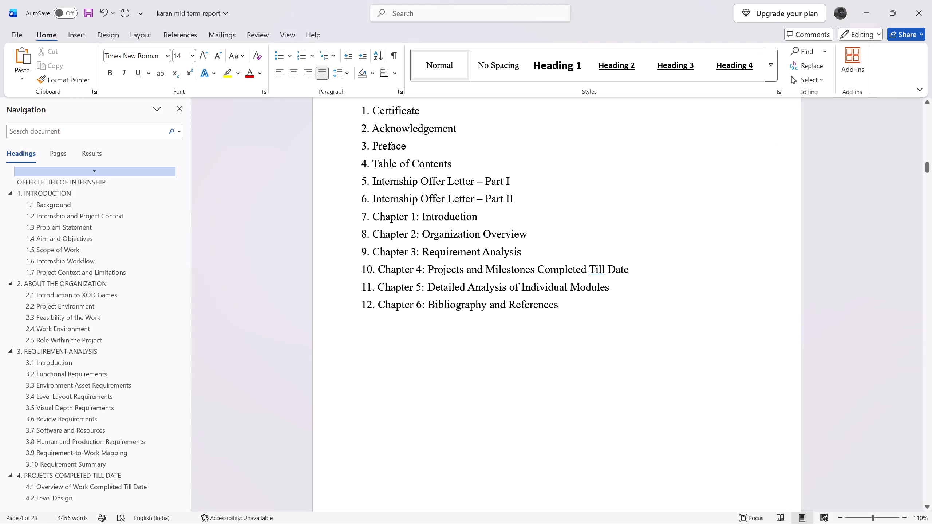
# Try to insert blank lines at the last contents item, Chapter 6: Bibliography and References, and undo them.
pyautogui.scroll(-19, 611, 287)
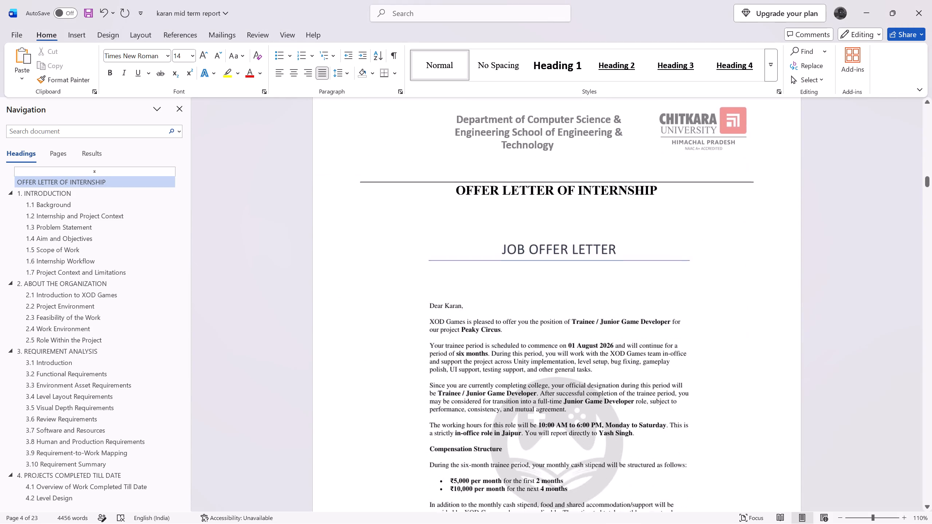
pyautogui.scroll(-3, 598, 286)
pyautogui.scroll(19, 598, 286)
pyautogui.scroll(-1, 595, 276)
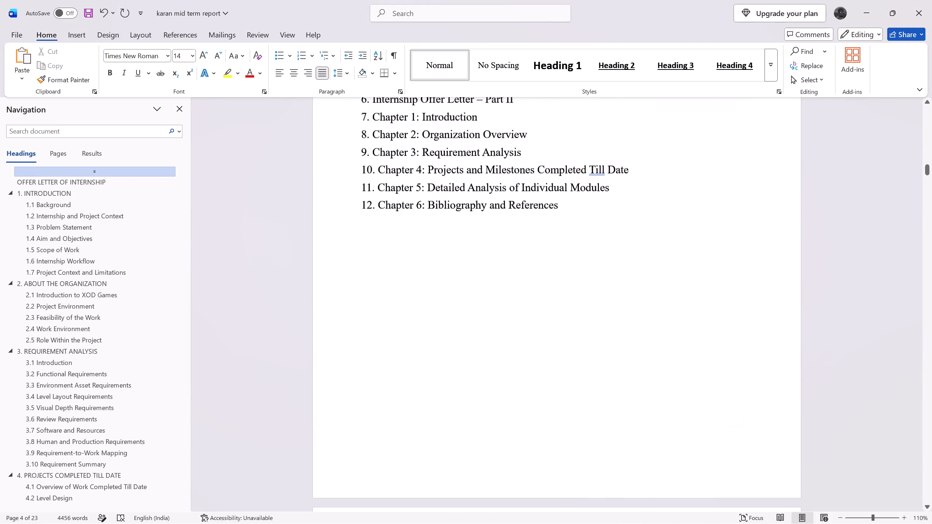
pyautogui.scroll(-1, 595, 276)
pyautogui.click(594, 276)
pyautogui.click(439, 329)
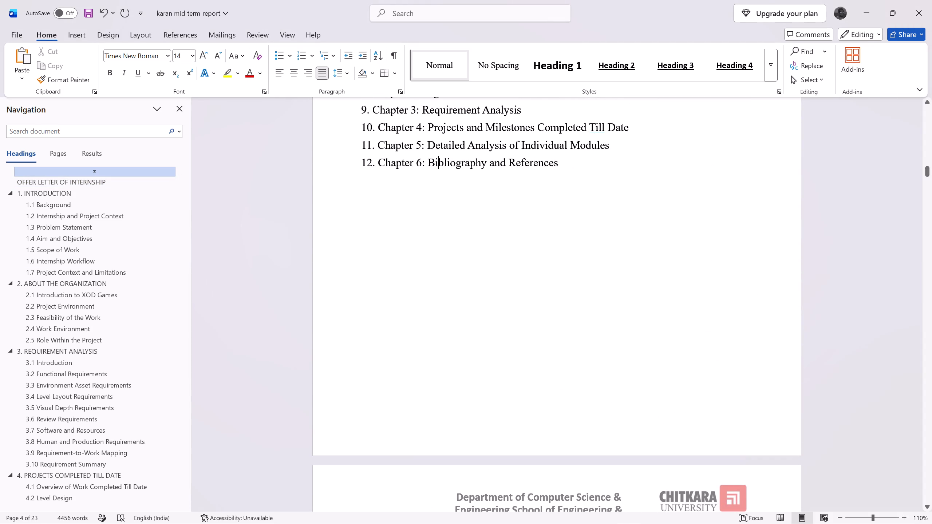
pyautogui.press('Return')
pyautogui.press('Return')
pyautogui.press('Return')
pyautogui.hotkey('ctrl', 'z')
# Add blank lines after the Chapter 6: Bibliography and References item until a new page starts before the offer letter page.
pyautogui.press('Right')
pyautogui.press('Right')
pyautogui.press('Right')
pyautogui.press('Right')
pyautogui.press('Right')
pyautogui.press('Right')
pyautogui.press('Right')
pyautogui.press('Right')
pyautogui.press('Right')
pyautogui.press('Right')
pyautogui.press('Right')
pyautogui.press('Right')
pyautogui.press('Right')
pyautogui.press('Right')
pyautogui.press('Right')
pyautogui.press('Right')
pyautogui.press('Right')
pyautogui.press('Right')
pyautogui.press('Right')
pyautogui.press('Right')
pyautogui.press('Right')
pyautogui.press('Return')
pyautogui.press('Return')
pyautogui.press('Return')
pyautogui.press('Return')
pyautogui.press('Return')
pyautogui.press('Return')
pyautogui.press('Return')
pyautogui.press('Return')
pyautogui.press('Return')
pyautogui.press('Return')
pyautogui.press('Return')
pyautogui.press('Return')
pyautogui.press('Return')
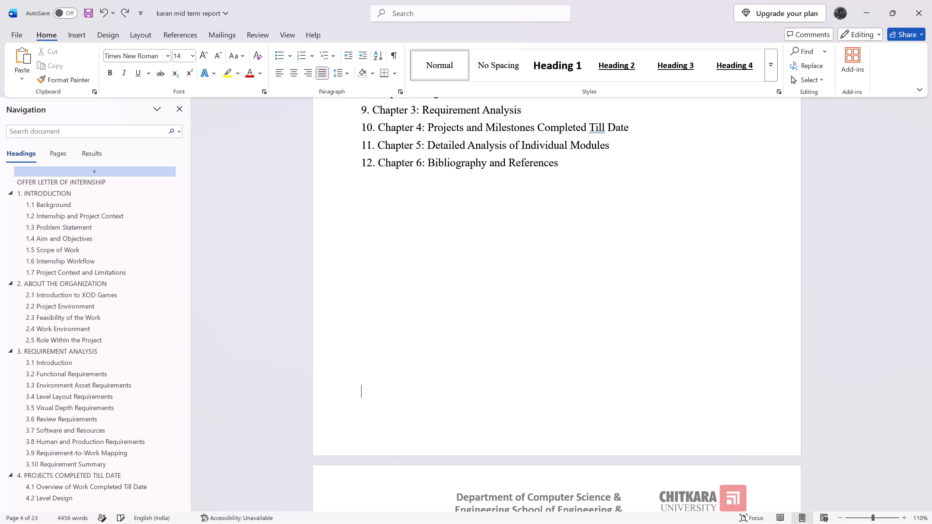
pyautogui.press('Return')
pyautogui.press('Return')
# Adjust the blank lines to just below the new page's horizontal header line and paste the copied offer letter paragraphs there.
pyautogui.scroll(-2, 469, 224)
pyautogui.scroll(1, 469, 224)
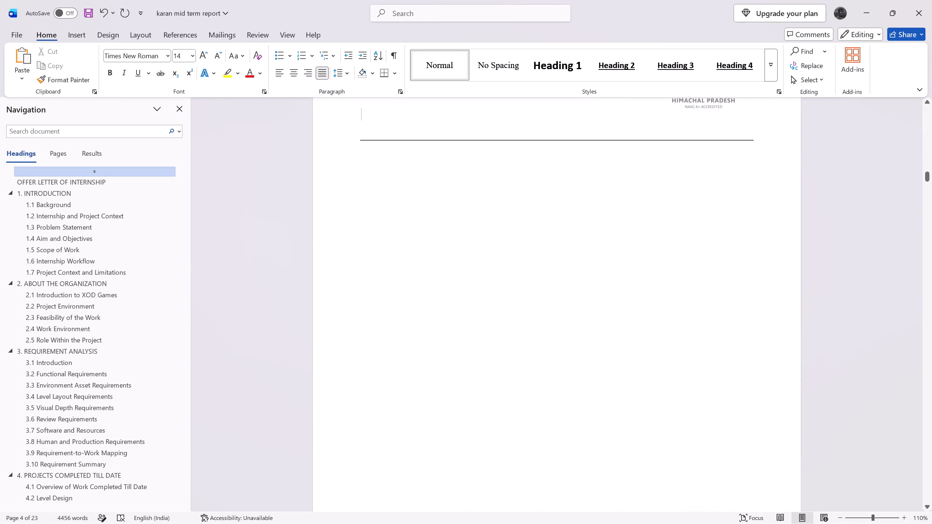
pyautogui.scroll(1, 469, 224)
pyautogui.press('Return')
pyautogui.press('Return')
pyautogui.press('Return')
pyautogui.press('Return')
pyautogui.press('Return')
pyautogui.press('Return')
pyautogui.press('Return')
pyautogui.press('Return')
pyautogui.press('Return')
pyautogui.press('Return')
pyautogui.press('Return')
pyautogui.press('Return')
pyautogui.press('Return')
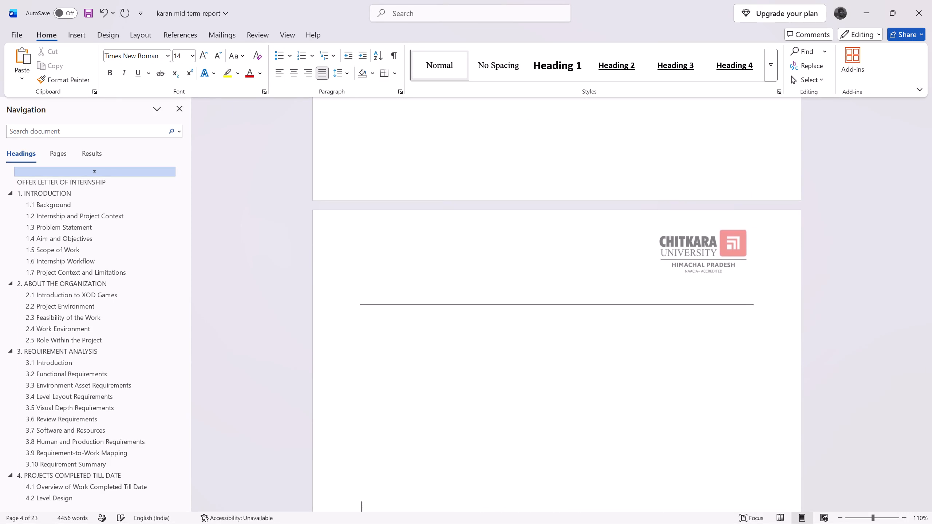
pyautogui.scroll(-3, 469, 224)
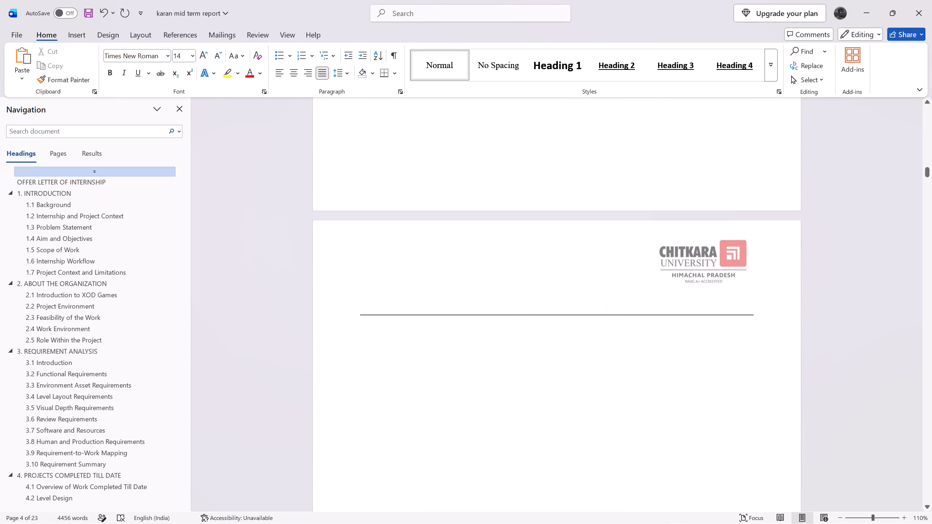
pyautogui.press('BackSpace')
pyautogui.press('BackSpace')
pyautogui.press('BackSpace')
pyautogui.press('BackSpace')
pyautogui.press('BackSpace')
pyautogui.press('BackSpace')
pyautogui.press('BackSpace')
pyautogui.press('BackSpace')
pyautogui.press('BackSpace')
pyautogui.press('BackSpace')
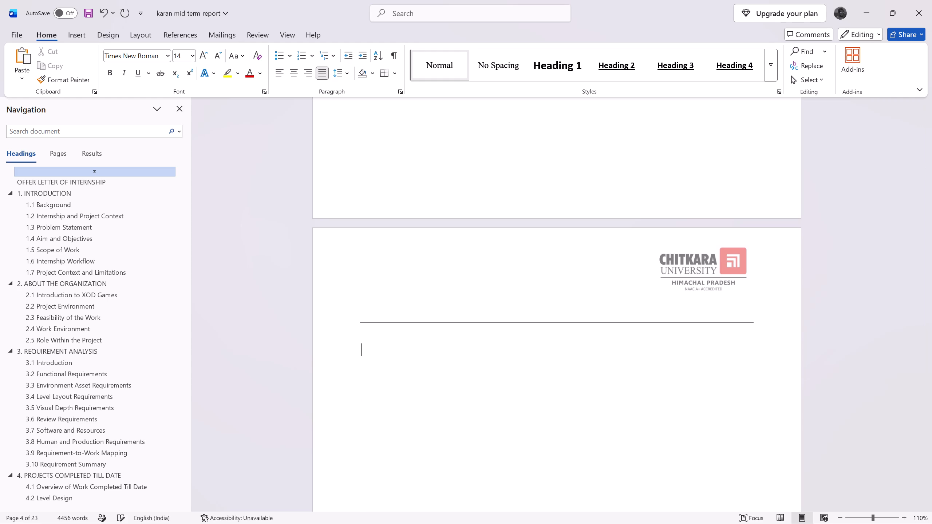
pyautogui.hotkey('ctrl', 'v')
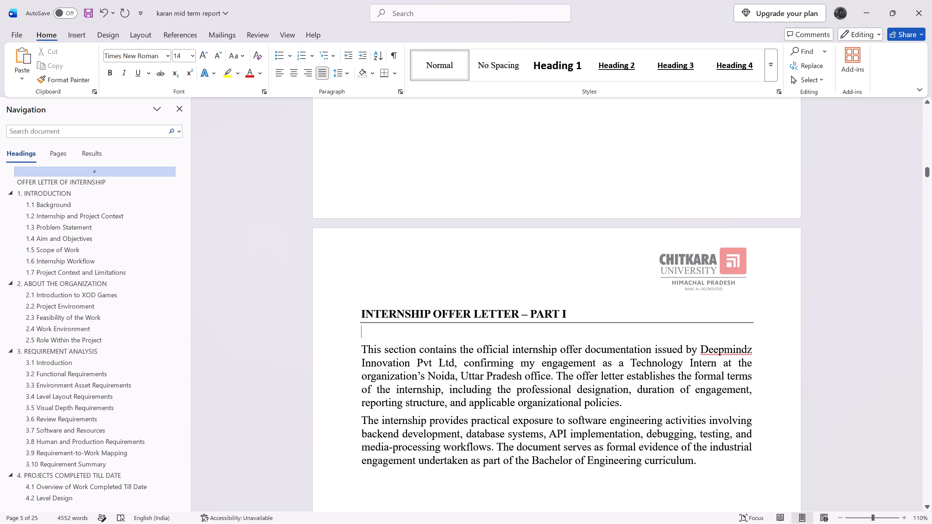
# Make the company name Deepmindz Innovation Pvt Ltd bold in the first offer letter paragraph.
pyautogui.moveTo(455, 364); pyautogui.dragTo(688, 342)
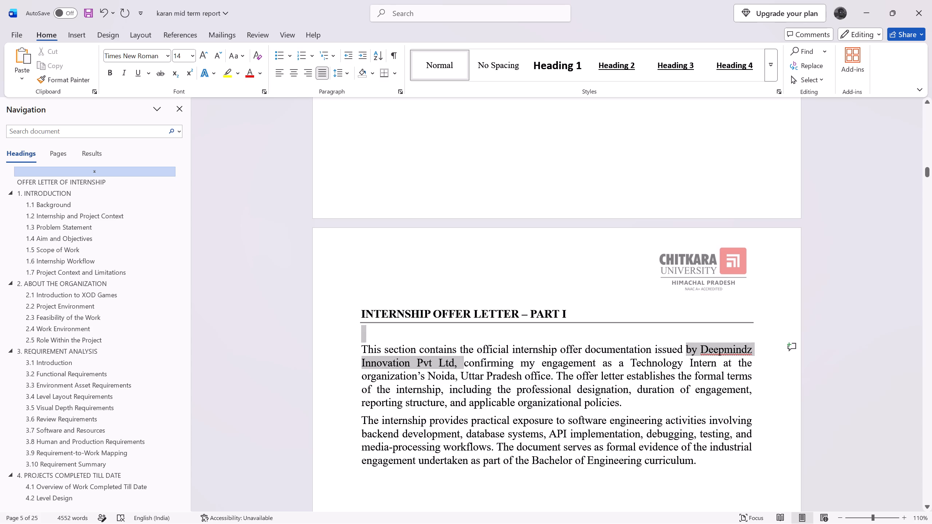
pyautogui.moveTo(688, 342); pyautogui.dragTo(702, 349)
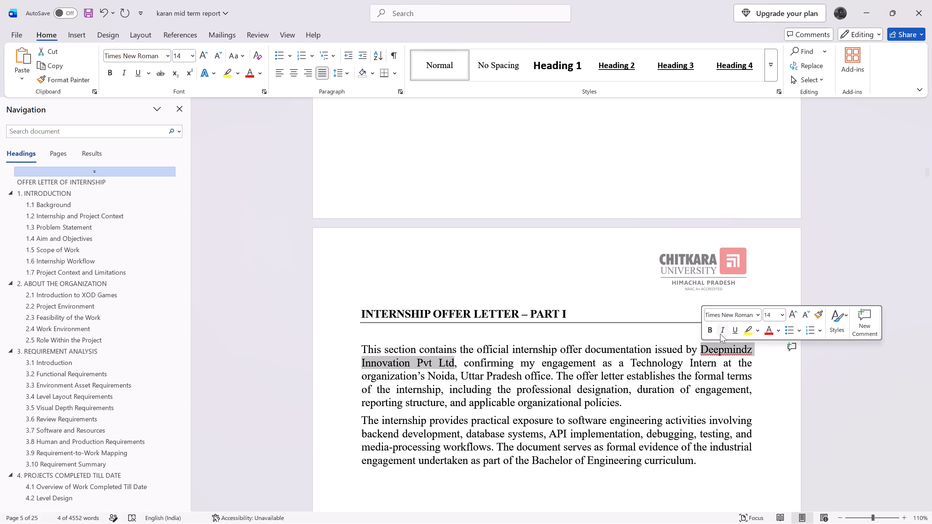
pyautogui.click(707, 329)
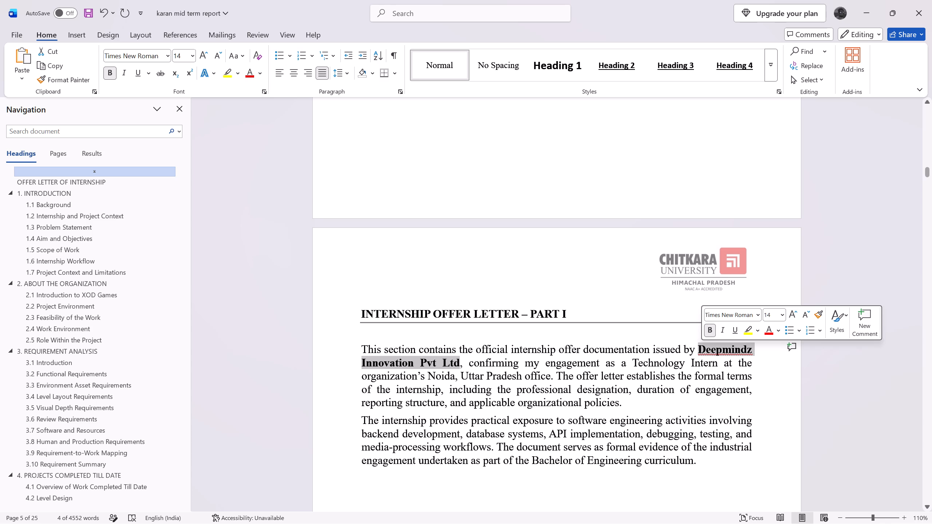
pyautogui.click(620, 402)
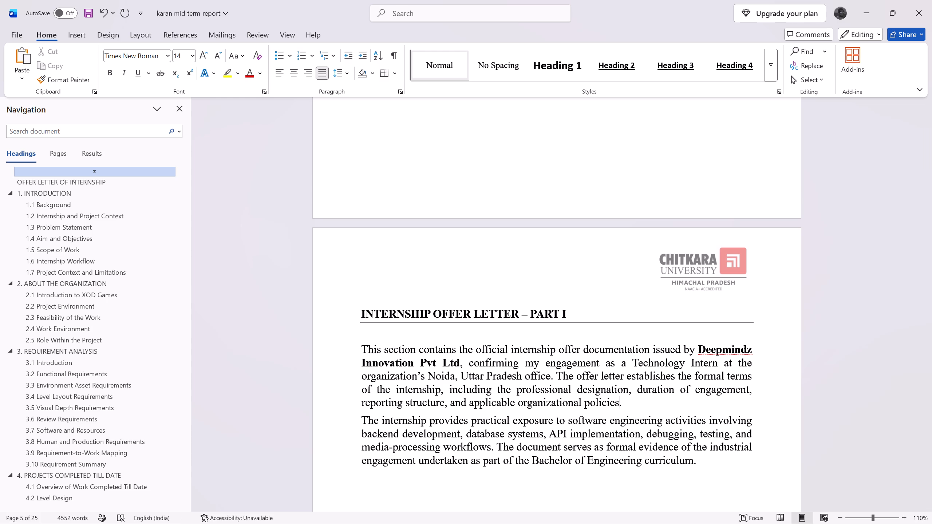
# Examine the pages from the Part I paragraphs to the existing OFFER LETTER OF INTERNSHIP page.
pyautogui.scroll(-3, 620, 402)
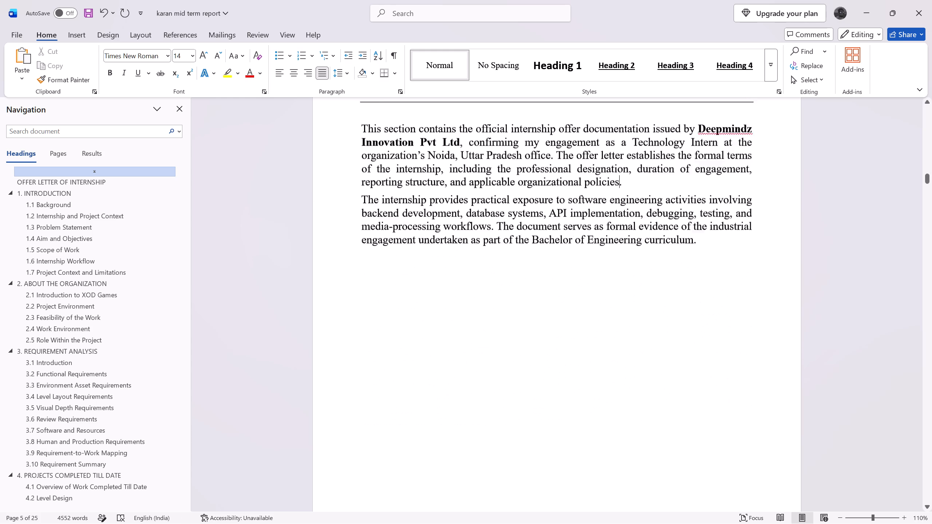
pyautogui.scroll(-4, 620, 402)
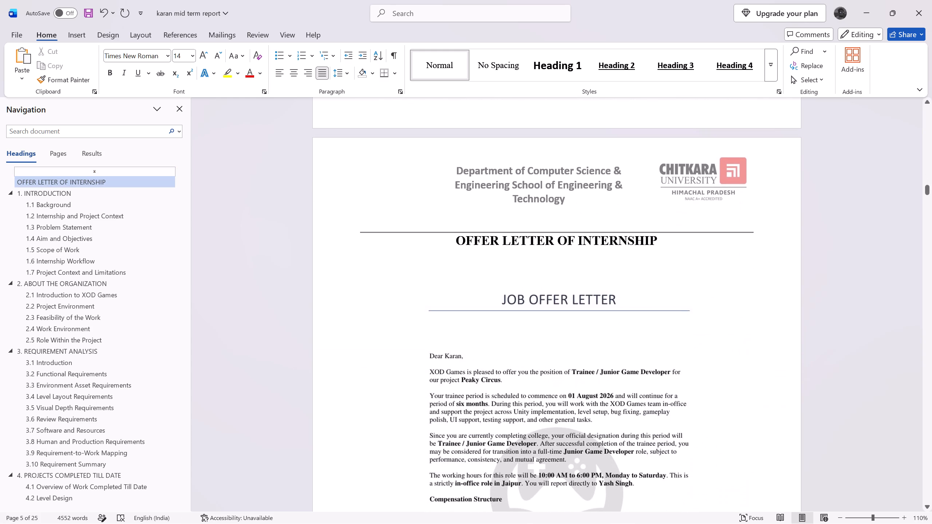
pyautogui.click(674, 244)
pyautogui.scroll(6, 611, 278)
pyautogui.click(621, 273)
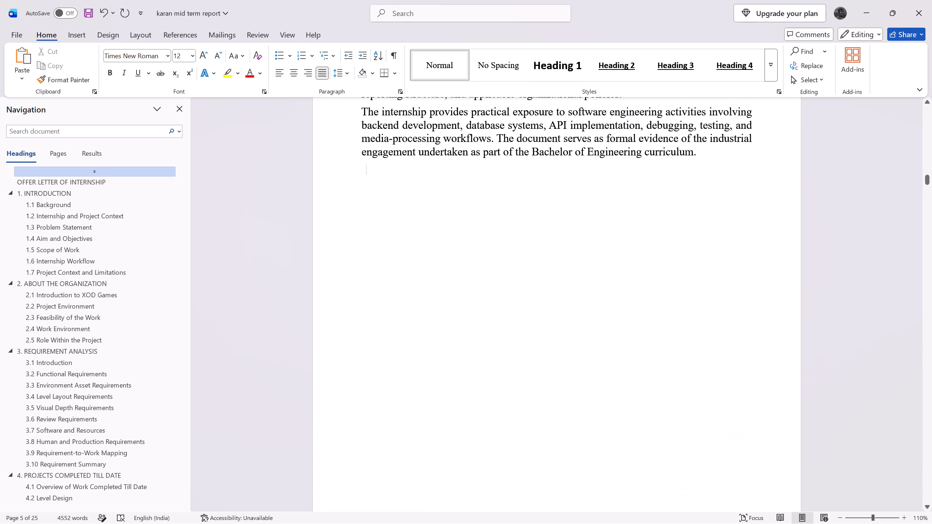
# Copy the heading INTERNSHIP OFFER LETTER – PART II from the ChatGPT report preview in Chrome and return to Word.
pyautogui.click(666, 334)
pyautogui.scroll(-5, 666, 334)
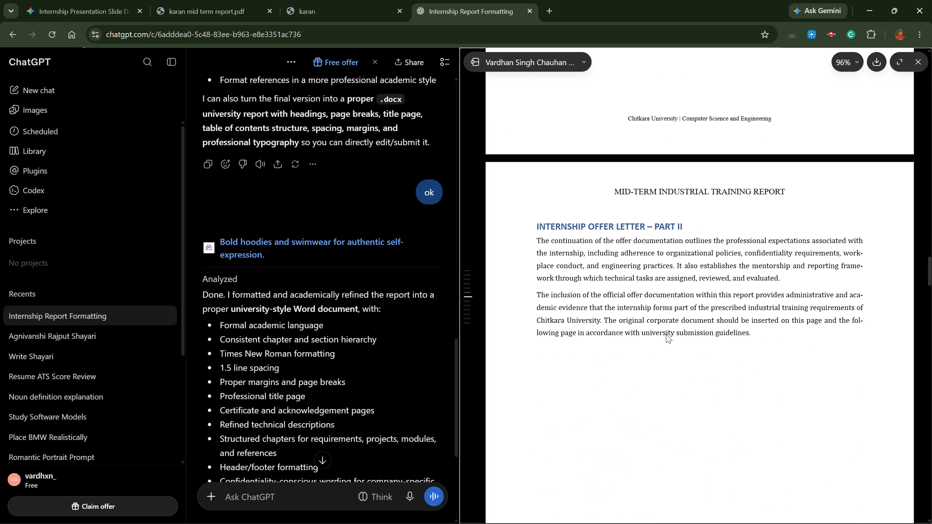
pyautogui.scroll(-2, 666, 334)
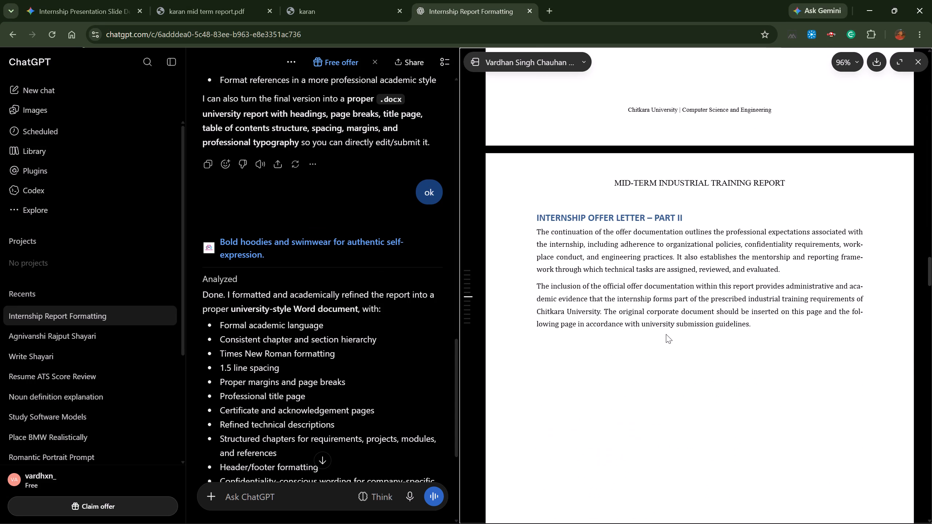
pyautogui.moveTo(684, 207); pyautogui.dragTo(524, 199)
pyautogui.hotkey('ctrl', 'c')
pyautogui.hotkey('alt', 'Tab')
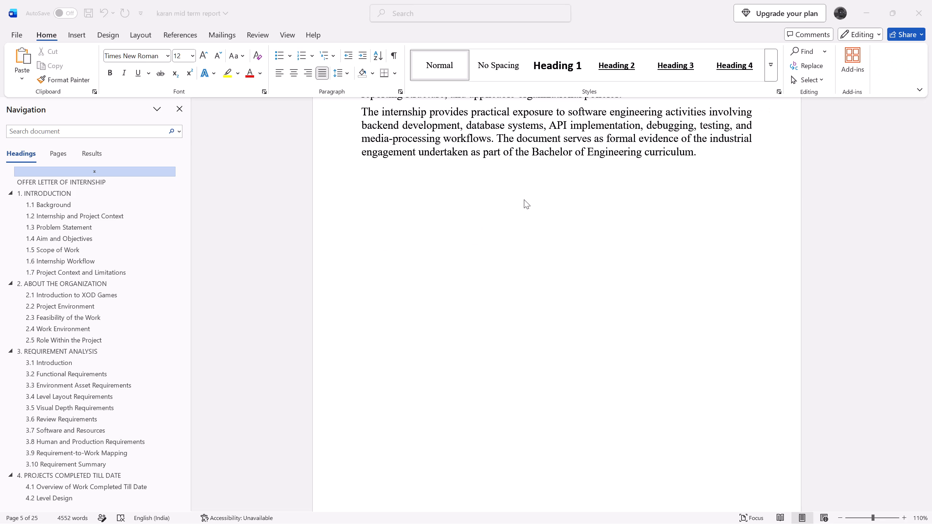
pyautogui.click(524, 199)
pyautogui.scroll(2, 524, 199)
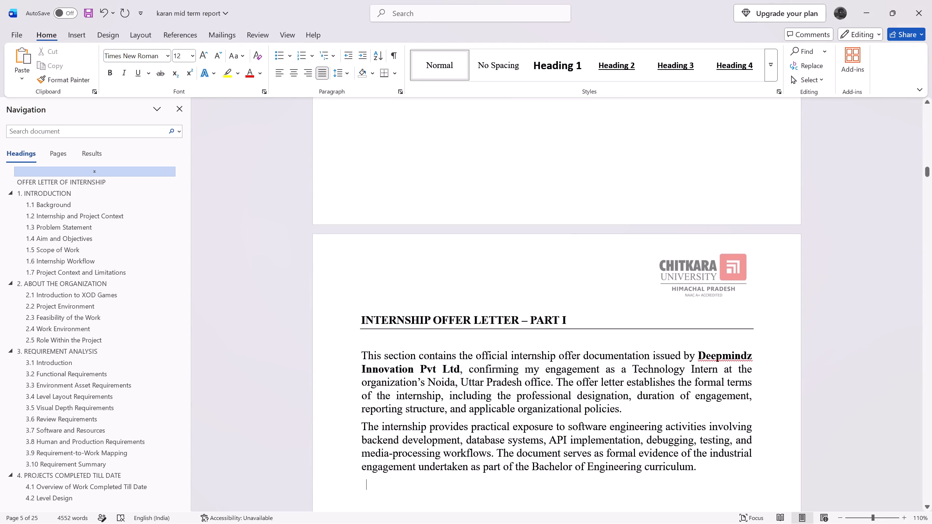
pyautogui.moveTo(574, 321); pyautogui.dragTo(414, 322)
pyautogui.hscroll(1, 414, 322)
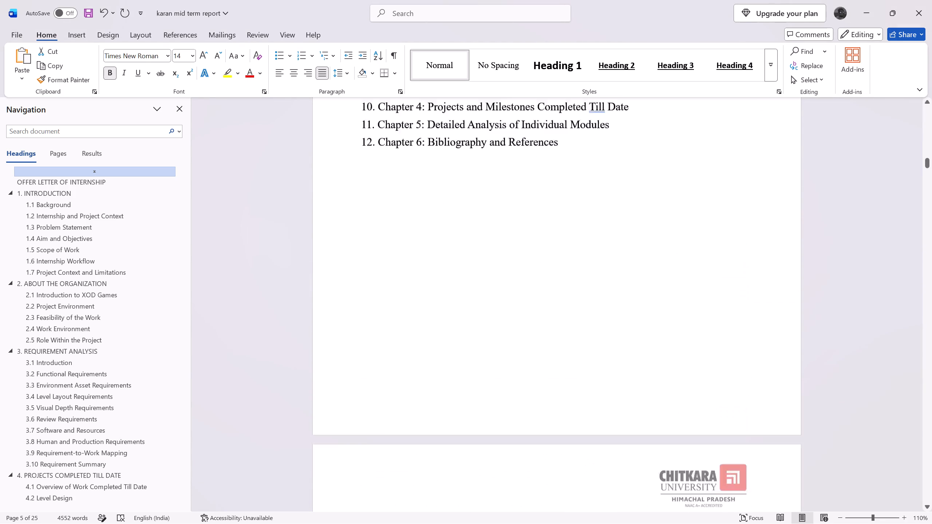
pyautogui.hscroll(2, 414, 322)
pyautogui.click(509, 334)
# Add blank lines after the Part I paragraphs until a new page starts before the OFFER LETTER OF INTERNSHIP page.
pyautogui.scroll(-1, 509, 334)
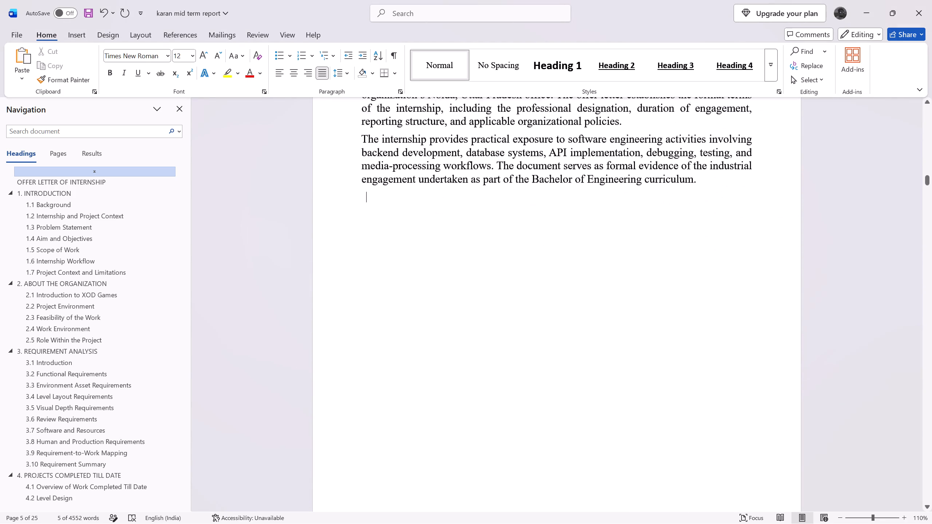
pyautogui.scroll(-2, 509, 334)
pyautogui.press('Return')
pyautogui.press("'")
pyautogui.scroll(1, 509, 334)
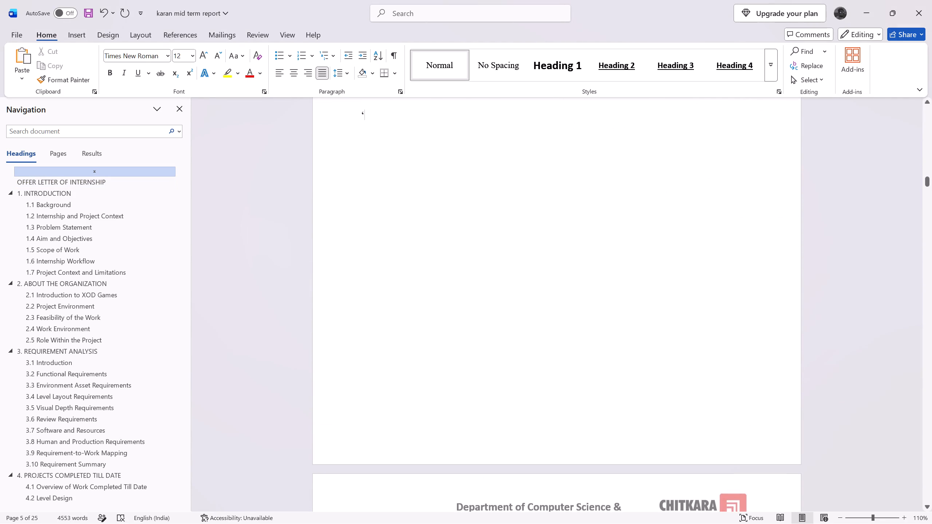
pyautogui.scroll(1, 509, 334)
pyautogui.press('BackSpace')
pyautogui.press('Return')
pyautogui.press('Return')
pyautogui.press('Return')
pyautogui.press('Return')
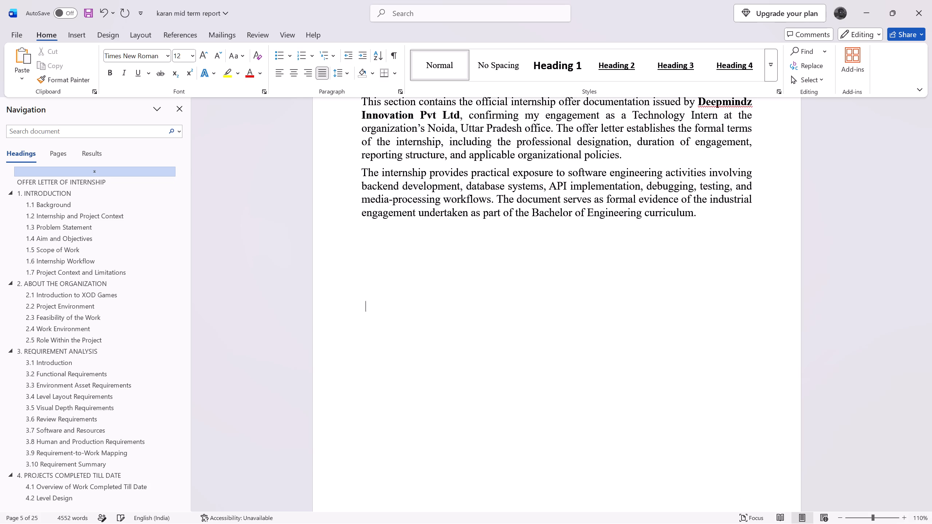
pyautogui.press('Return')
pyautogui.press('Return')
pyautogui.press('Return')
pyautogui.press('Return')
pyautogui.press('Return')
pyautogui.press('Return')
pyautogui.press('Return')
pyautogui.press('Return')
pyautogui.press('Return')
pyautogui.scroll(-1, 509, 334)
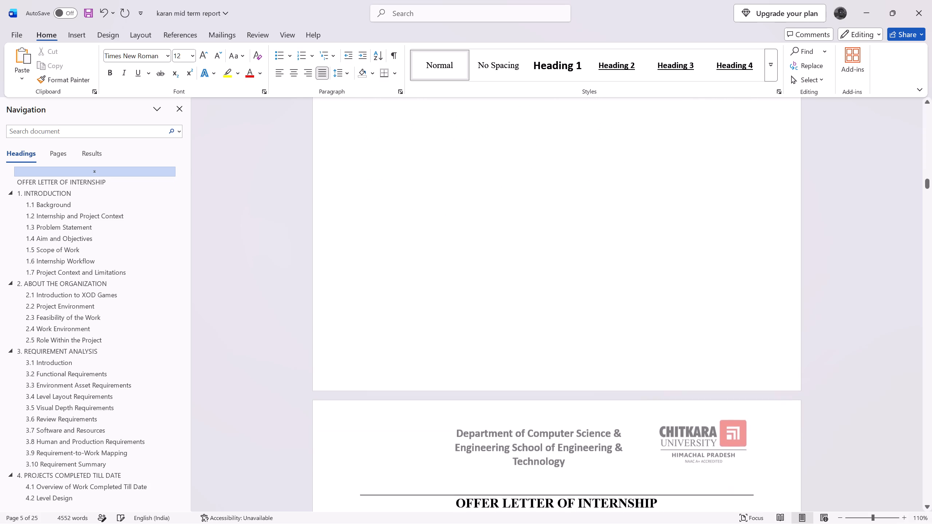
pyautogui.scroll(-1, 509, 334)
pyautogui.press('Return')
pyautogui.press('Return')
pyautogui.press('Return')
pyautogui.press('Return')
pyautogui.press('Return')
pyautogui.press('Return')
pyautogui.press('Return')
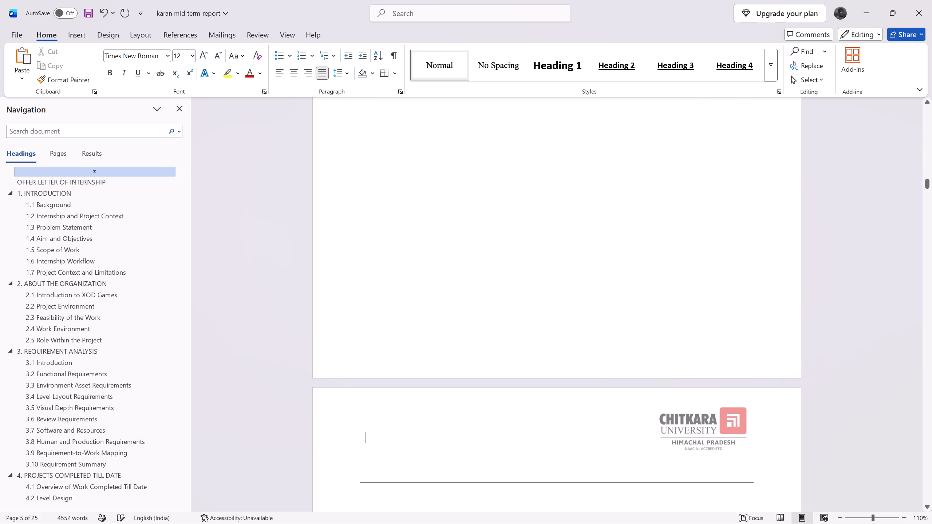
# Adjust the blank lines to just above the new page's header line and paste the copied Part II heading there.
pyautogui.press('Return')
pyautogui.press('Return')
pyautogui.hotkey('ctrl', 'v')
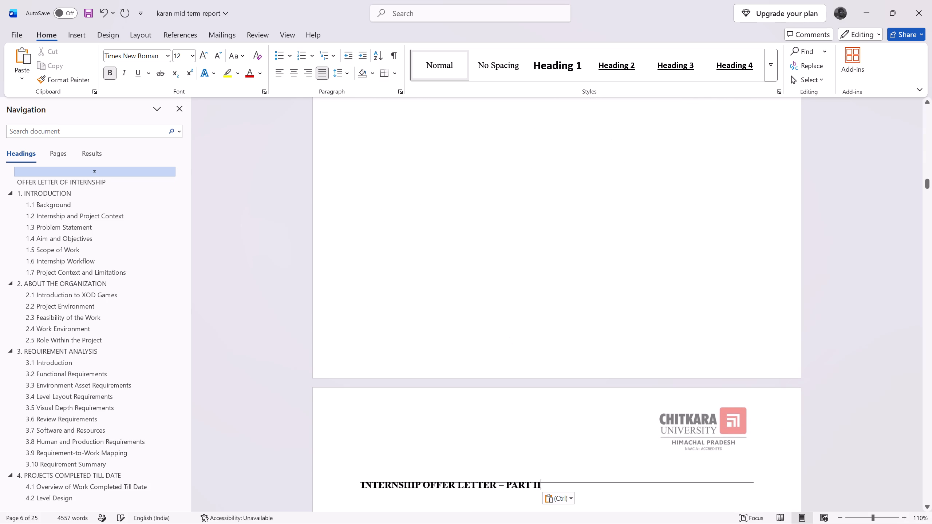
pyautogui.hotkey('ctrl', 'z')
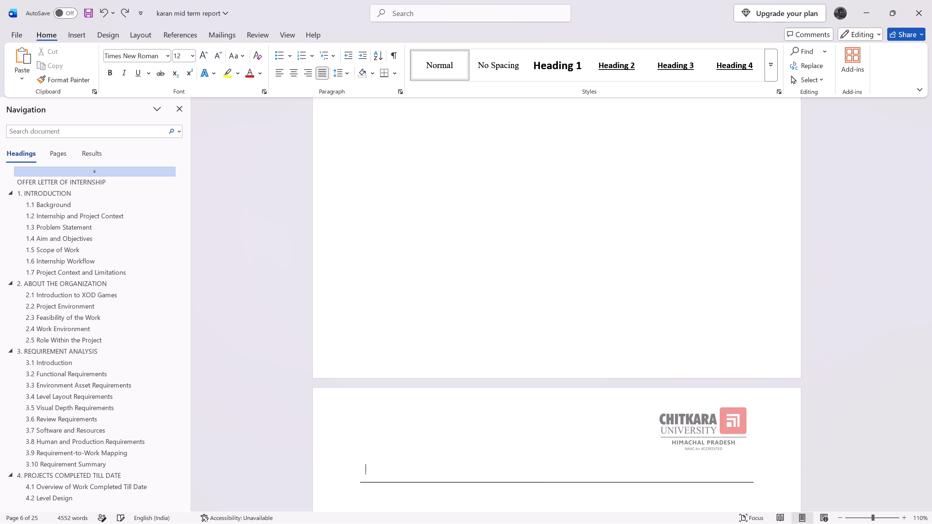
pyautogui.press('\\')
pyautogui.press('BackSpace')
pyautogui.press('BackSpace')
pyautogui.press('BackSpace')
pyautogui.hotkey('ctrl', 'v')
# Set the font size of the INTERNSHIP OFFER LETTER – PART II heading to 14, matching the Part I heading.
pyautogui.scroll(4, 543, 413)
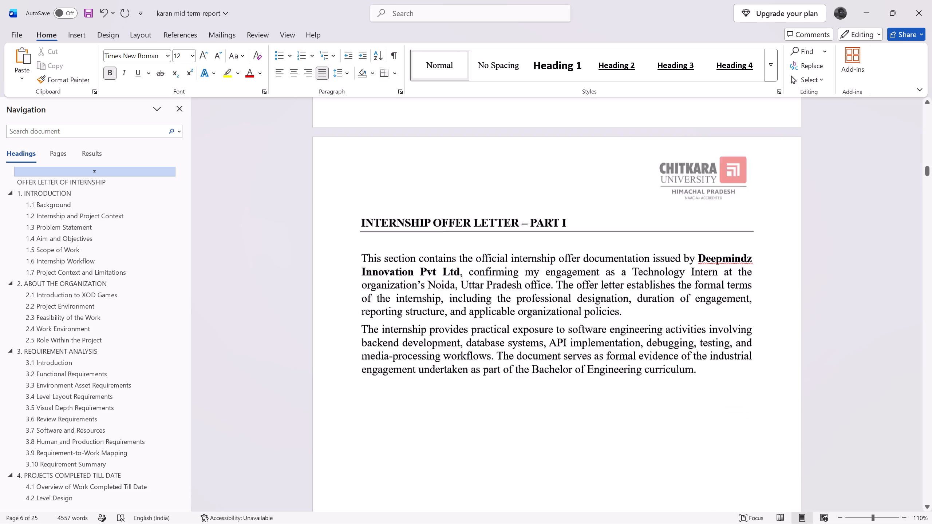
pyautogui.scroll(-1, 543, 413)
pyautogui.click(504, 477)
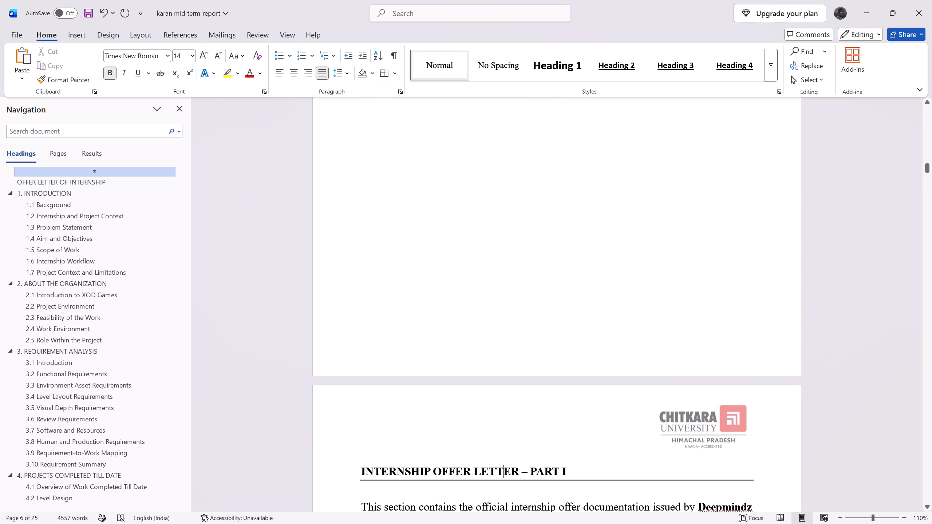
pyautogui.scroll(-7, 504, 477)
pyautogui.moveTo(550, 397); pyautogui.dragTo(367, 397)
pyautogui.click(463, 359)
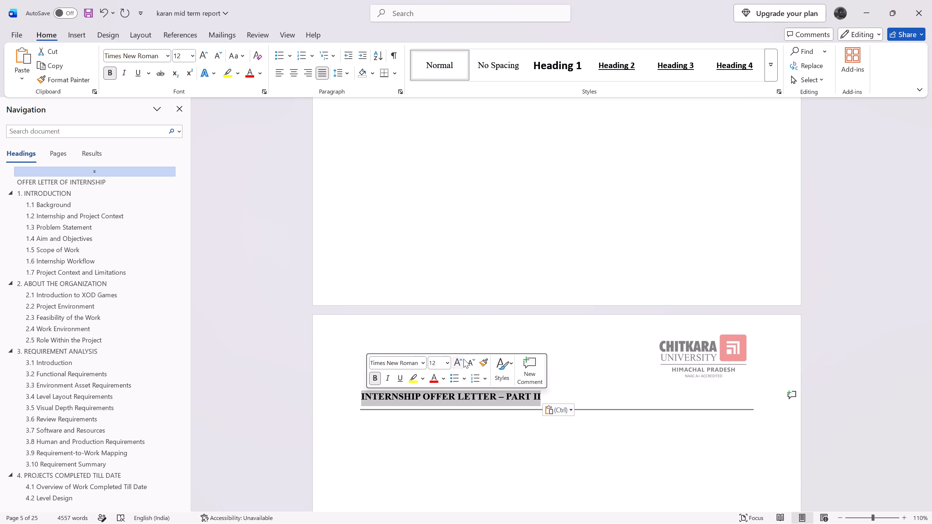
pyautogui.click(570, 416)
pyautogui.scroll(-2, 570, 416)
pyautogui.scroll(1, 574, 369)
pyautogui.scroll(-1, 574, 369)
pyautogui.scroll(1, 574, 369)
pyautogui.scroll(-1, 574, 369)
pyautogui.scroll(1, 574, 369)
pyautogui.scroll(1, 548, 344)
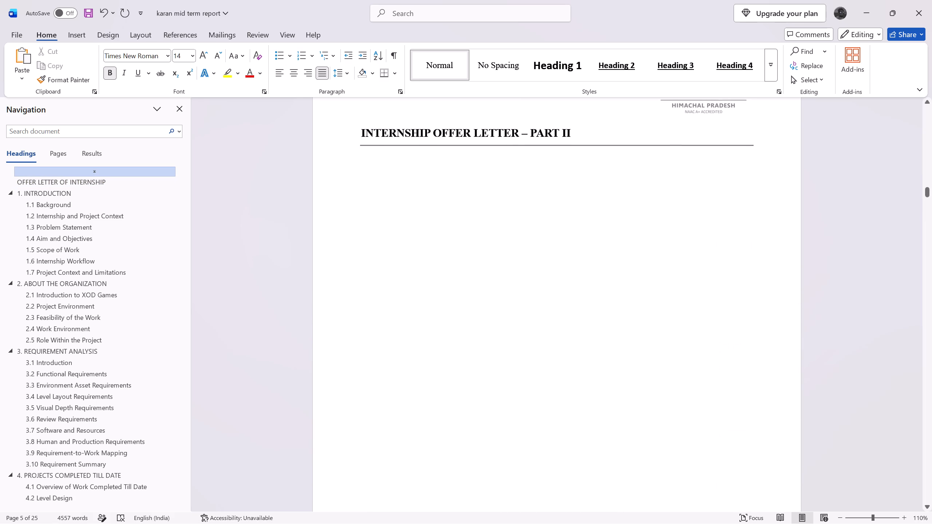
# Insert blank lines after the Part II heading so the insertion point sits below the page's header line.
pyautogui.click(476, 311)
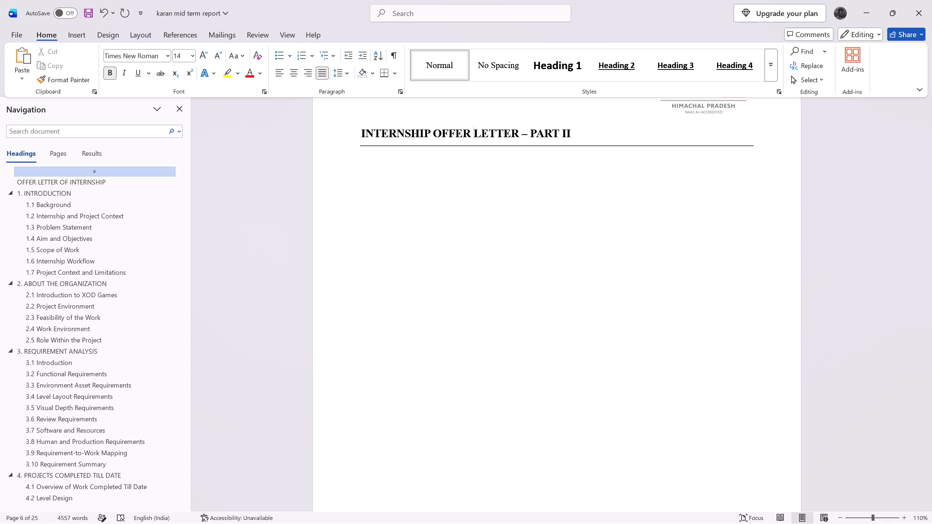
pyautogui.click(427, 211)
pyautogui.click(381, 174)
pyautogui.click(581, 132)
pyautogui.hotkey('shift', 'Return')
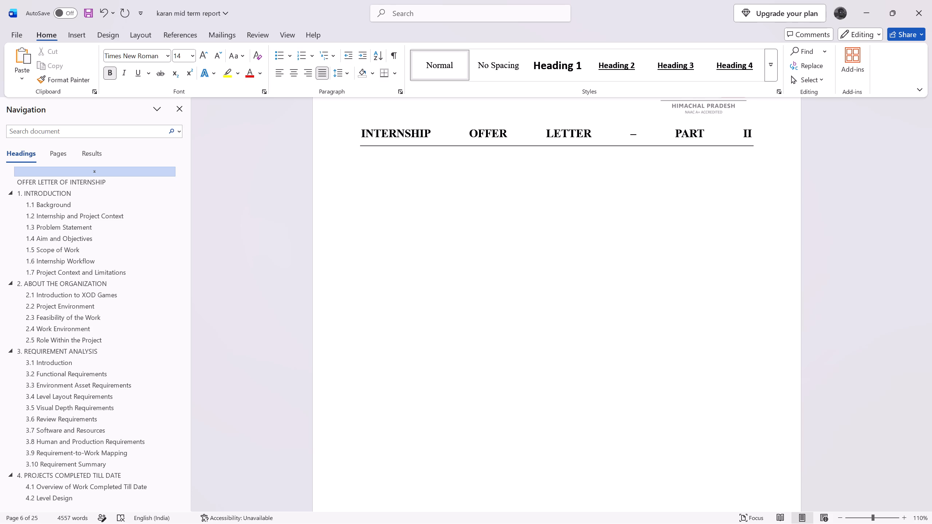
pyautogui.hotkey('ctrl', 'z')
pyautogui.press('Return')
pyautogui.press('Return')
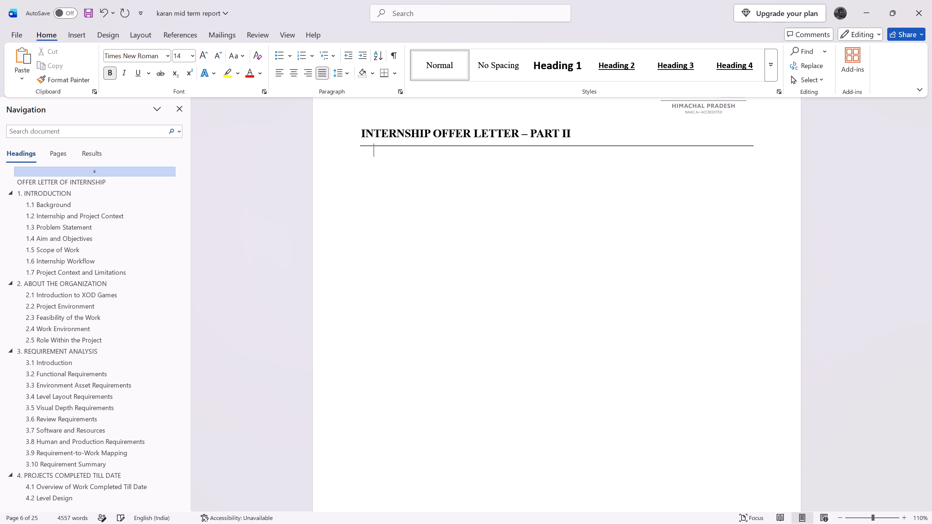
pyautogui.press('Return')
pyautogui.press('BackSpace')
pyautogui.press('Return')
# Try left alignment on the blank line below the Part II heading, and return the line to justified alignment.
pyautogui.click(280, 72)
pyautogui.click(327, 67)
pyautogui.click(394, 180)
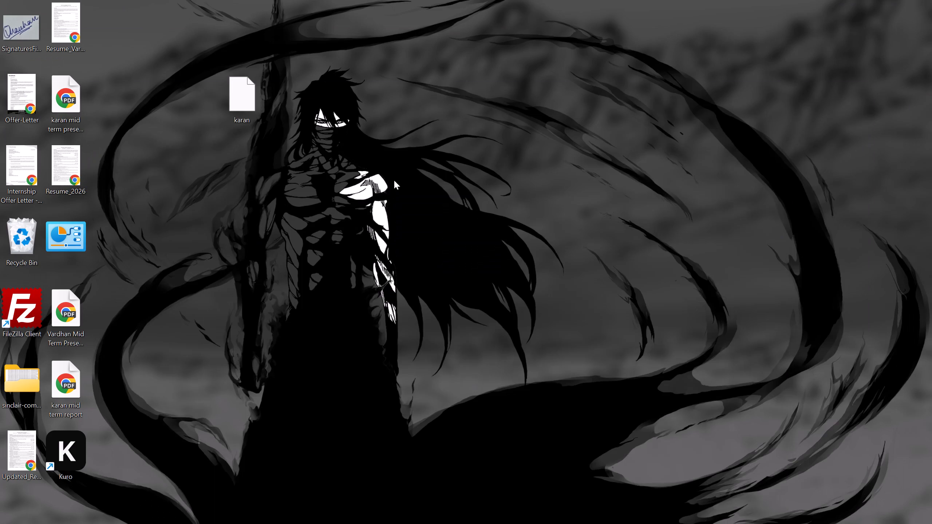
# Open the Internship Offer Letter PDF from the desktop in Chrome and capture its whole page as a screenshot.
pyautogui.doubleClick(20, 150)
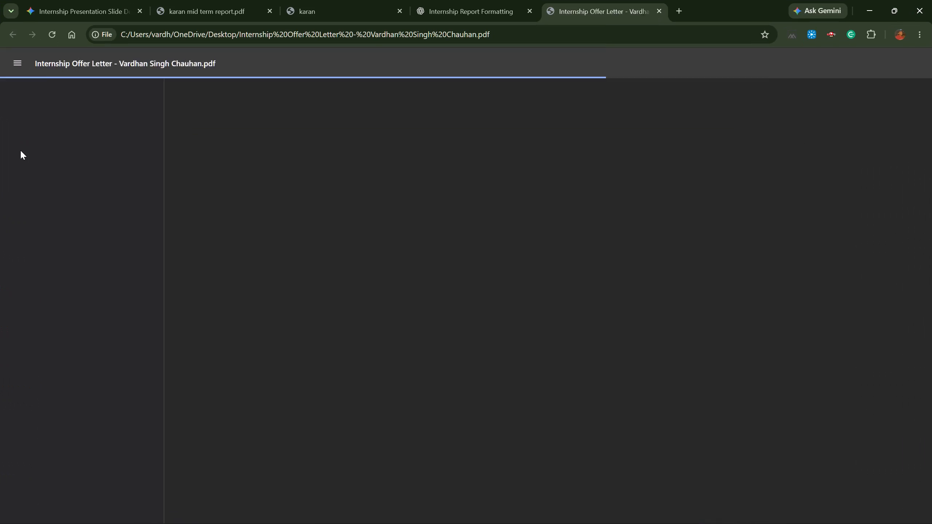
pyautogui.hscroll(1, 551, 294)
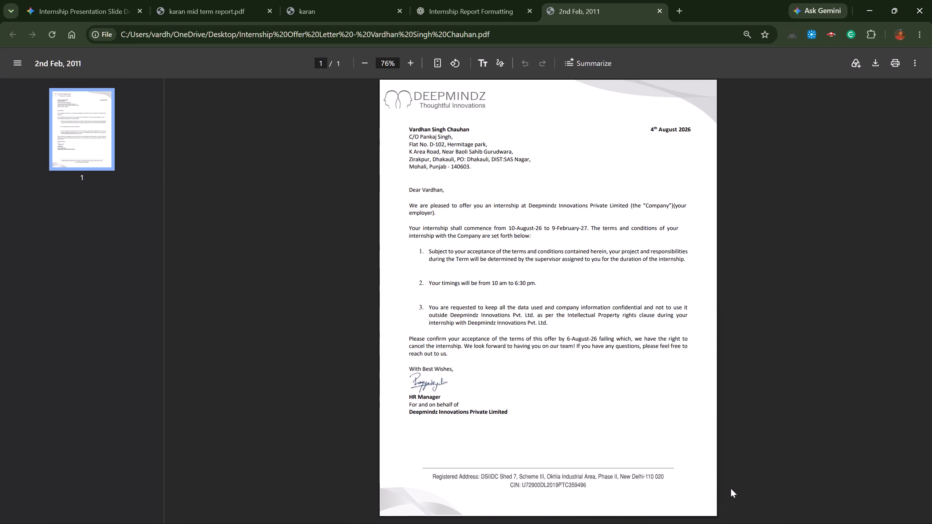
pyautogui.scroll(3, 708, 433)
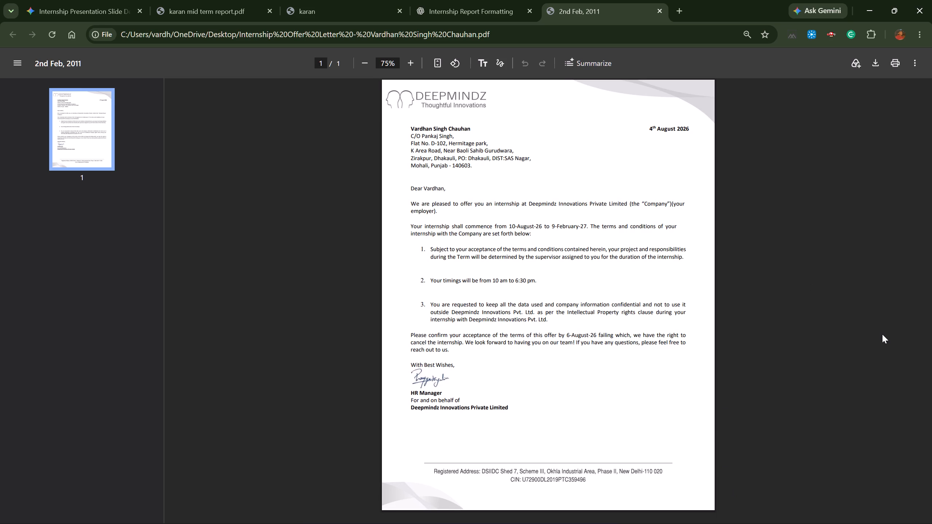
pyautogui.press('Print')
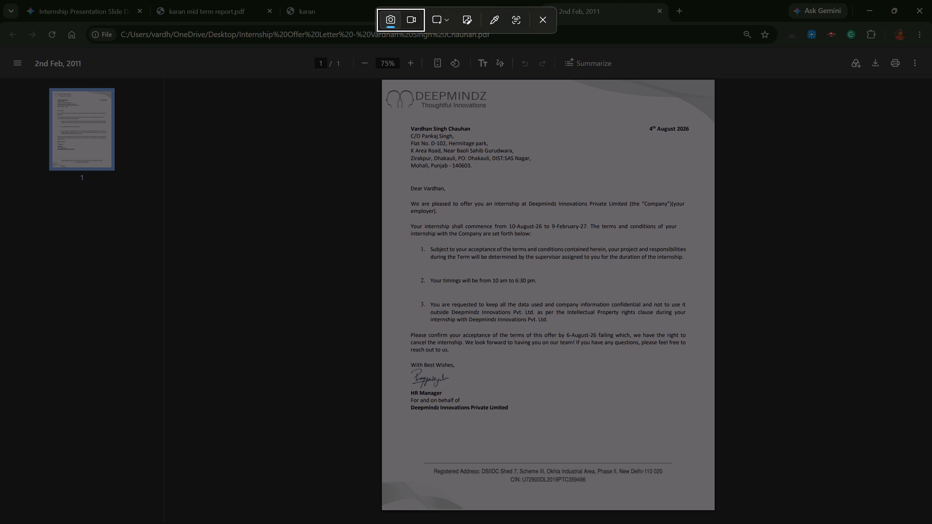
pyautogui.moveTo(383, 80); pyautogui.dragTo(714, 510)
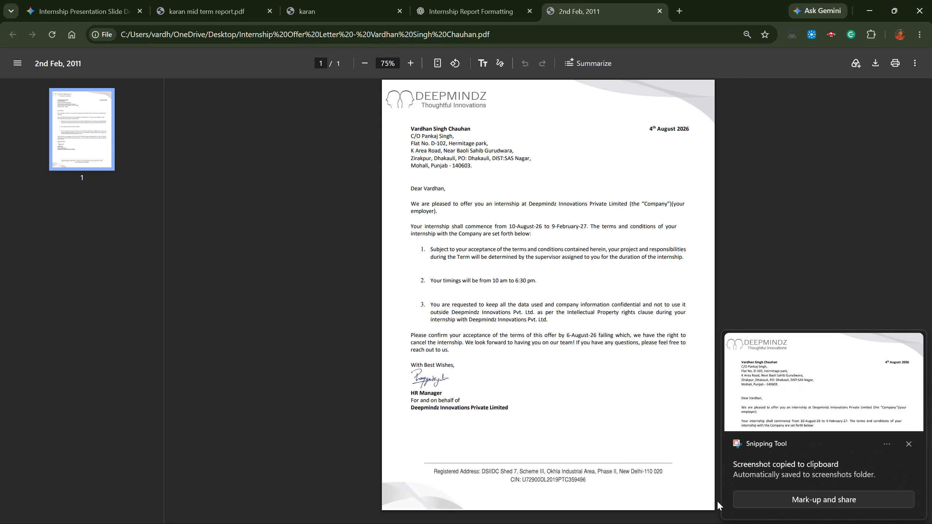
pyautogui.moveTo(765, 403); pyautogui.dragTo(931, 359)
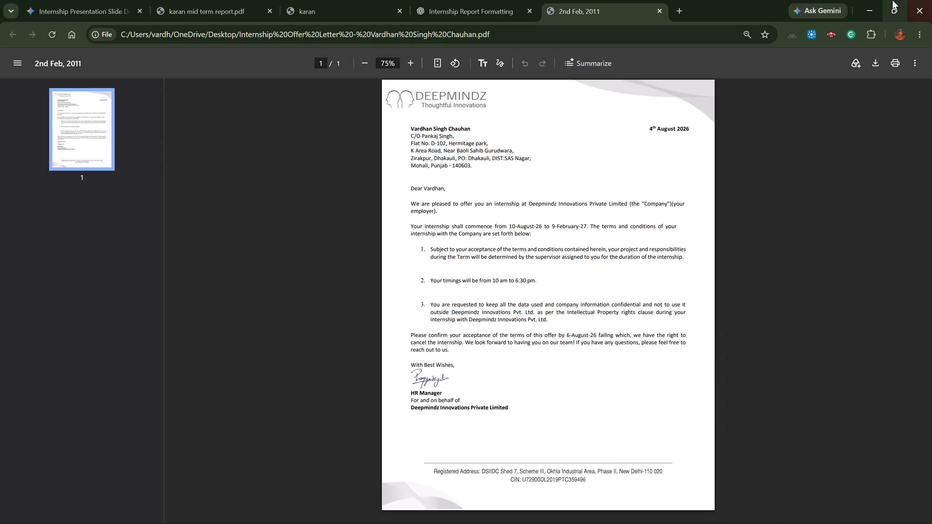
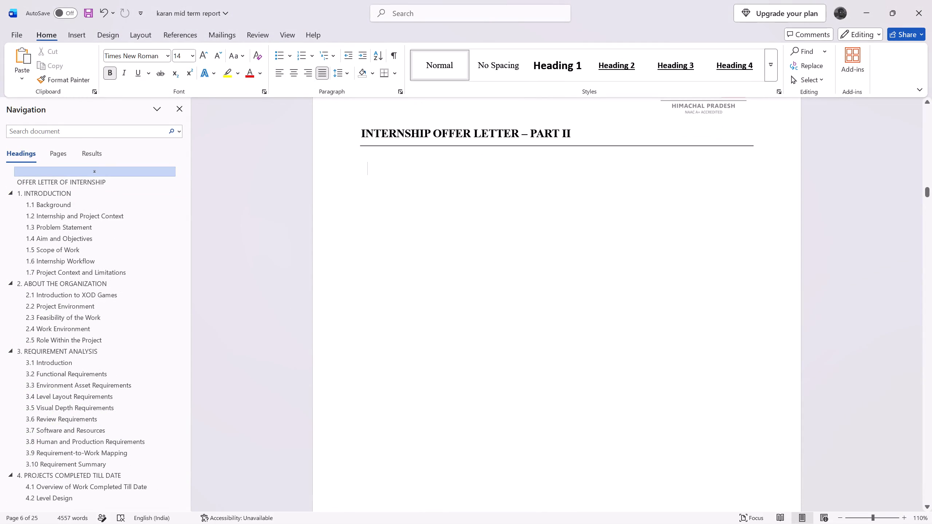
# Paste the captured offer letter image below the Part II heading and shrink it to fit on that page.
pyautogui.hotkey('ctrl', 'v')
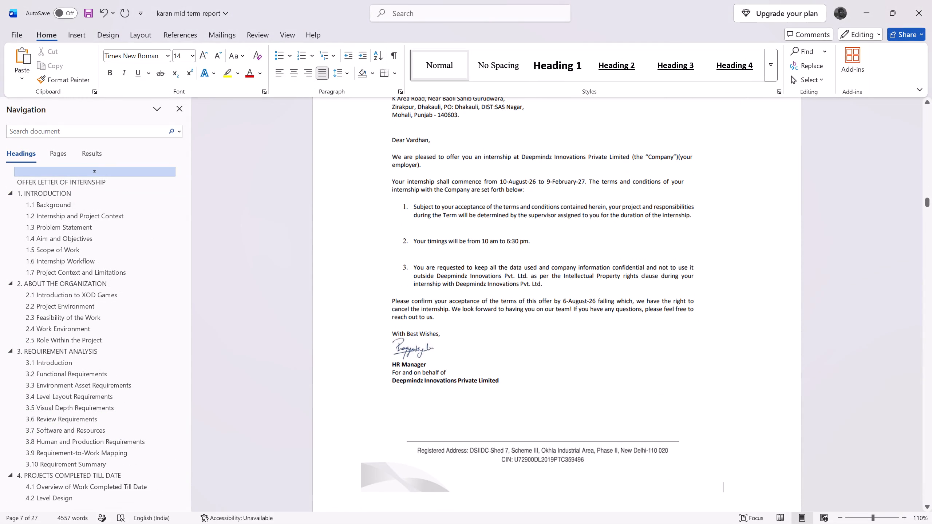
pyautogui.scroll(8, 469, 183)
pyautogui.click(592, 351)
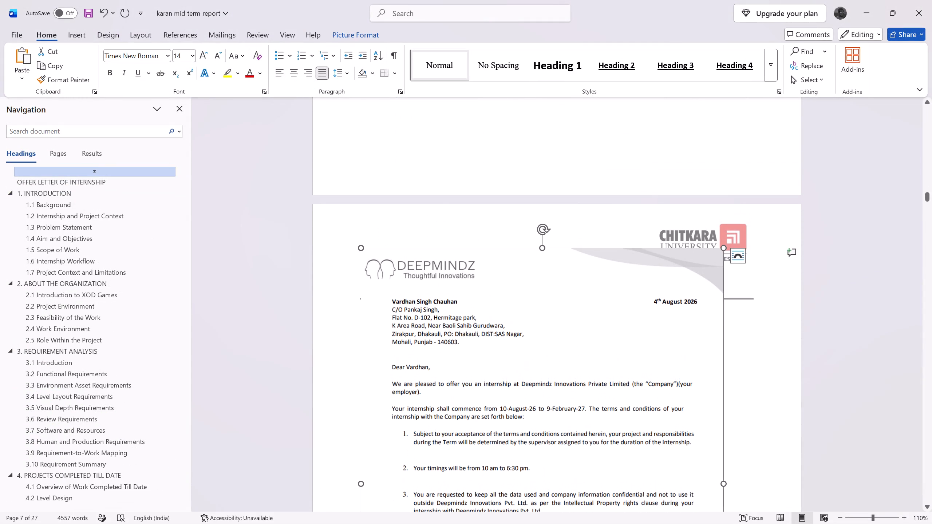
pyautogui.moveTo(722, 246); pyautogui.dragTo(673, 304)
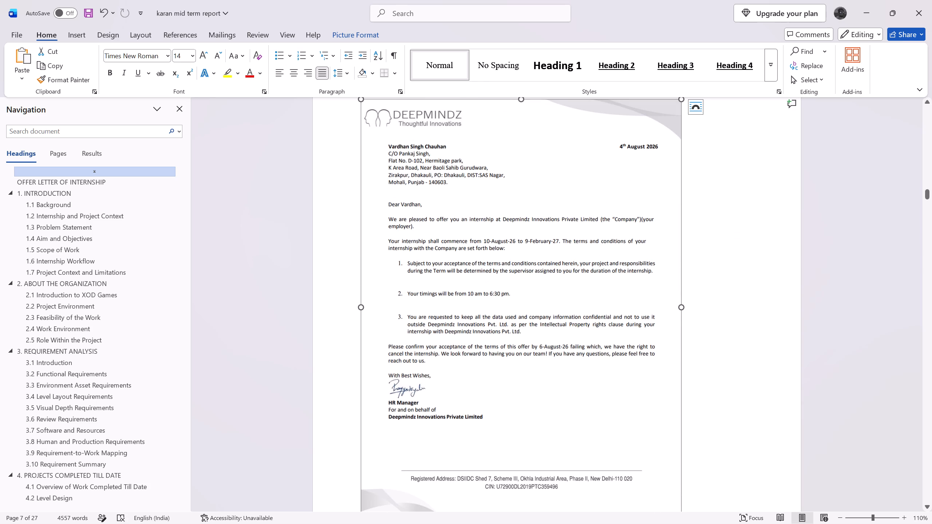
pyautogui.moveTo(549, 263); pyautogui.dragTo(577, 258)
pyautogui.scroll(2, 583, 251)
pyautogui.scroll(1, 689, 209)
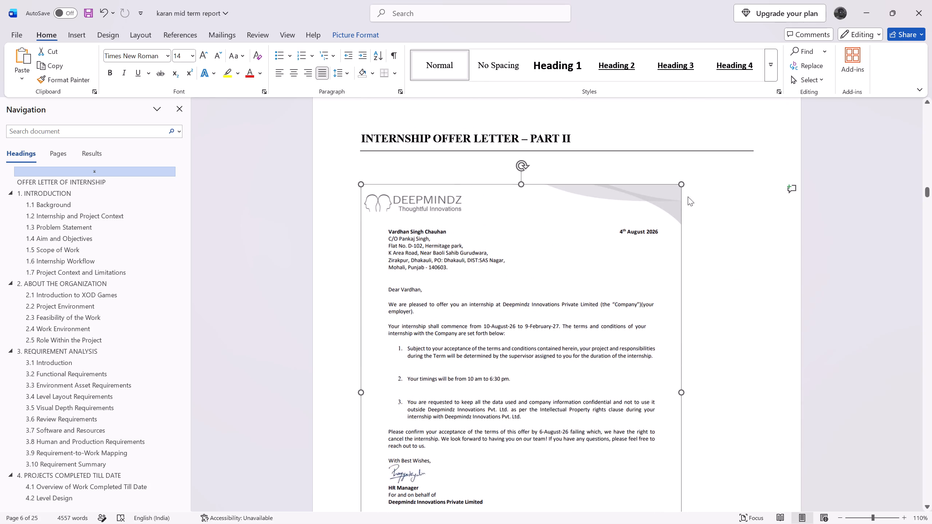
# Set the offer letter image to Square text wrapping and centre it horizontally just below the Part II heading line.
pyautogui.click(697, 191)
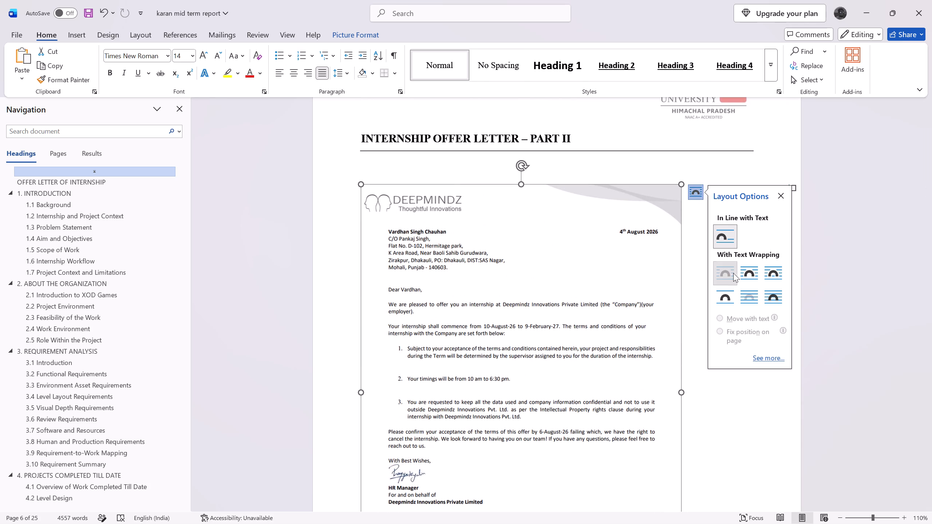
pyautogui.click(733, 273)
pyautogui.moveTo(549, 289); pyautogui.dragTo(591, 282)
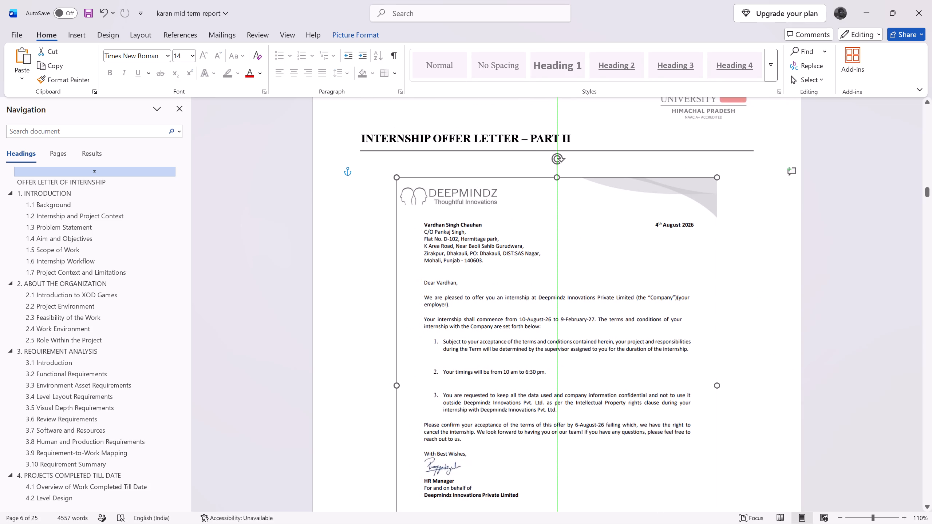
pyautogui.moveTo(591, 282); pyautogui.dragTo(596, 302)
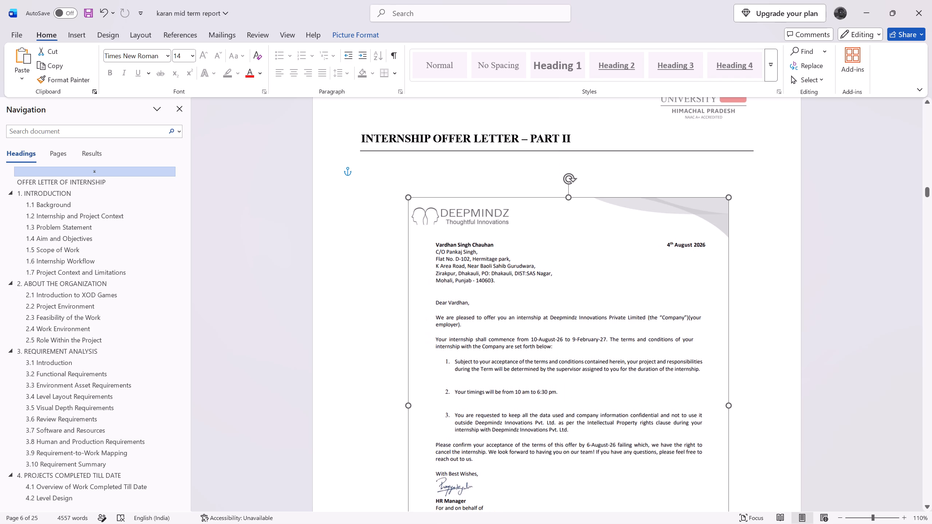
pyautogui.moveTo(596, 302); pyautogui.dragTo(578, 278)
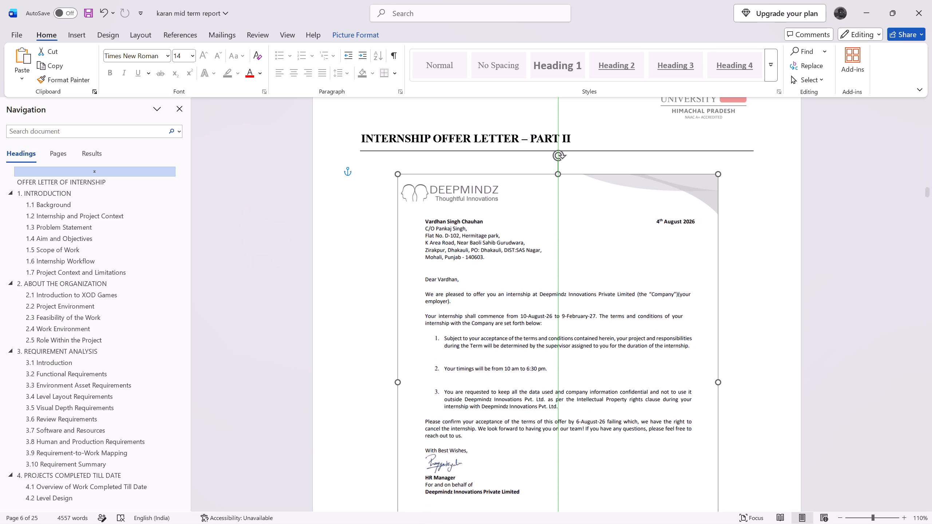
pyautogui.moveTo(578, 278); pyautogui.dragTo(576, 261)
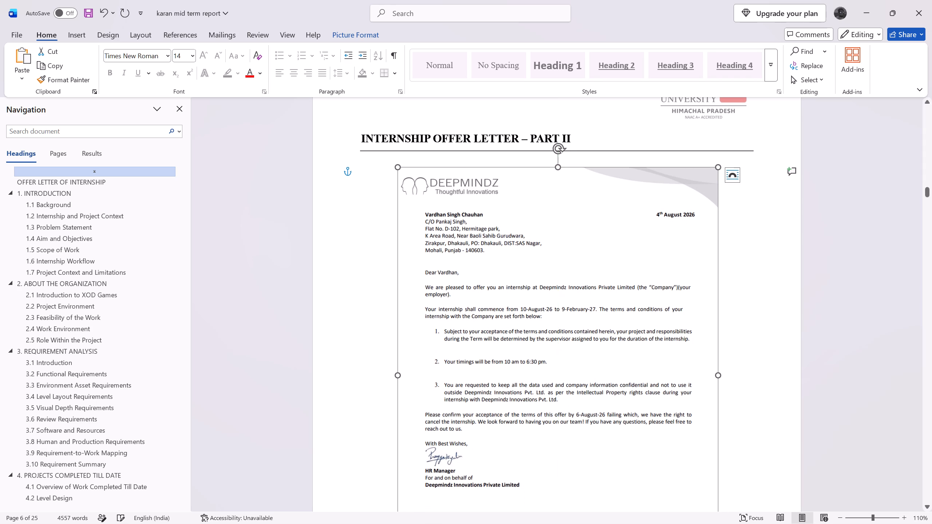
pyautogui.scroll(-4, 582, 261)
pyautogui.click(886, 389)
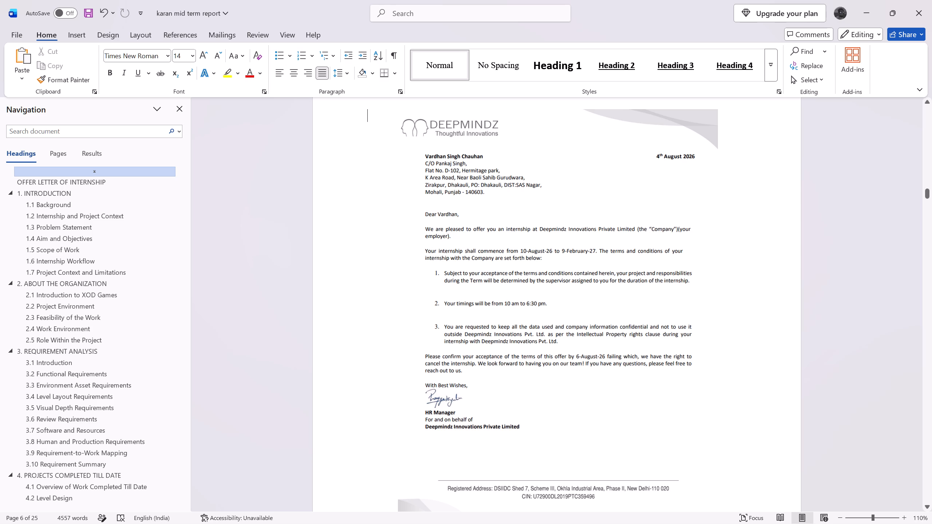
# Delete the OFFER LETTER OF INTERNSHIP heading and the old XOD Games job offer letter page images that follow it.
pyautogui.scroll(-13, 680, 366)
pyautogui.middleClick(680, 366)
pyautogui.scroll(-6, 679, 365)
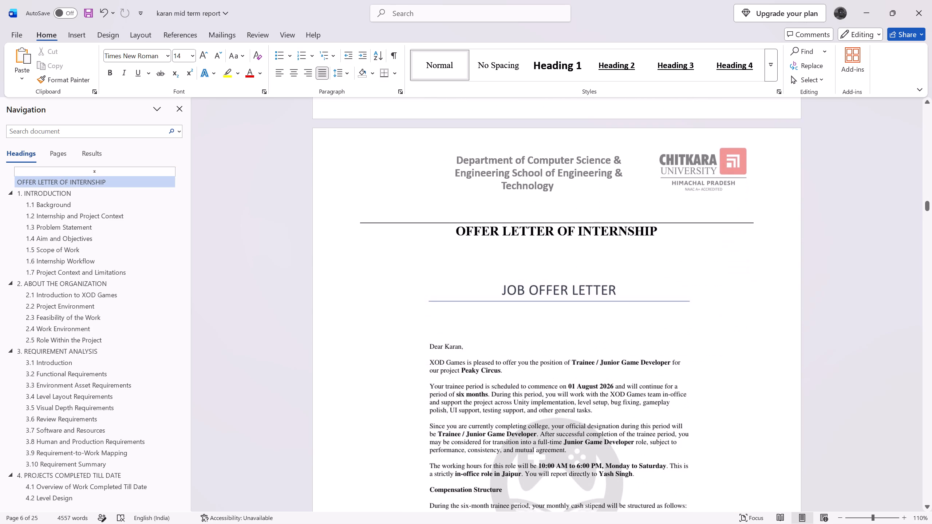
pyautogui.moveTo(741, 243); pyautogui.dragTo(426, 233)
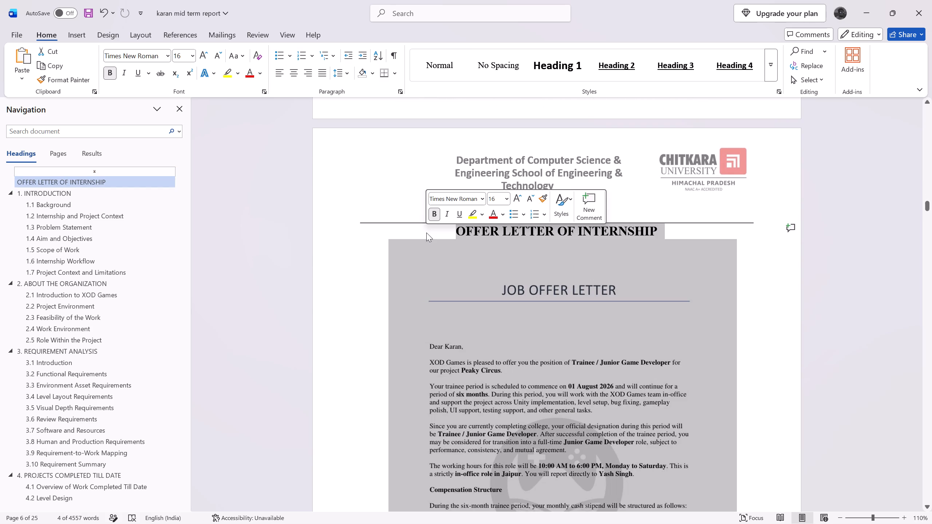
pyautogui.press('Delete')
pyautogui.press('Delete')
pyautogui.press('Delete')
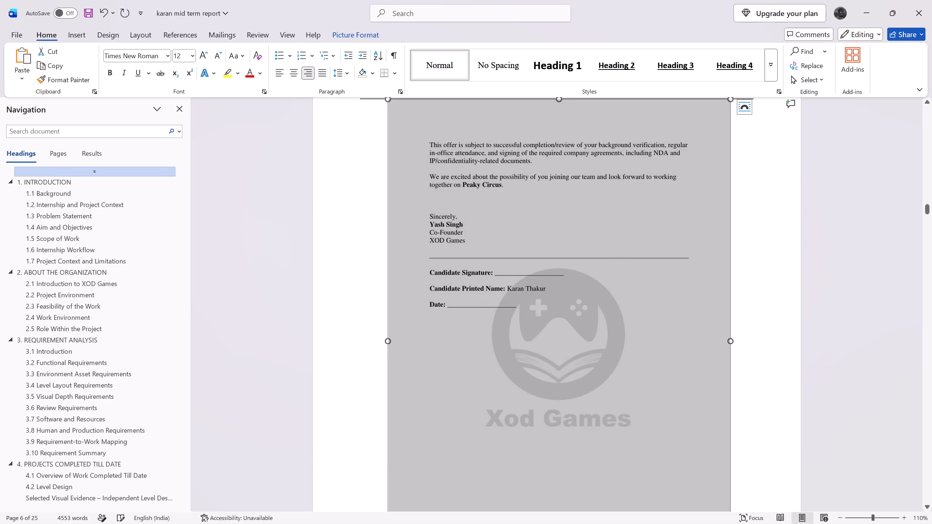
pyautogui.press('Delete')
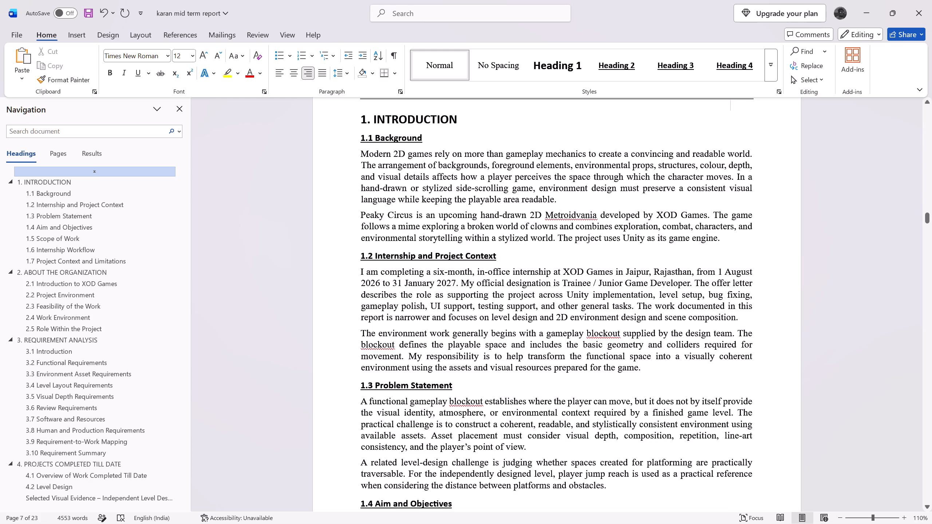
# Review the pages between the Table of Contents and the Introduction chapter after the old offer letter removal.
pyautogui.scroll(9, 418, 225)
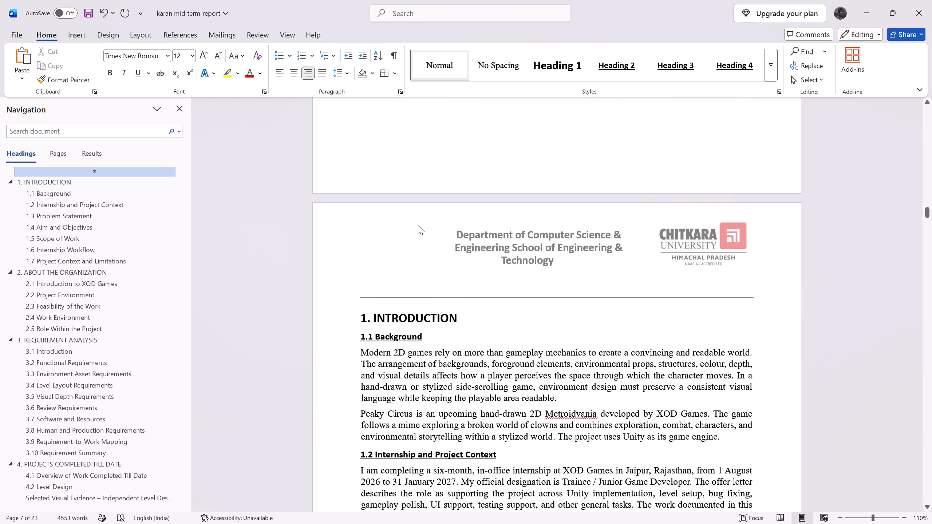
pyautogui.scroll(20, 418, 225)
pyautogui.scroll(13, 418, 225)
pyautogui.middleClick(418, 225)
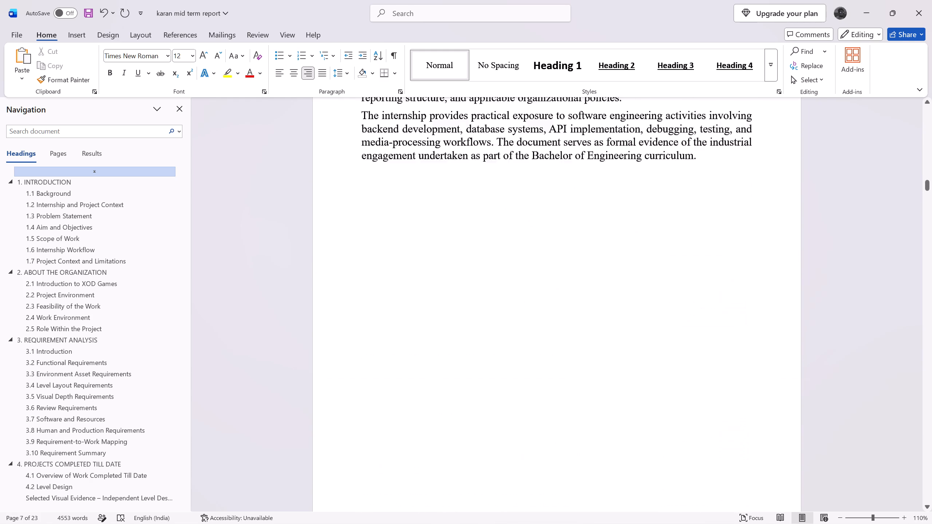
pyautogui.scroll(20, 418, 225)
pyautogui.scroll(8, 418, 225)
pyautogui.middleClick(418, 225)
pyautogui.middleClick(418, 225)
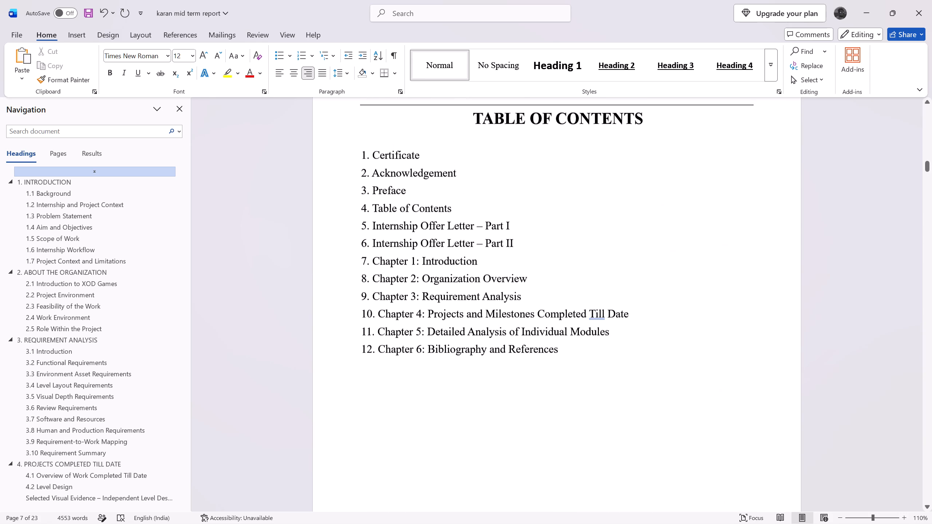
pyautogui.scroll(-20, 416, 227)
pyautogui.scroll(-11, 416, 227)
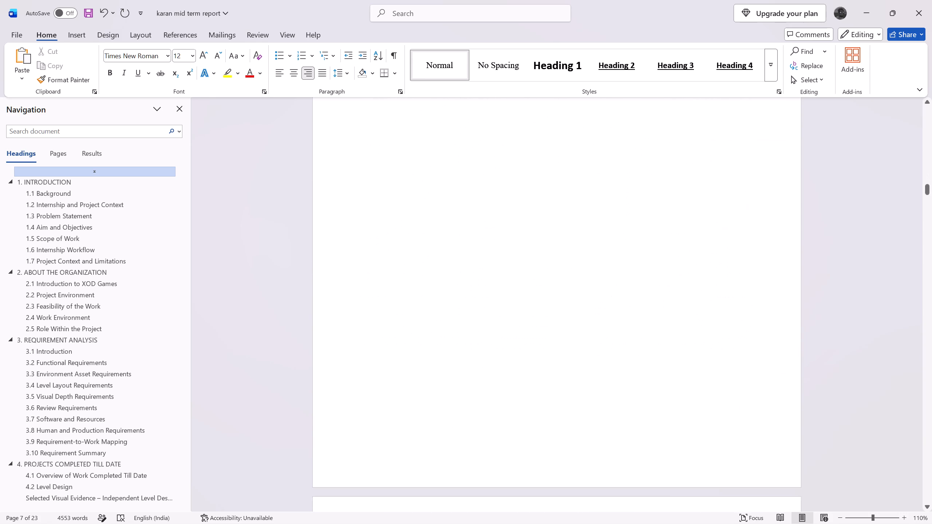
pyautogui.scroll(-20, 412, 213)
pyautogui.scroll(-19, 412, 213)
pyautogui.scroll(3, 406, 209)
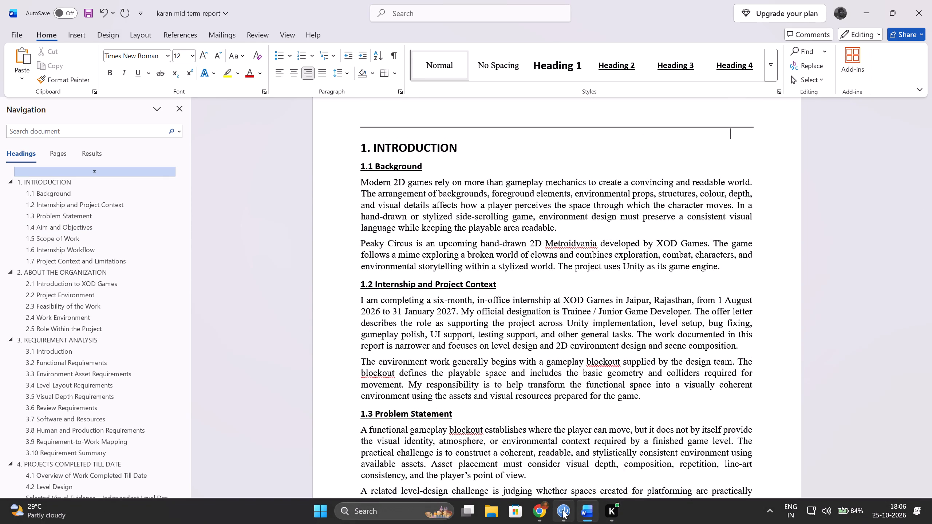
# Close the offer letter PDF in Chrome, and replace Word's 1. INTRODUCTION heading with CHAPTER 1: INTRODUCTION from the ChatGPT report, on its own line.
pyautogui.click(533, 509)
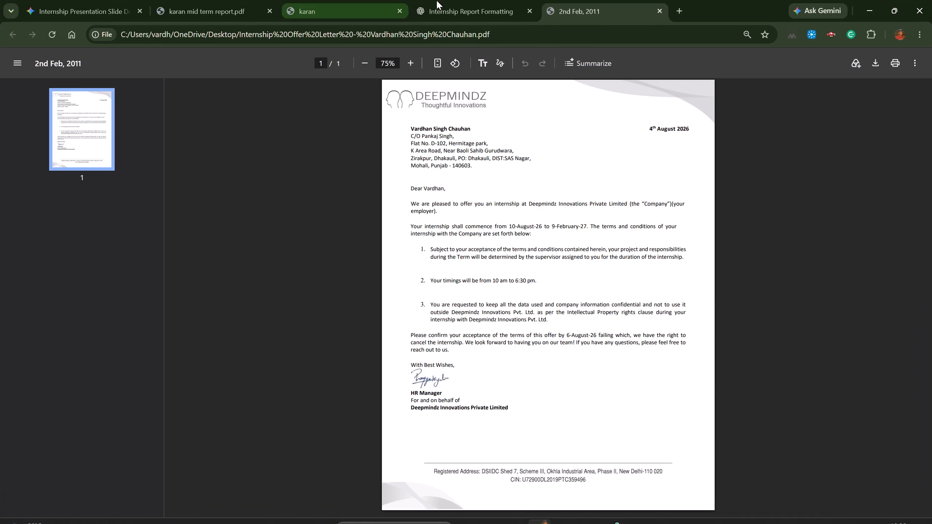
pyautogui.click(657, 12)
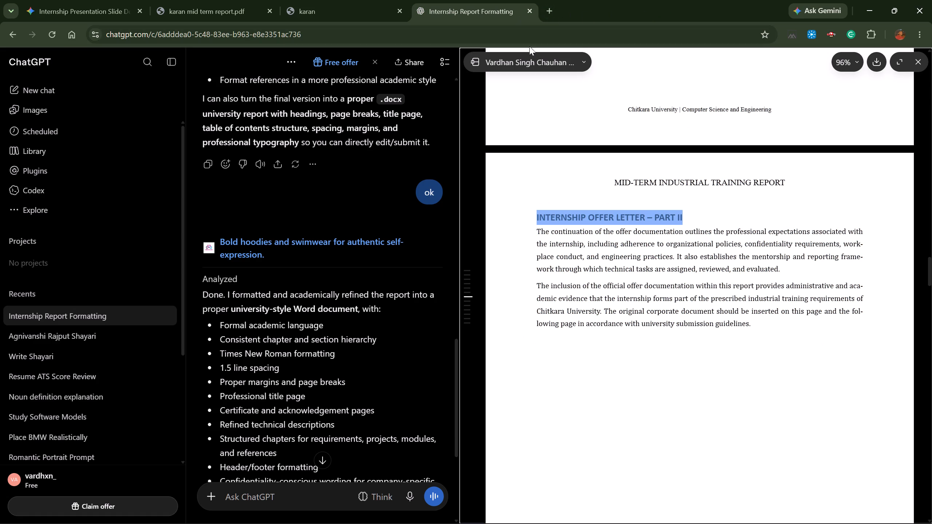
pyautogui.click(666, 277)
pyautogui.scroll(-11, 666, 277)
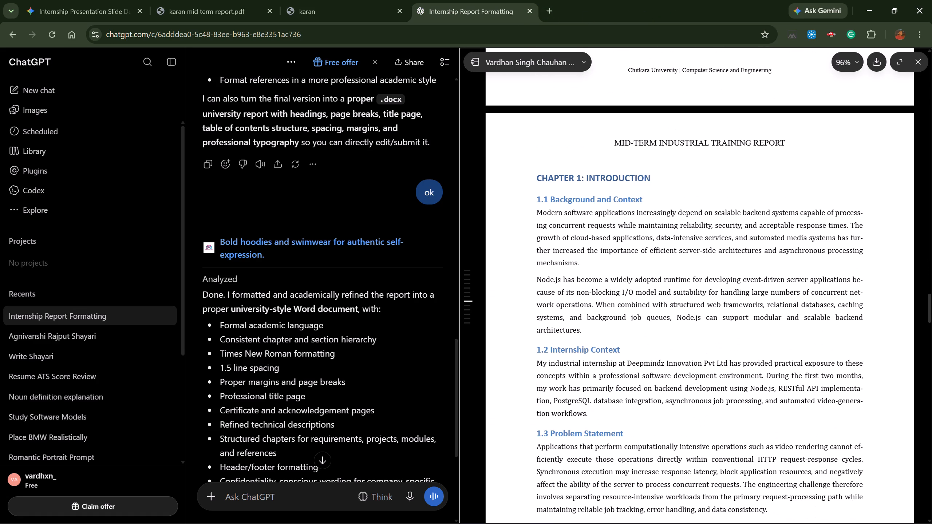
pyautogui.moveTo(537, 175); pyautogui.dragTo(622, 180)
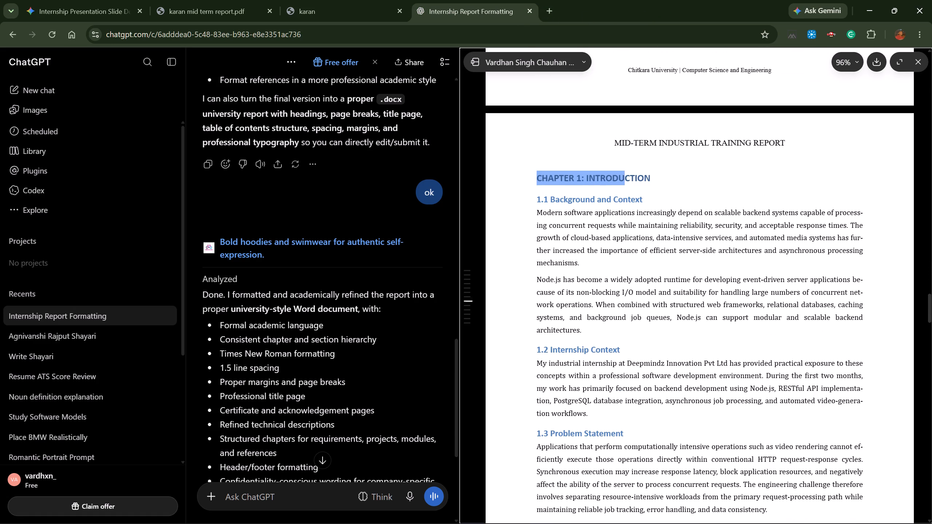
pyautogui.moveTo(622, 180); pyautogui.dragTo(649, 174)
pyautogui.hotkey('ctrl', 'c')
pyautogui.hotkey('alt', 'Tab')
pyautogui.moveTo(481, 141); pyautogui.dragTo(356, 141)
pyautogui.hotkey('ctrl', 'v')
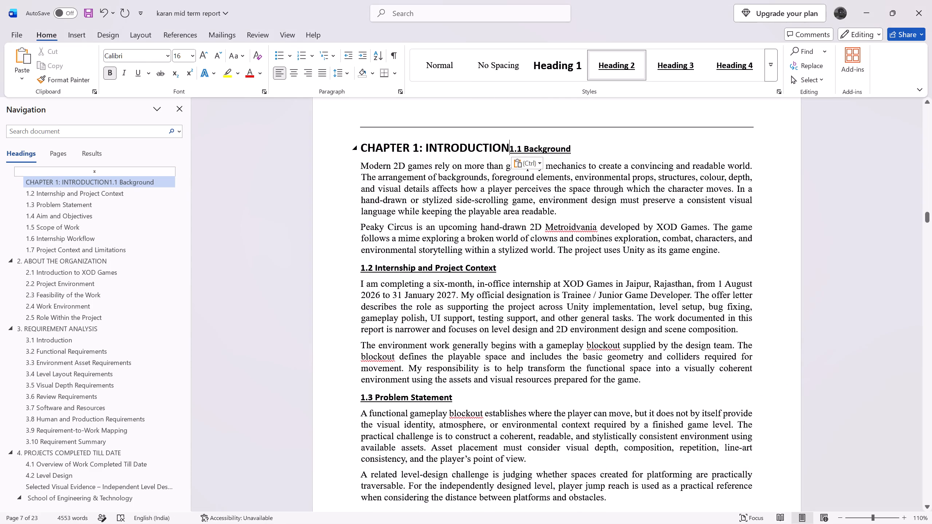
pyautogui.press('Return')
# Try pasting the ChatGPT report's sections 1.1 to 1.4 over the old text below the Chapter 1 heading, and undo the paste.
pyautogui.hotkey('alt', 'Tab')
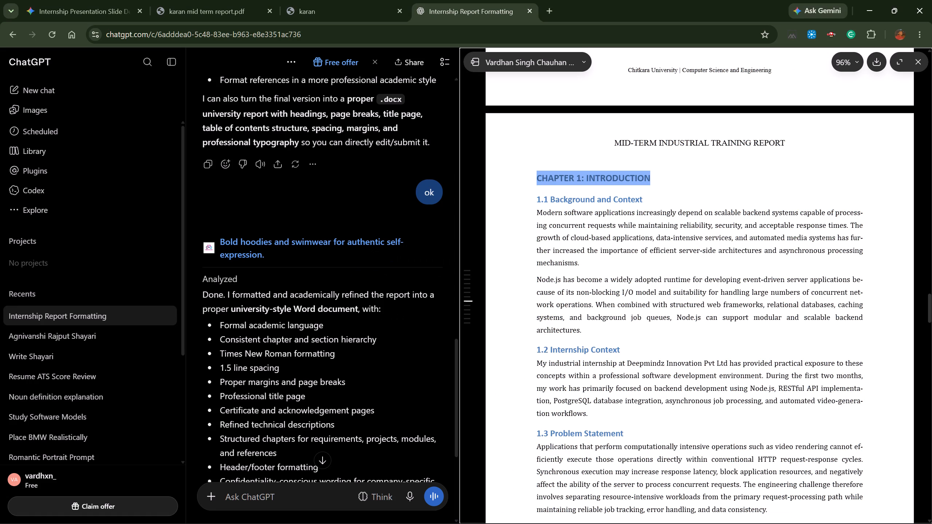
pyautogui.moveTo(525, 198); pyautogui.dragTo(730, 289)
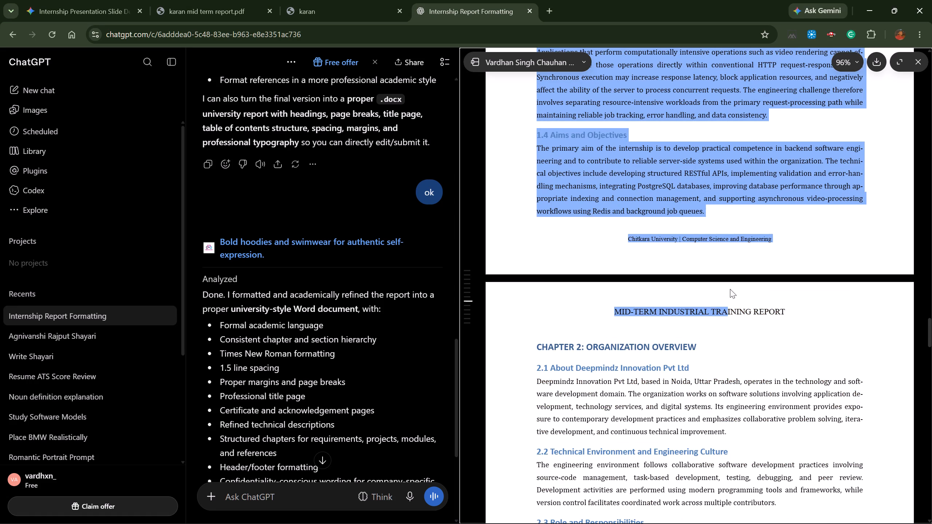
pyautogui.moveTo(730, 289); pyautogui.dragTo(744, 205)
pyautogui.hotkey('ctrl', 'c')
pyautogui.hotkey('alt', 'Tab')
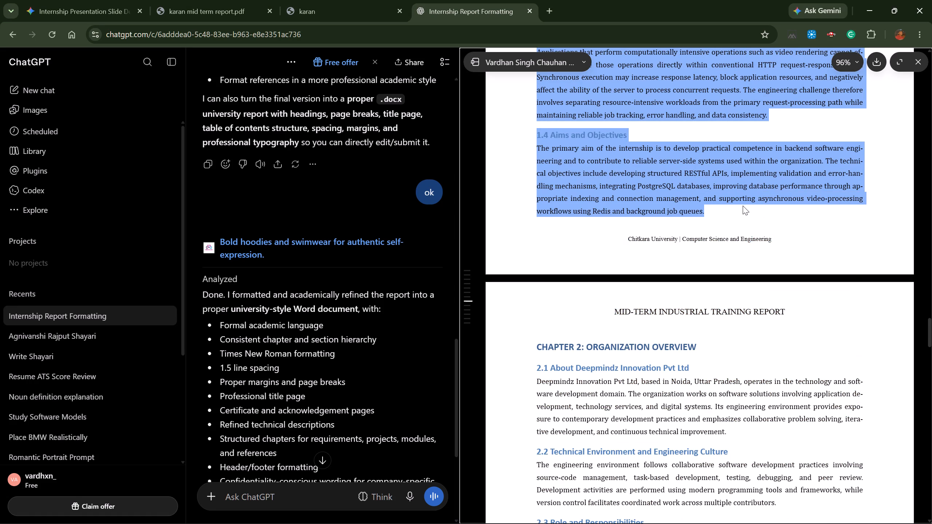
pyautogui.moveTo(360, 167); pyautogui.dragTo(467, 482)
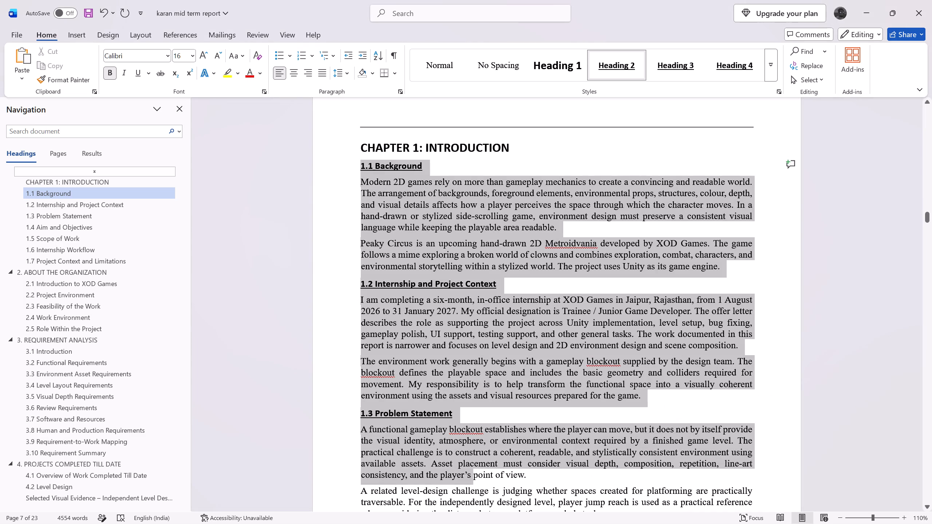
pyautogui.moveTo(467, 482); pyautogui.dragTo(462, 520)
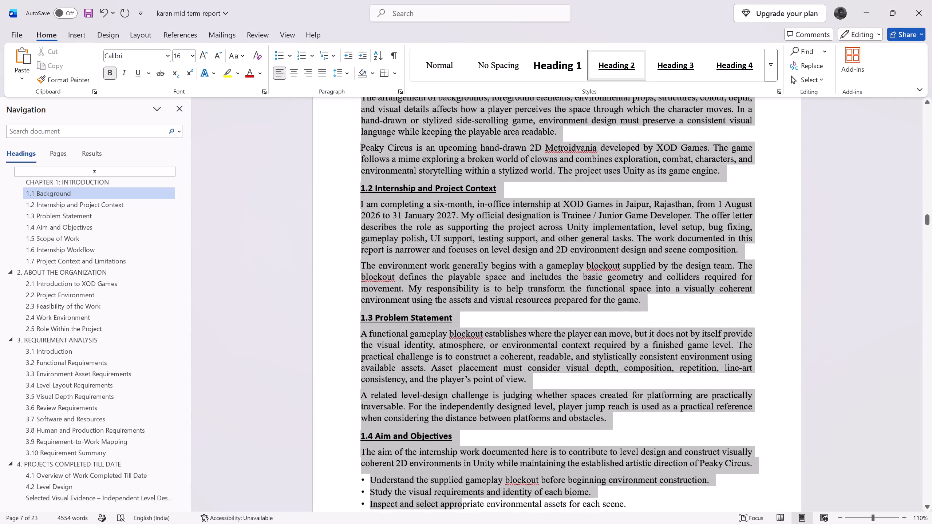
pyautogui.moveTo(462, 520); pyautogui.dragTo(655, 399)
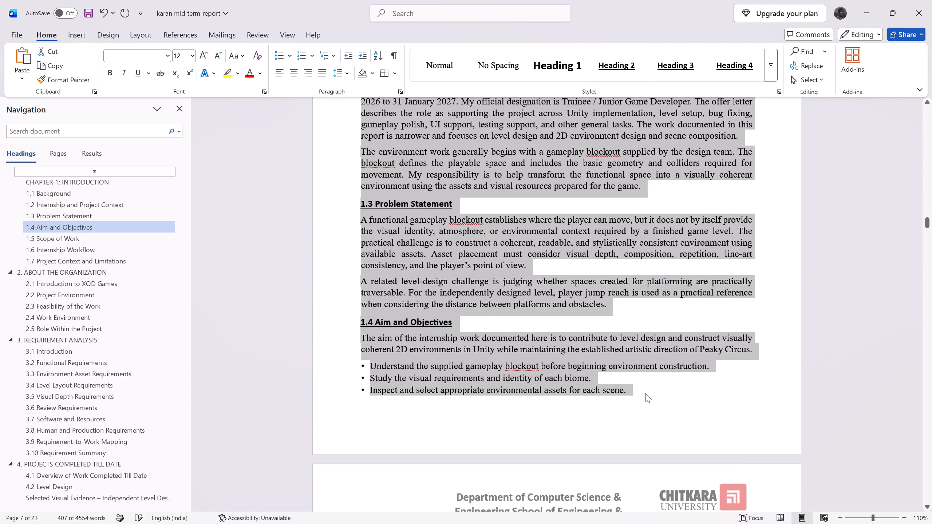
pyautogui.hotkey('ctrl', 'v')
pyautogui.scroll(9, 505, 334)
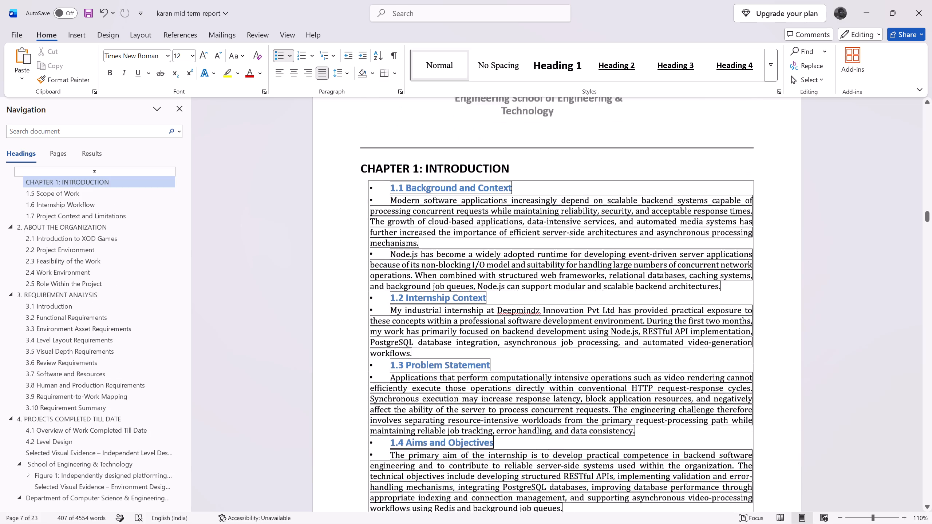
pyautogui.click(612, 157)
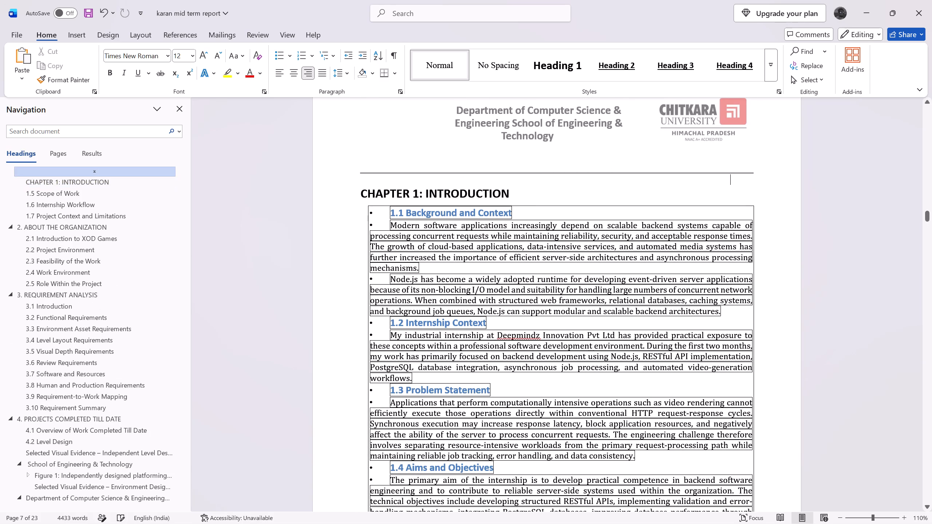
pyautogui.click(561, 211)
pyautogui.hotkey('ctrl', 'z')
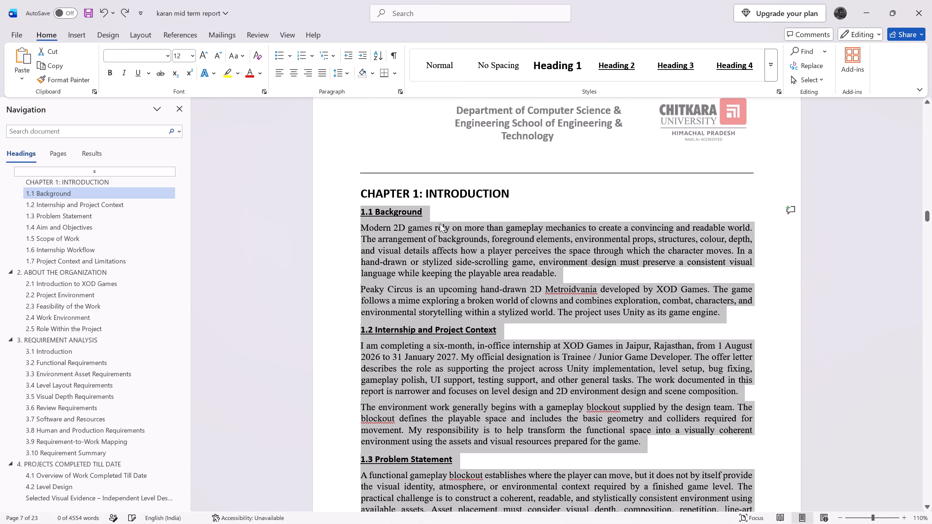
# Replace the title text of heading 1.1 with "Background and Context" copied from the ChatGPT report, keeping the heading's number.
pyautogui.click(433, 212)
pyautogui.moveTo(428, 211); pyautogui.dragTo(379, 213)
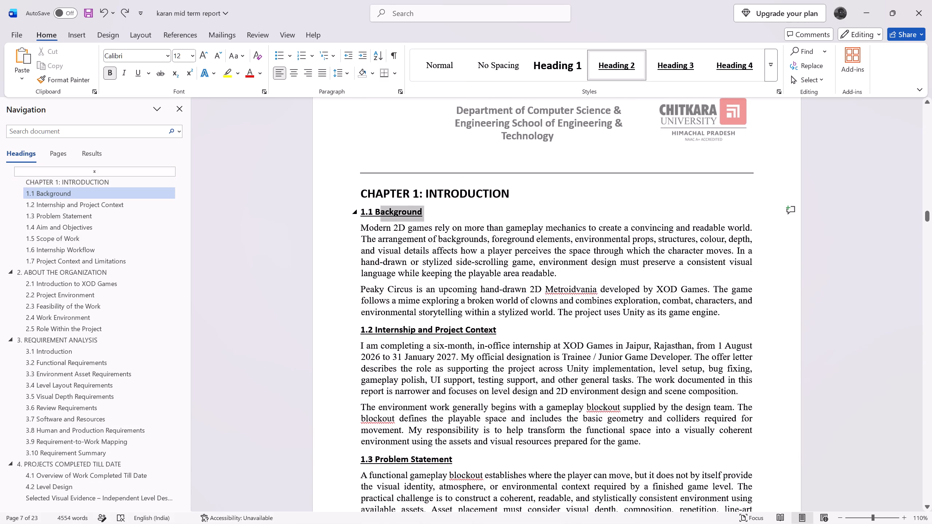
pyautogui.moveTo(379, 213); pyautogui.dragTo(377, 213)
pyautogui.hotkey('alt', 'Tab')
pyautogui.click(573, 237)
pyautogui.scroll(6, 649, 223)
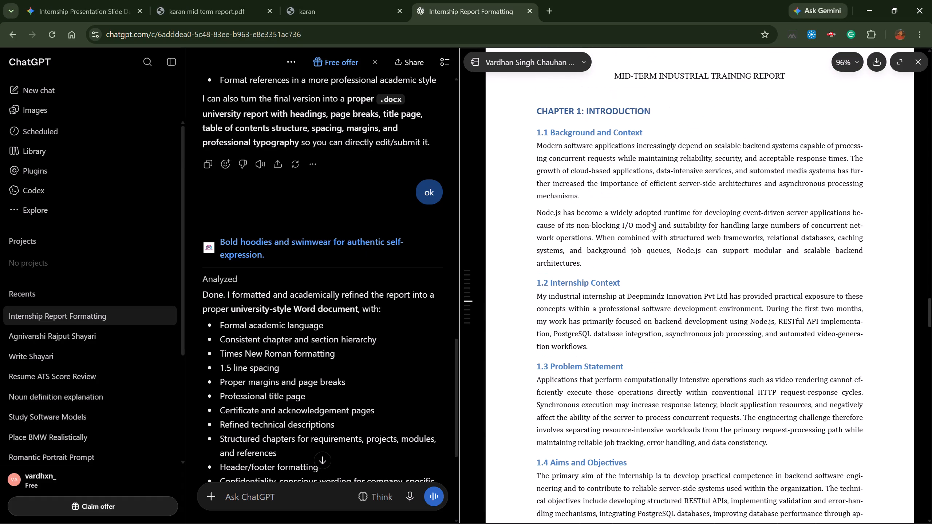
pyautogui.moveTo(650, 132); pyautogui.dragTo(549, 136)
pyautogui.hotkey('ctrl', 'c')
pyautogui.hotkey('alt', 'Tab')
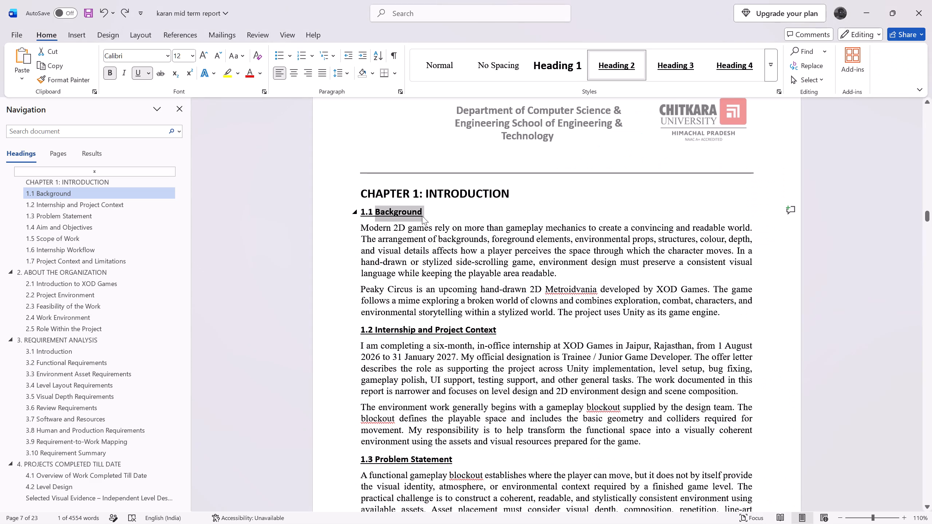
pyautogui.click(427, 214)
pyautogui.moveTo(429, 211); pyautogui.dragTo(376, 209)
pyautogui.hotkey('ctrl', 'v')
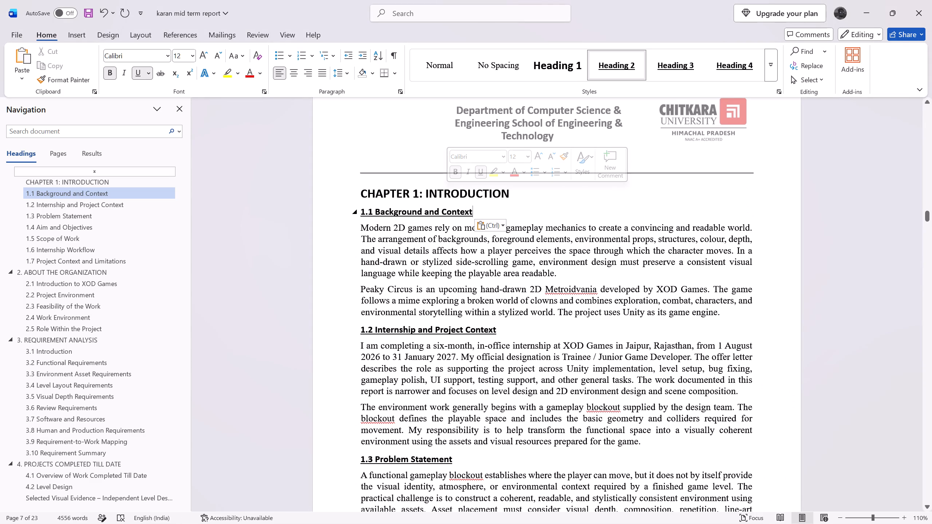
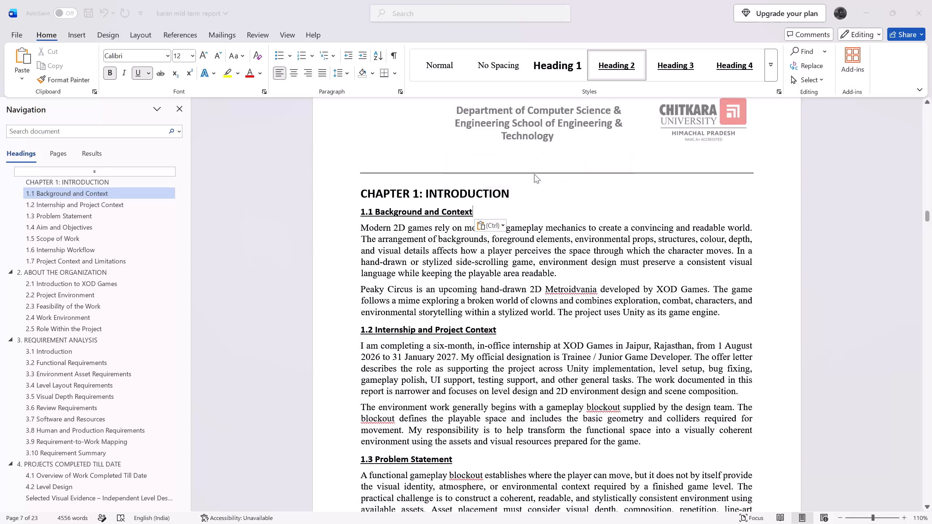
# Replace the first paragraph under heading 1.1 with the ChatGPT report's "Modern software applications" paragraph, keeping the following paragraph on its own line.
pyautogui.click(564, 255)
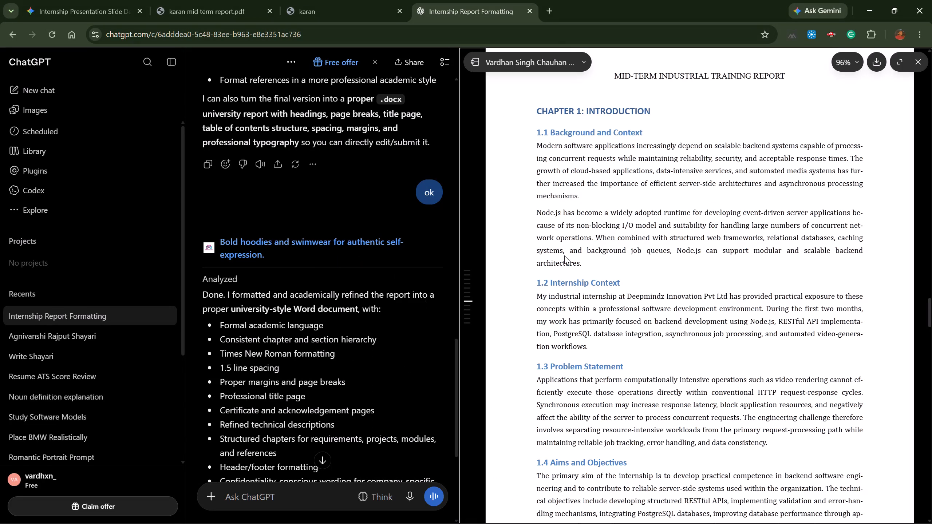
pyautogui.moveTo(587, 194); pyautogui.dragTo(555, 167)
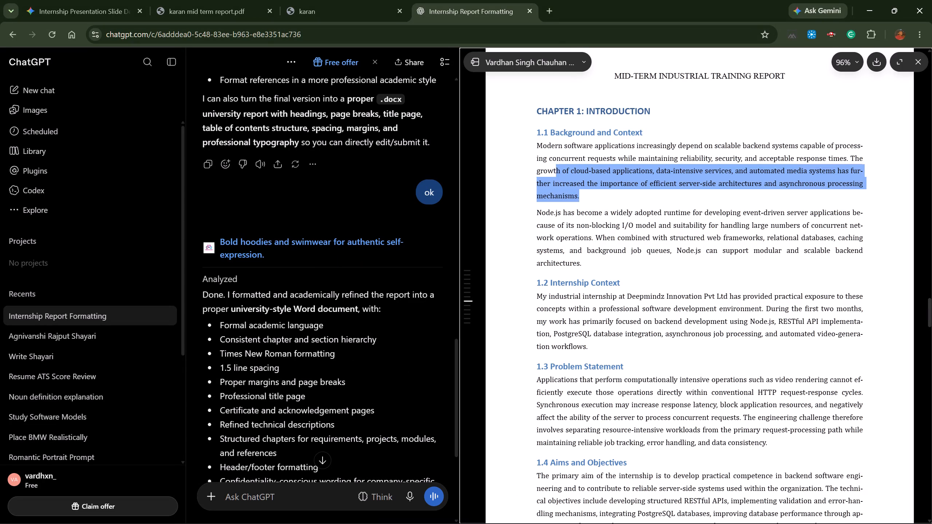
pyautogui.moveTo(555, 167); pyautogui.dragTo(535, 150)
pyautogui.hotkey('ctrl', 'c')
pyautogui.hotkey('alt', 'Tab')
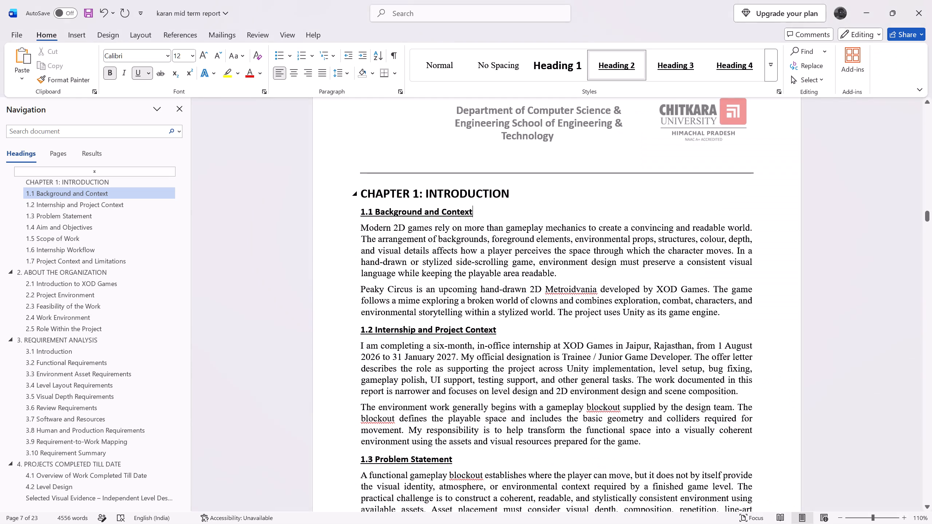
pyautogui.moveTo(575, 272); pyautogui.dragTo(363, 228)
pyautogui.hotkey('ctrl', 'v')
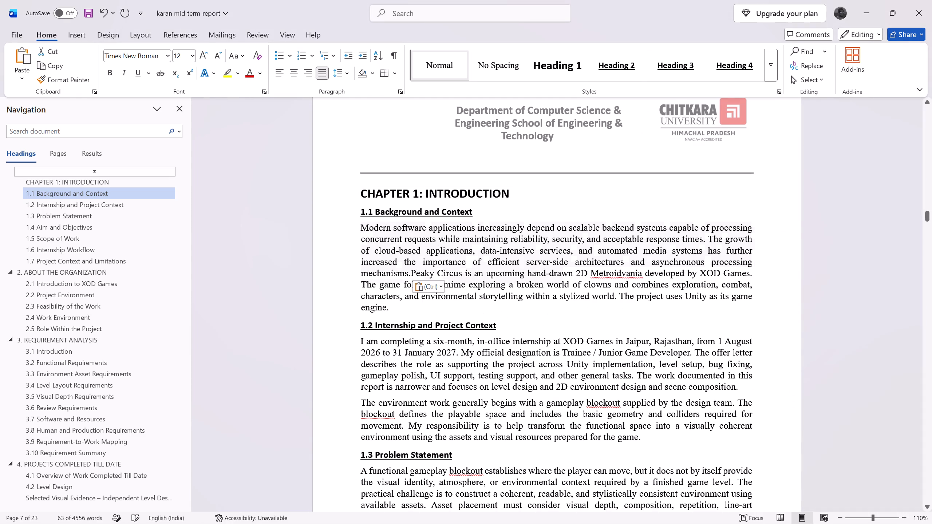
pyautogui.press('Return')
# Replace the Peaky Circus paragraph in section 1.1 with the ChatGPT report's Node.js paragraph, and put heading 1.2 back on its own line.
pyautogui.hotkey('alt', 'Tab')
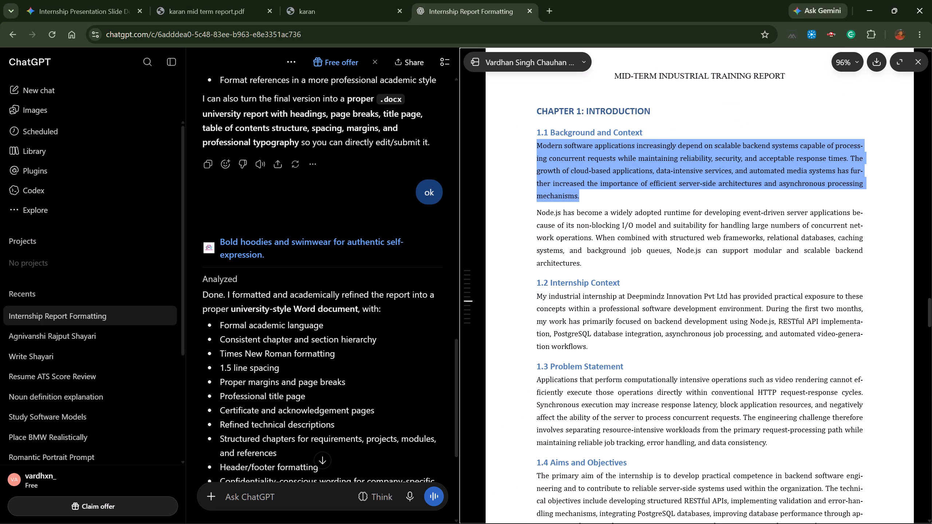
pyautogui.moveTo(593, 263); pyautogui.dragTo(514, 210)
pyautogui.hotkey('ctrl', 'c')
pyautogui.press('Tab')
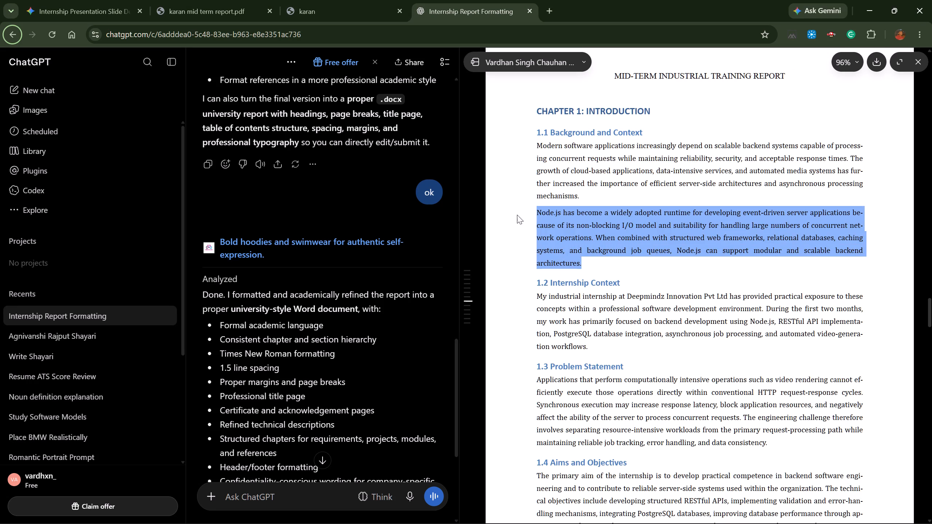
pyautogui.hotkey('alt', 'Tab')
pyautogui.moveTo(729, 315); pyautogui.dragTo(625, 310)
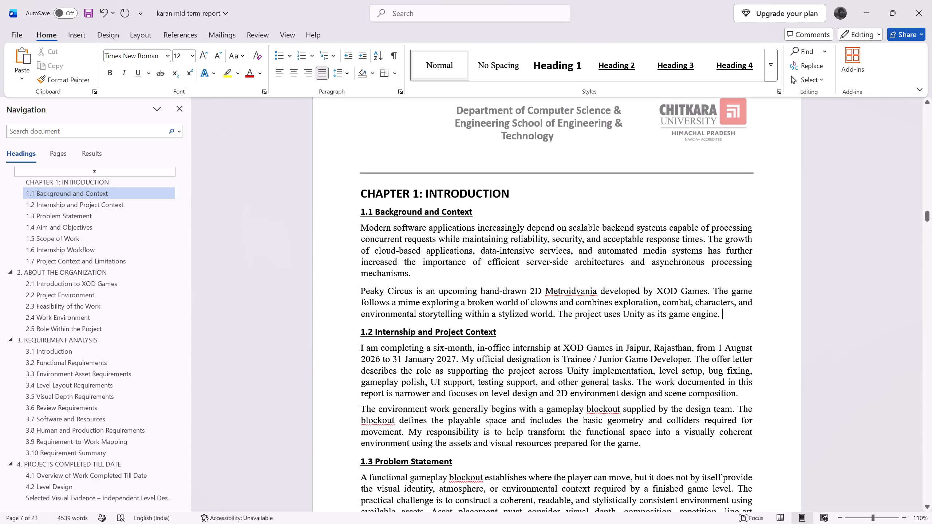
pyautogui.moveTo(625, 310); pyautogui.dragTo(309, 293)
pyautogui.hotkey('ctrl', 'v')
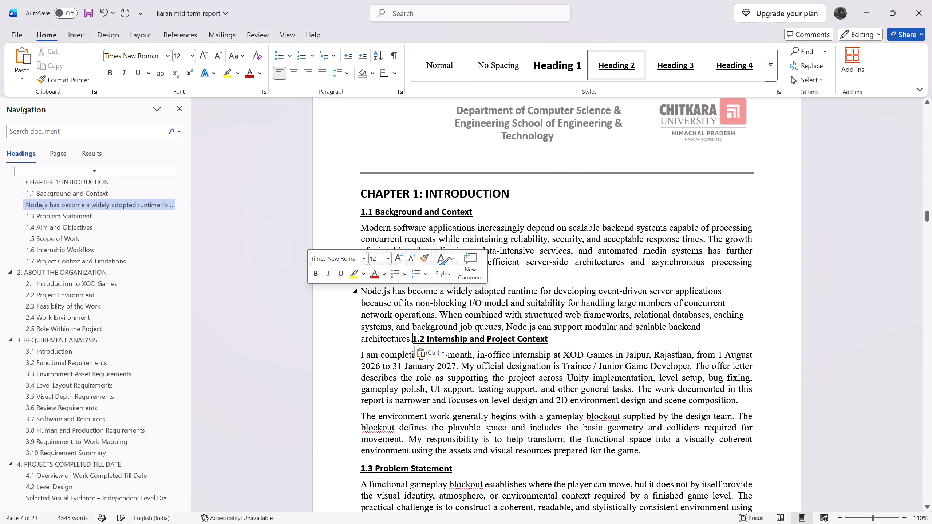
pyautogui.press('Return')
# Replace the title text of heading 1.2 with "Internship Context" copied from the ChatGPT report, keeping the heading's number.
pyautogui.hotkey('alt', 'Tab')
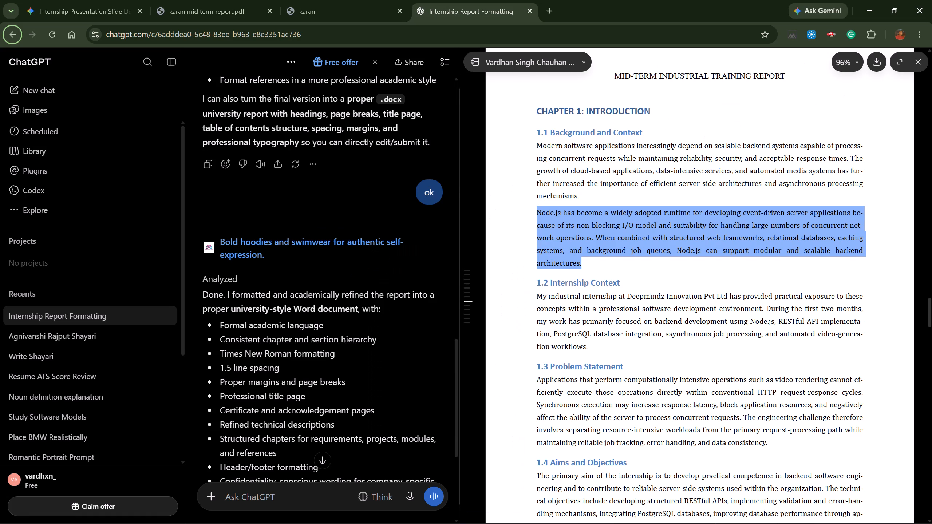
pyautogui.moveTo(644, 284); pyautogui.dragTo(550, 284)
pyautogui.hotkey('ctrl', 'c')
pyautogui.hotkey('alt', 'Tab')
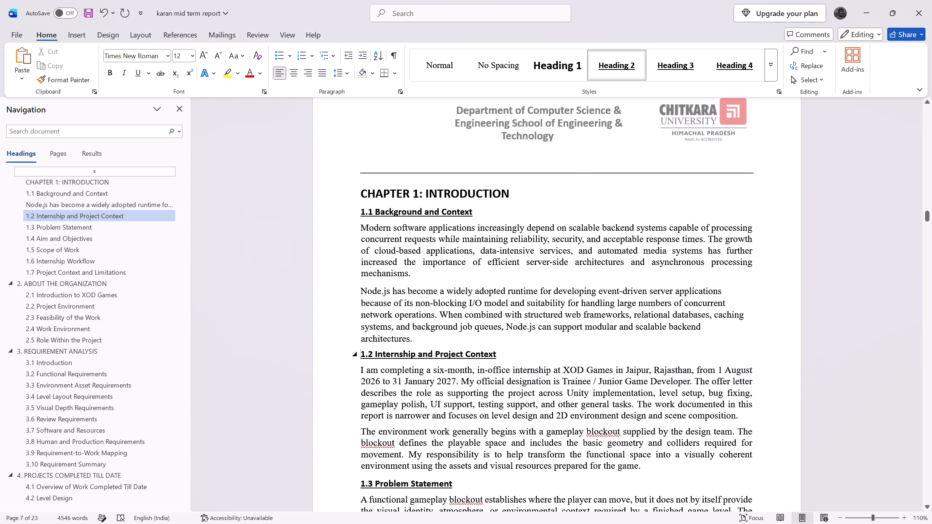
pyautogui.moveTo(508, 358); pyautogui.dragTo(383, 352)
pyautogui.hotkey('ctrl', 'v')
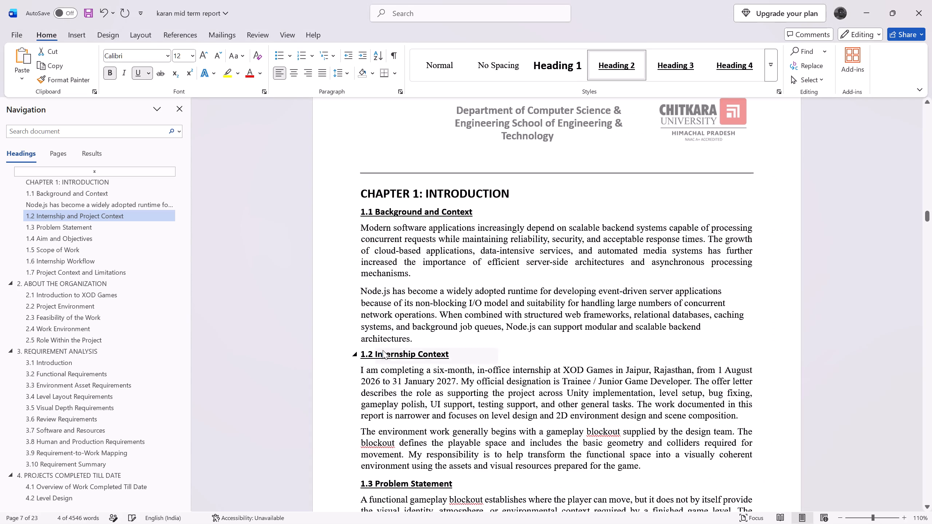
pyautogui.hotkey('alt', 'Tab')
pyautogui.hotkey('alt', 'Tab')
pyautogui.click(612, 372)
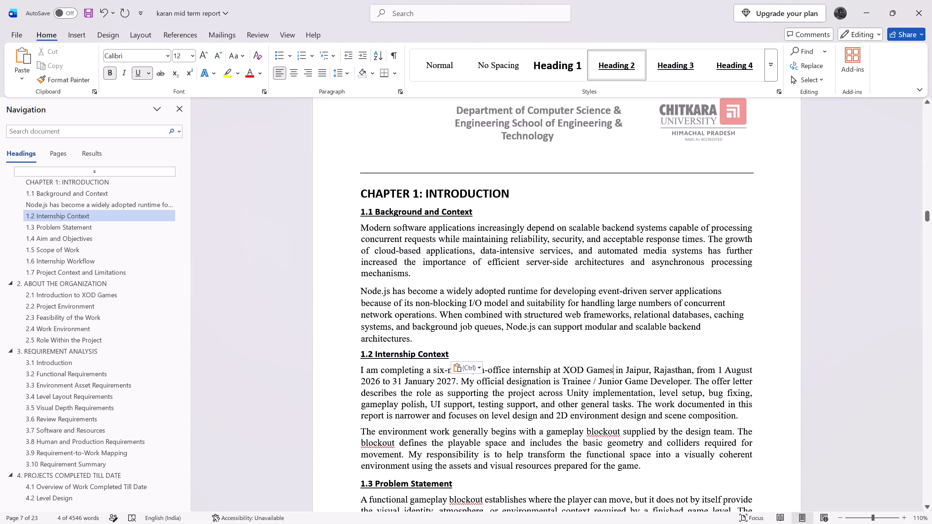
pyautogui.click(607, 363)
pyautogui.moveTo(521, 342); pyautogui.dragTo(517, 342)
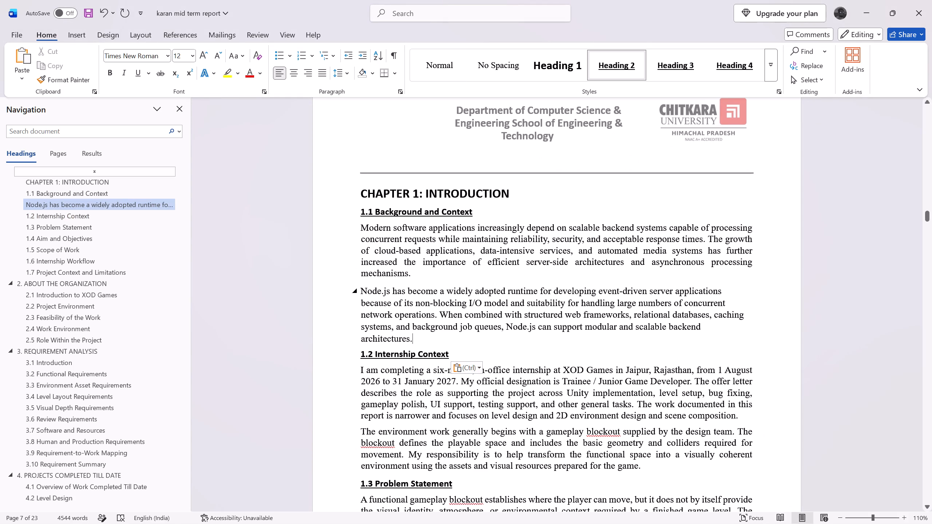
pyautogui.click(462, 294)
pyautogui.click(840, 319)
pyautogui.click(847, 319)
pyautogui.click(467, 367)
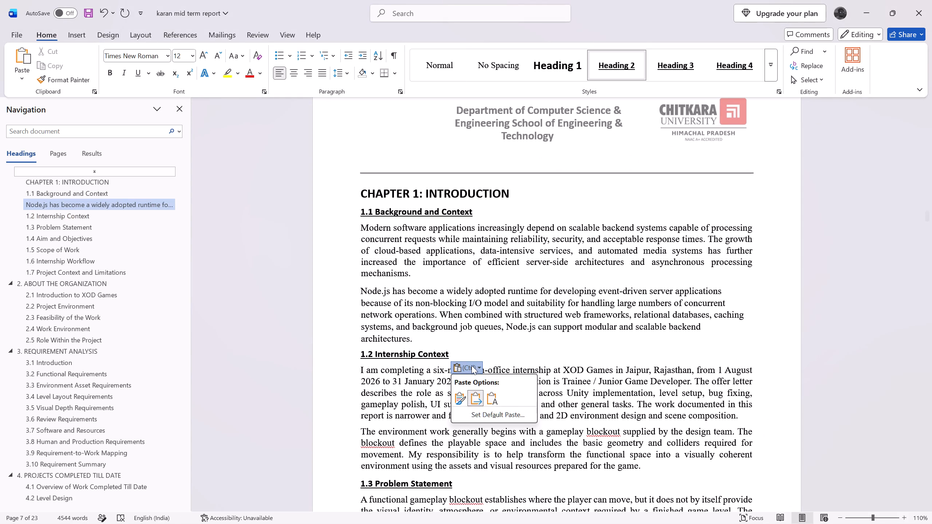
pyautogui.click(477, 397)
# Replace both paragraphs under heading 1.2 with the ChatGPT report's Internship Context paragraph, and put heading 1.3 back on its own line.
pyautogui.hotkey('alt', 'Tab')
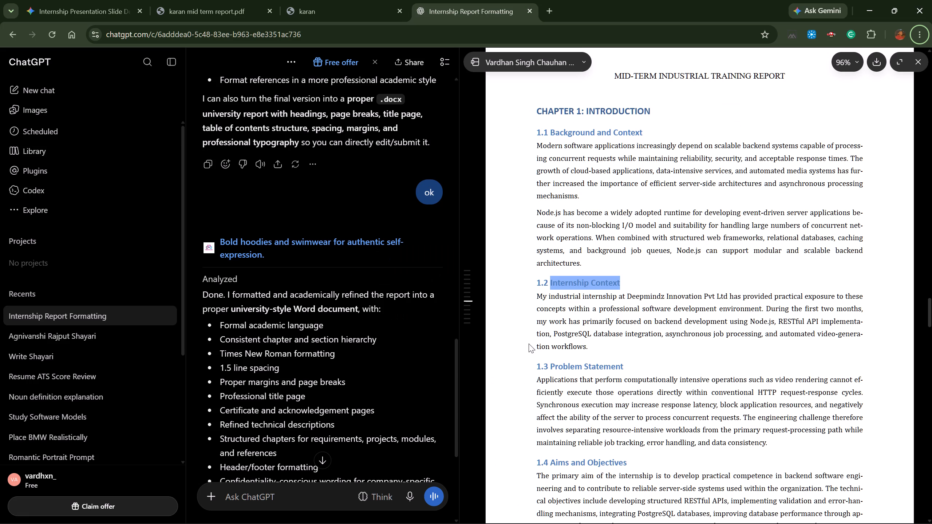
pyautogui.moveTo(535, 295); pyautogui.dragTo(596, 344)
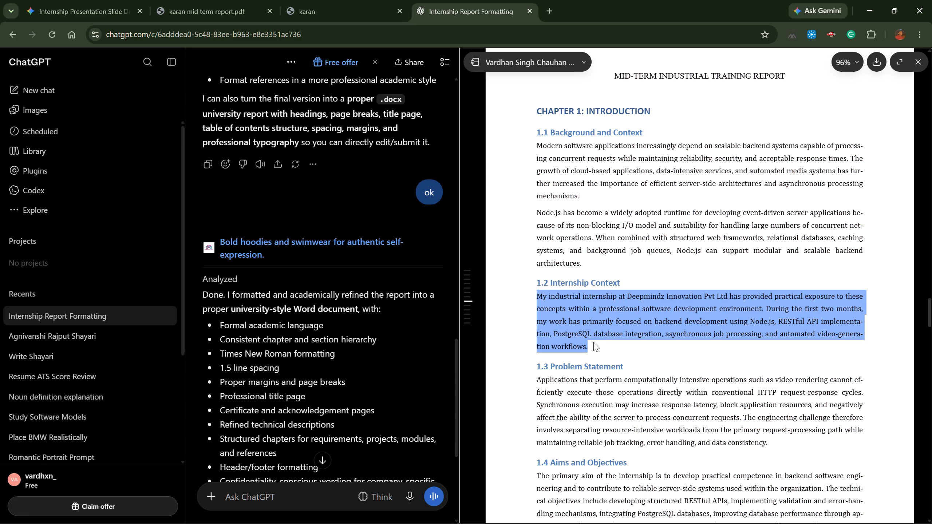
pyautogui.hotkey('ctrl', 'c')
pyautogui.hotkey('alt', 'Tab')
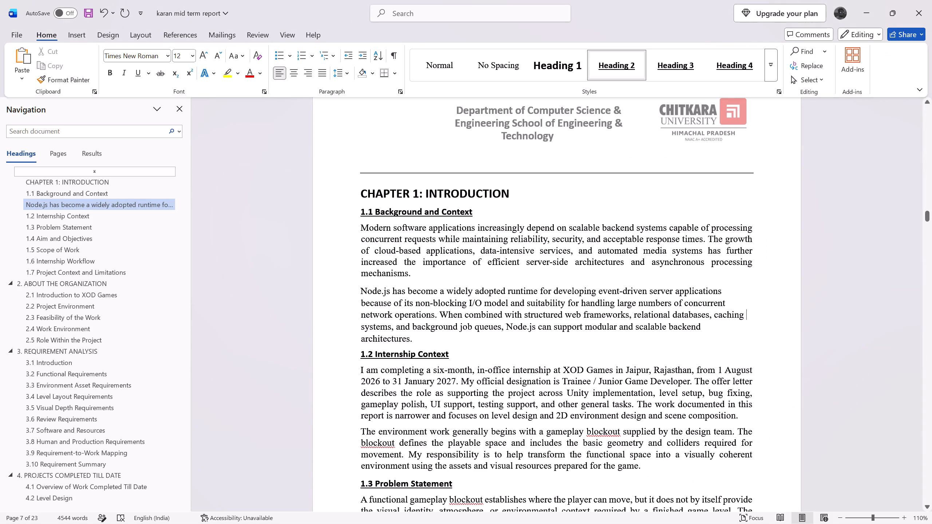
pyautogui.moveTo(357, 372); pyautogui.dragTo(631, 465)
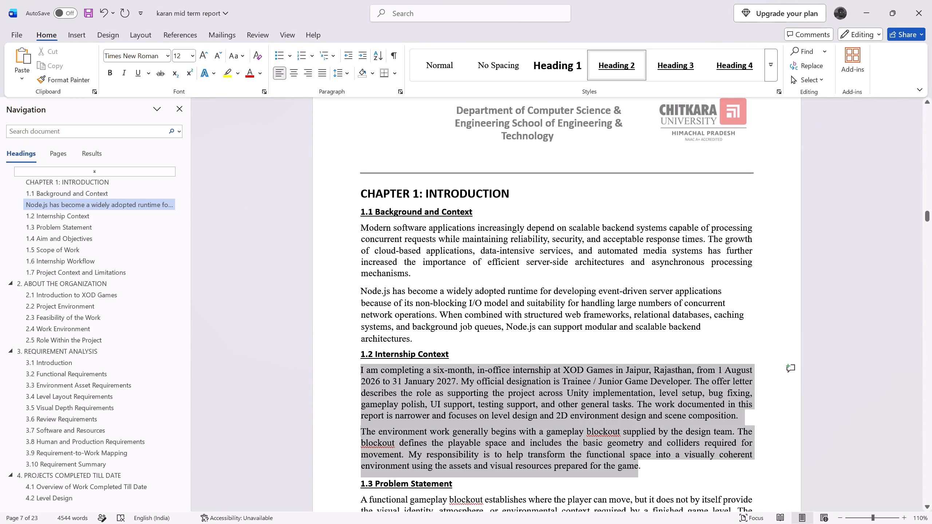
pyautogui.moveTo(631, 465); pyautogui.dragTo(640, 466)
pyautogui.hotkey('ctrl', 'v')
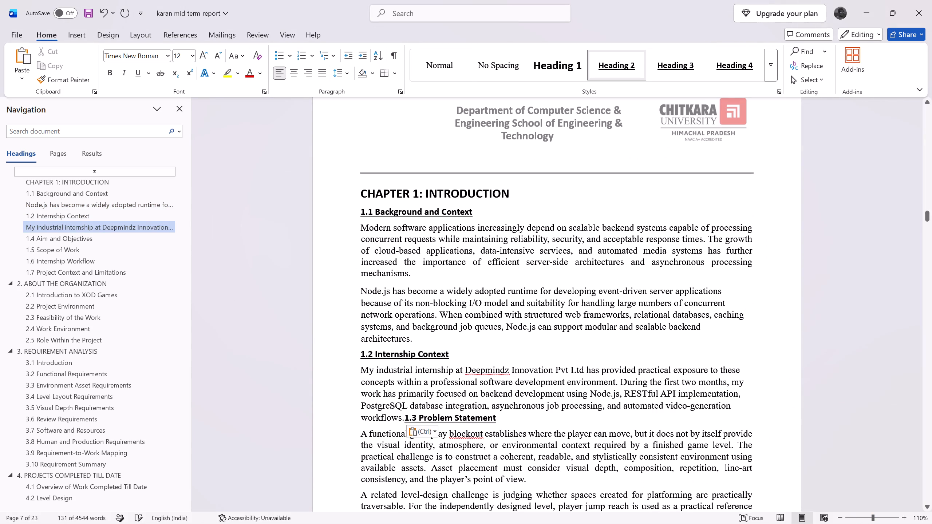
pyautogui.press('Return')
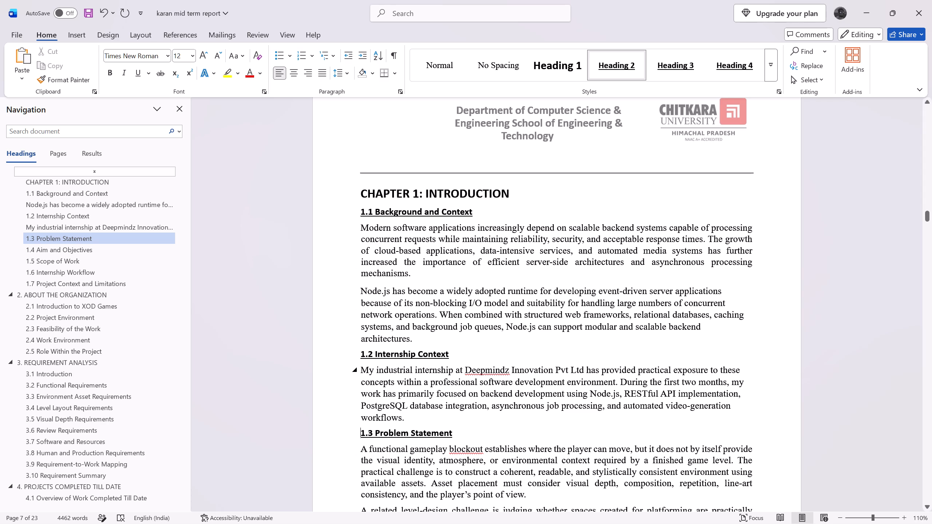
# Replace both paragraphs under heading 1.3 with the ChatGPT report's Problem Statement paragraph, and put heading 1.4 back on its own line.
pyautogui.scroll(-4, 401, 348)
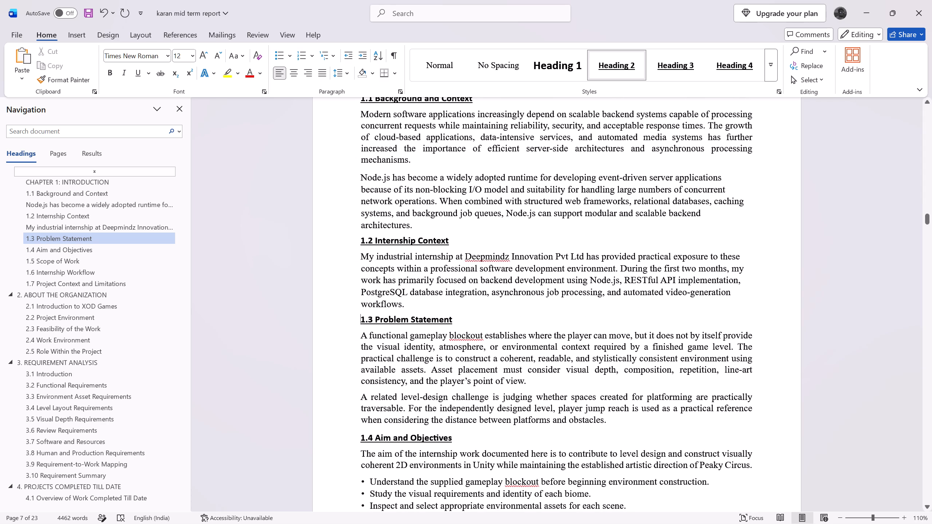
pyautogui.hotkey('alt', 'Tab')
pyautogui.scroll(-2, 558, 309)
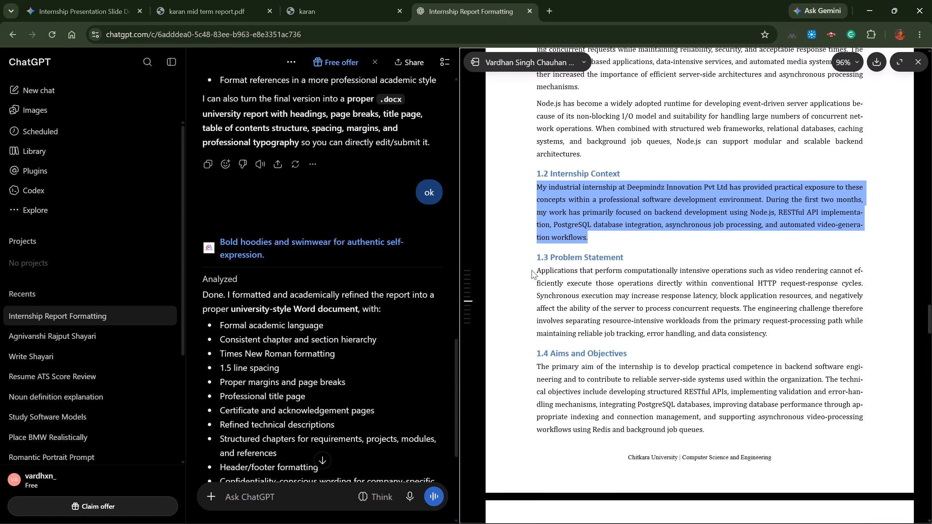
pyautogui.moveTo(532, 270); pyautogui.dragTo(785, 336)
pyautogui.hotkey('ctrl', 'c')
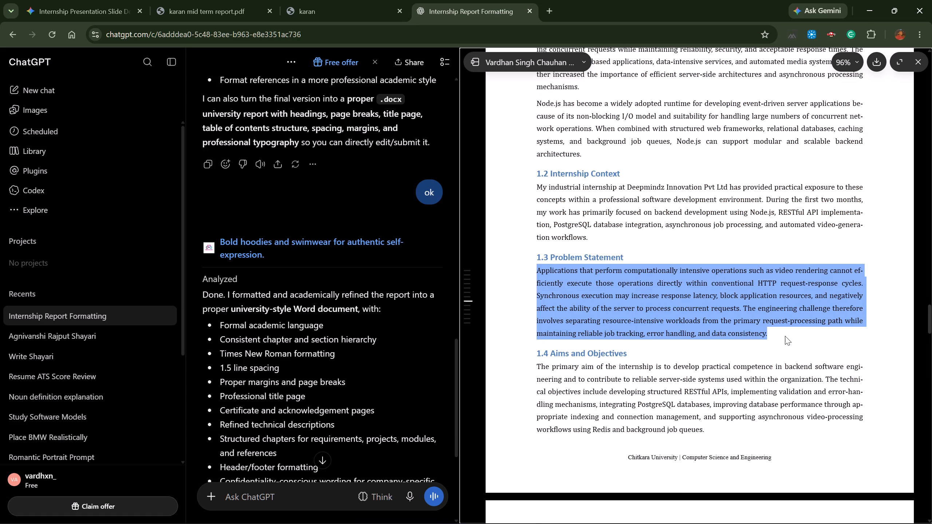
pyautogui.hotkey('alt', 'Tab')
pyautogui.moveTo(361, 338); pyautogui.dragTo(611, 417)
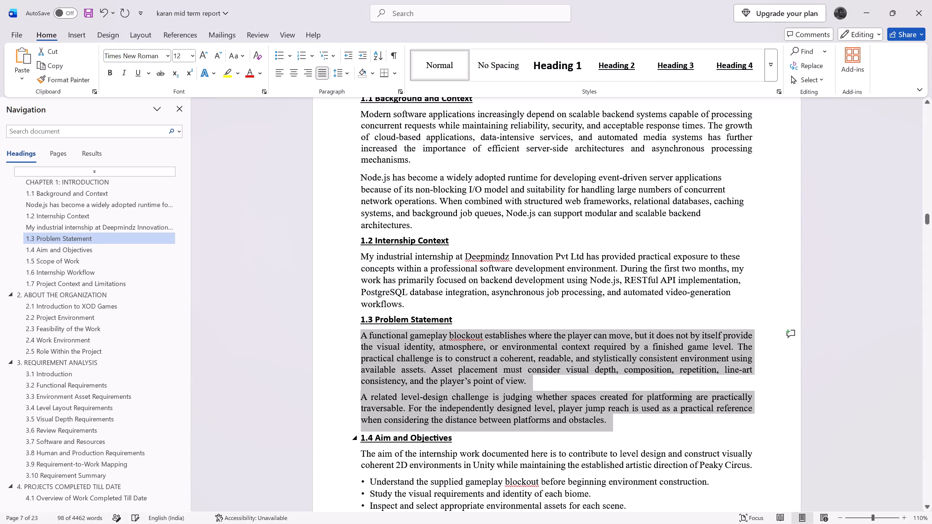
pyautogui.hotkey('ctrl', 'v')
pyautogui.press('Return')
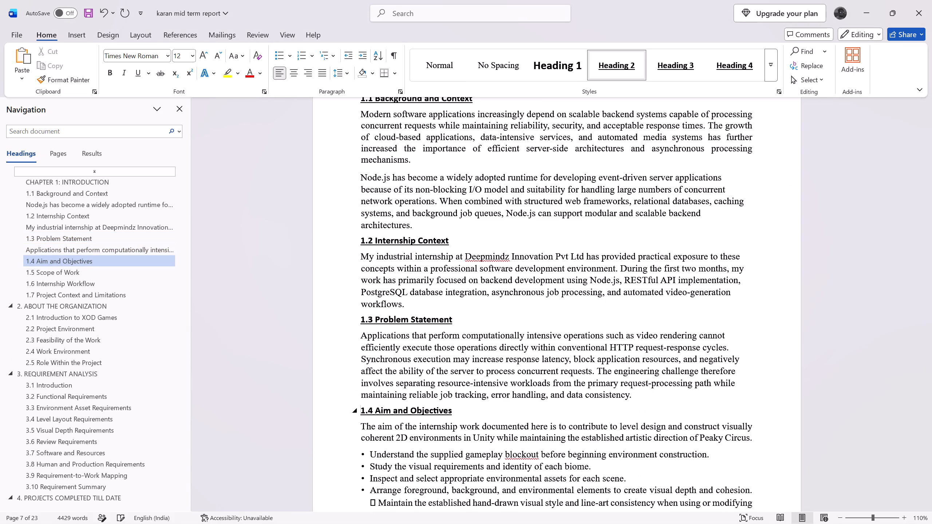
# Replace the text and bullets under heading 1.4 with the ChatGPT report's Aims and Objectives paragraph, and add two empty lines before heading 1.5.
pyautogui.scroll(-2, 657, 370)
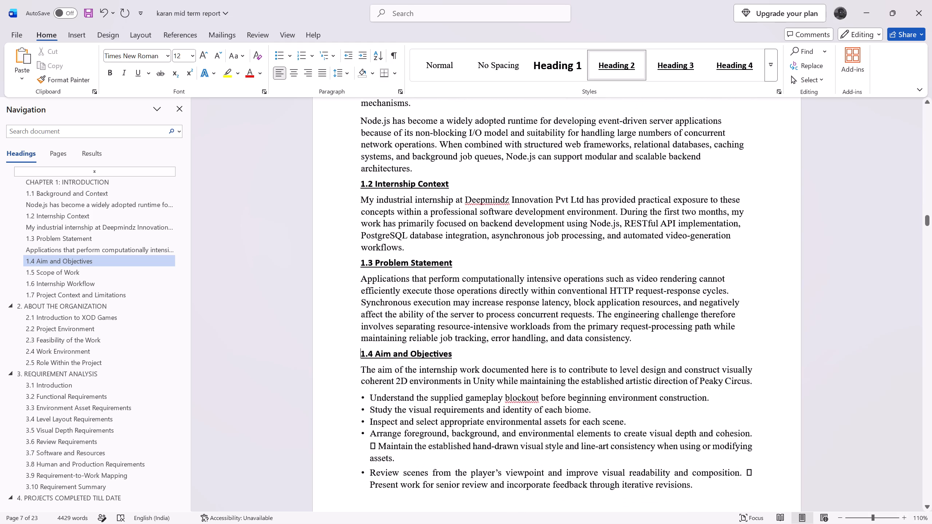
pyautogui.hotkey('alt', 'Tab')
pyautogui.moveTo(519, 366); pyautogui.dragTo(732, 433)
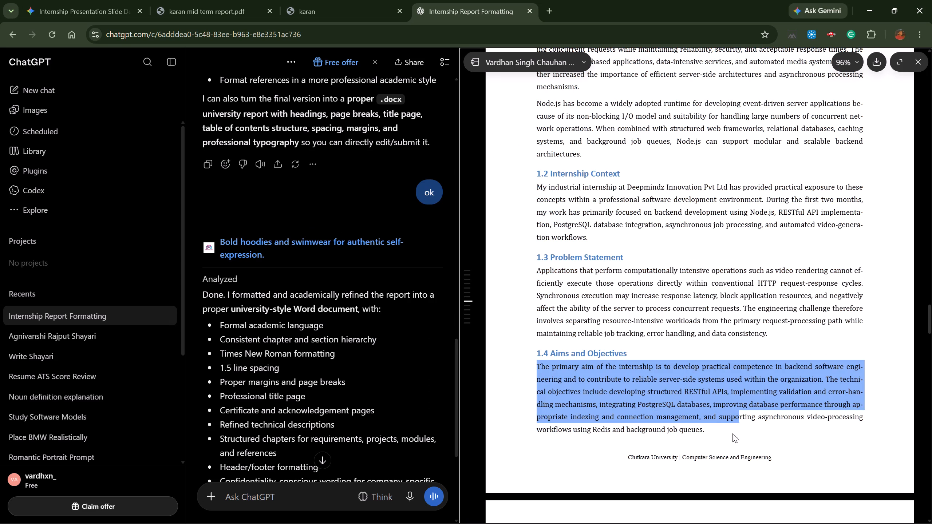
pyautogui.moveTo(732, 433); pyautogui.dragTo(724, 437)
pyautogui.hotkey('ctrl', 'c')
pyautogui.hotkey('alt', 'Tab')
pyautogui.scroll(-2, 515, 417)
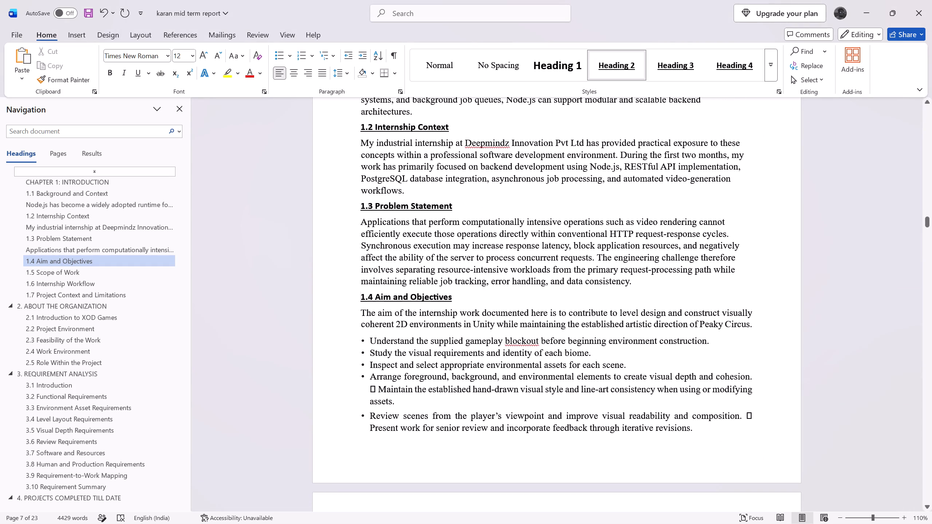
pyautogui.moveTo(715, 433); pyautogui.dragTo(355, 315)
pyautogui.hotkey('ctrl', 'v')
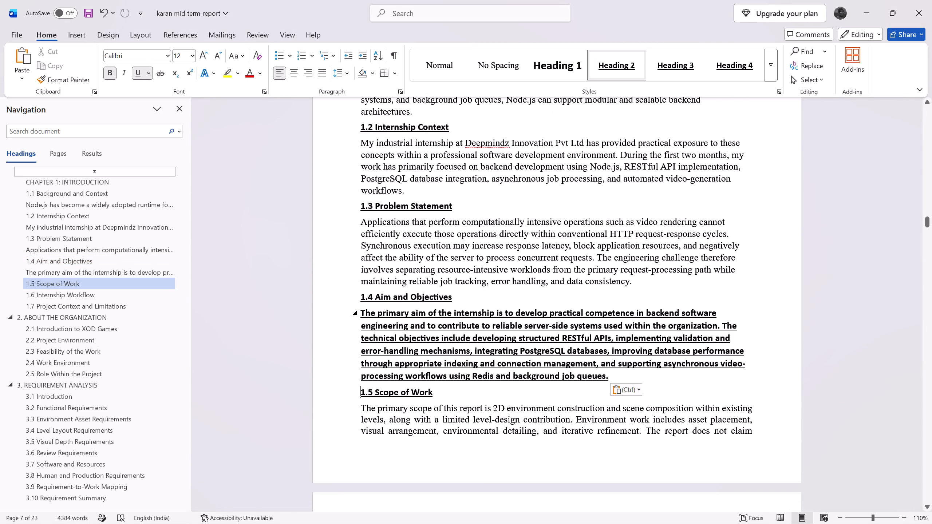
pyautogui.press('Return')
pyautogui.press('Return')
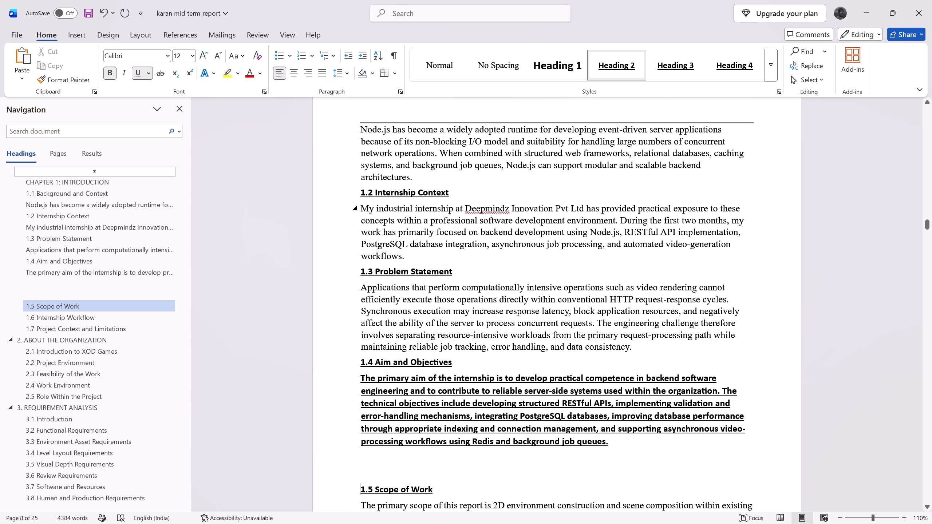
# Join the Node.js paragraph to the paragraph above it and split it off again, so it takes the justified body formatting.
pyautogui.scroll(17, 443, 224)
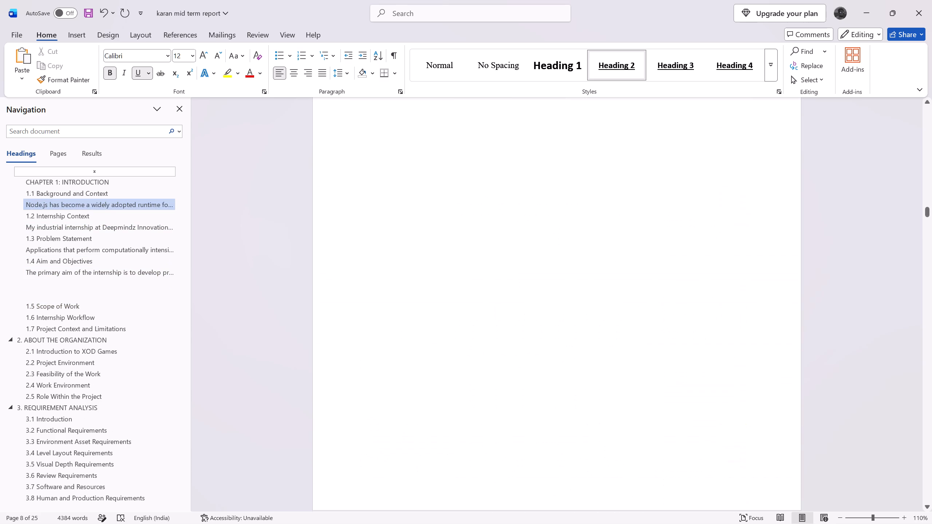
pyautogui.scroll(6, 442, 224)
pyautogui.click(444, 241)
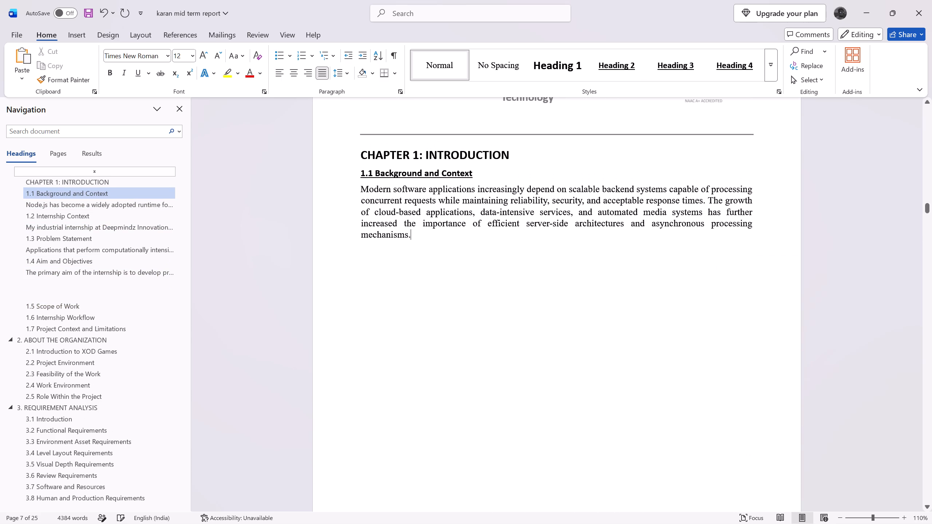
pyautogui.press('Delete')
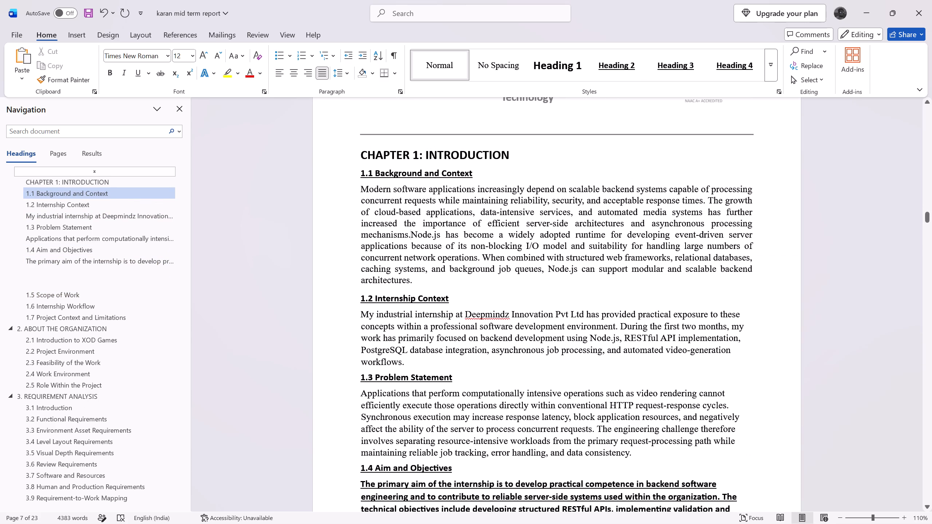
pyautogui.press('Return')
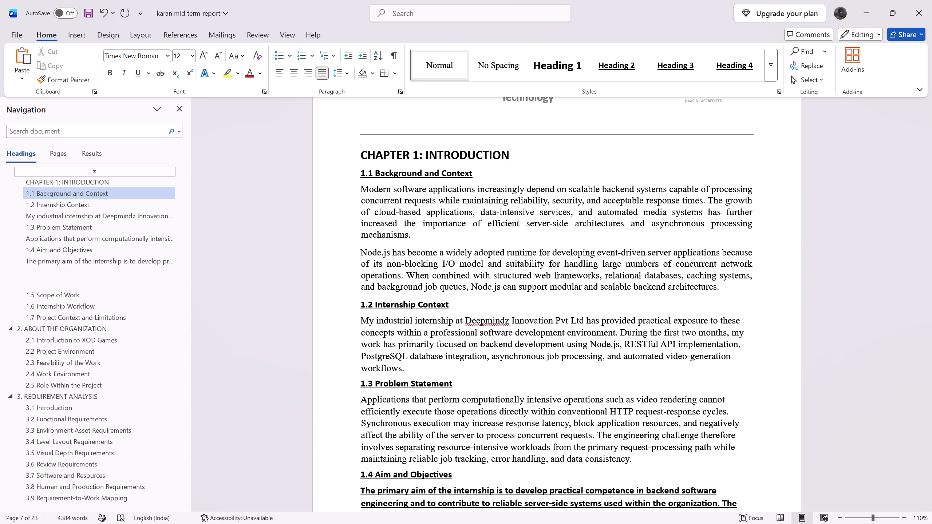
# Add another empty line below the section 1.4 paragraph to push heading 1.5 onto the following page.
pyautogui.scroll(-5, 417, 429)
pyautogui.click(409, 427)
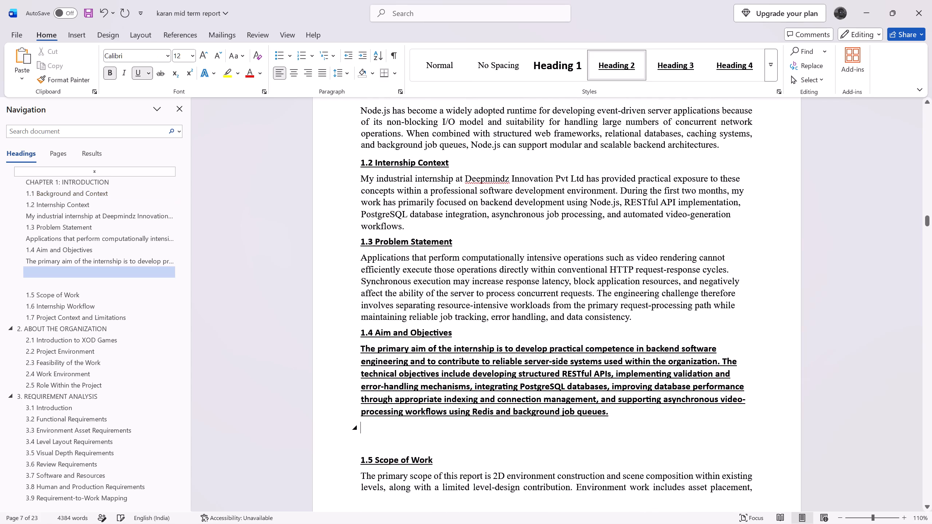
pyautogui.press('Return')
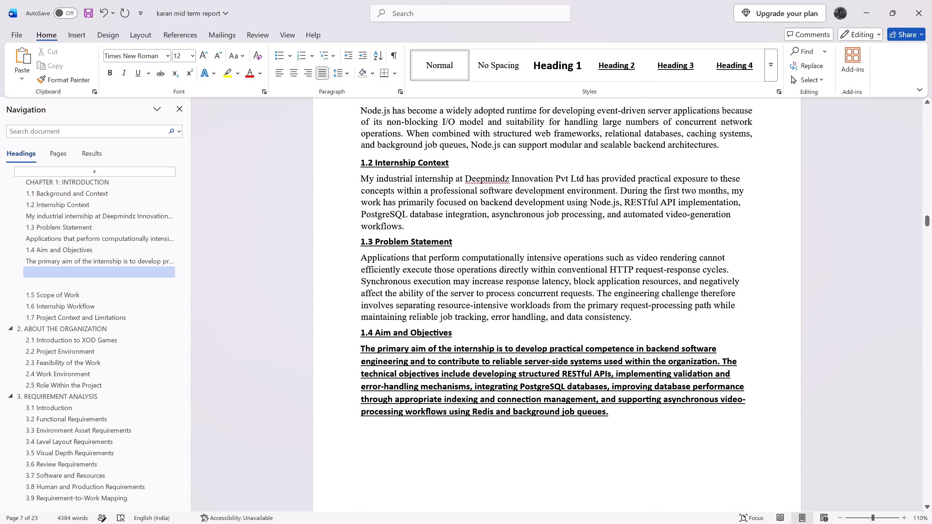
# Remove the bold and underline from the paragraph under heading 1.4 Aim and Objectives.
pyautogui.moveTo(607, 413); pyautogui.dragTo(332, 349)
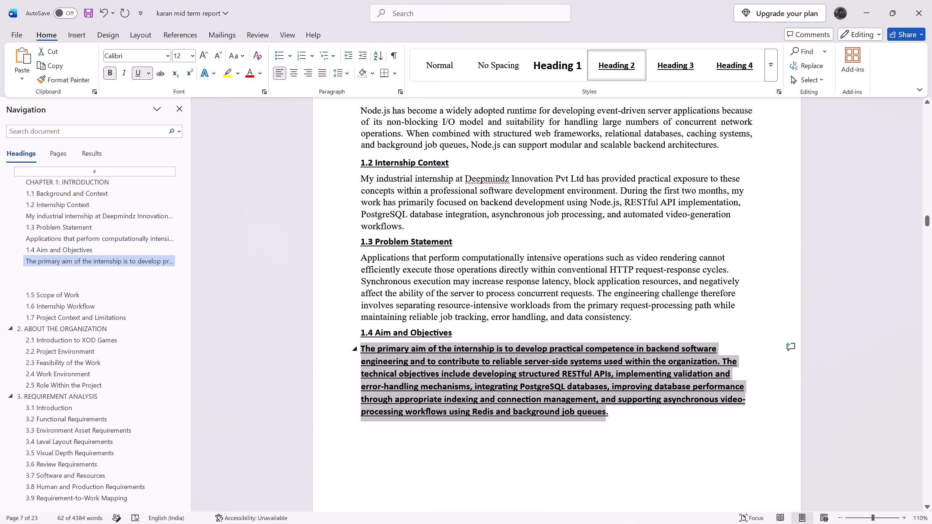
pyautogui.click(620, 420)
pyautogui.moveTo(626, 415); pyautogui.dragTo(346, 351)
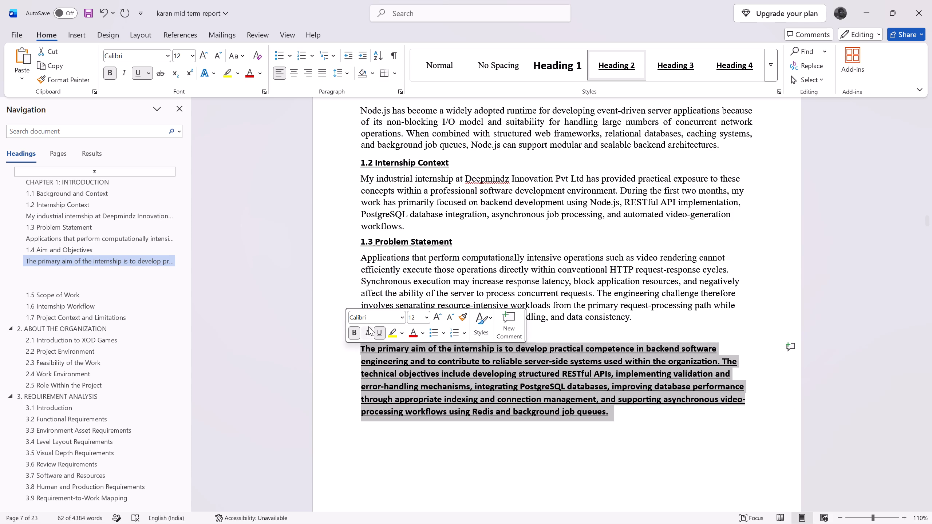
pyautogui.click(371, 332)
pyautogui.click(378, 332)
pyautogui.click(362, 334)
pyautogui.click(357, 334)
pyautogui.click(621, 418)
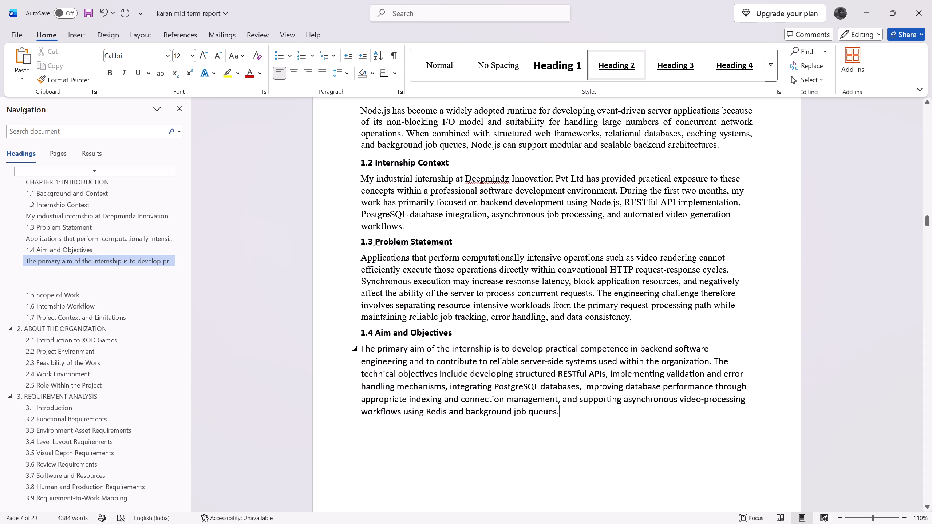
# Replace heading 1.5 Scope of Work with the ChatGPT report's heading "CHAPTER 2: ORGANIZATION OVERVIEW", on its own line.
pyautogui.scroll(-8, 610, 412)
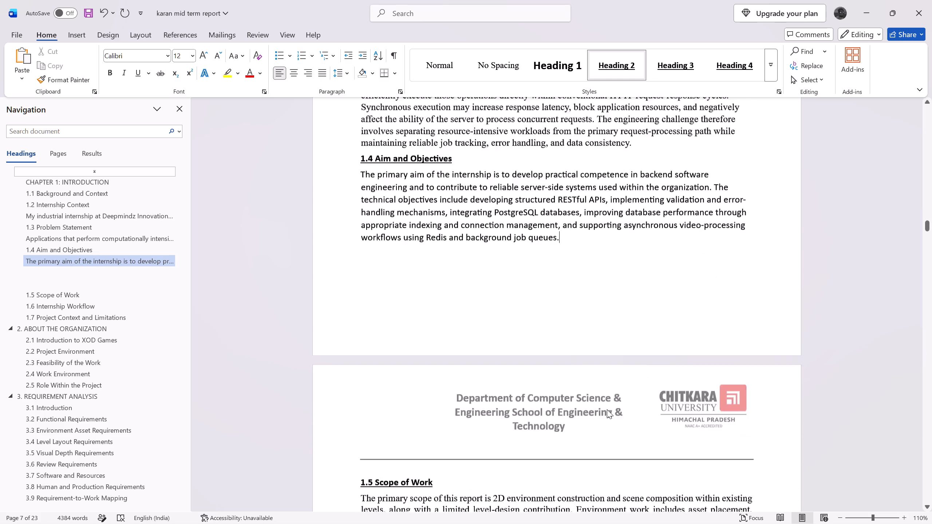
pyautogui.scroll(-4, 603, 404)
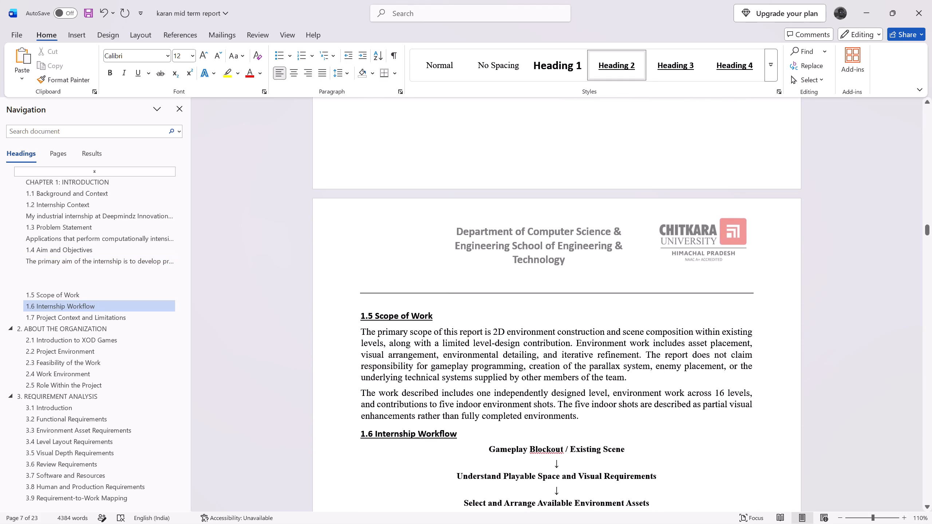
pyautogui.scroll(-1, 595, 414)
pyautogui.hotkey('alt', 'Tab')
pyautogui.scroll(-3, 635, 369)
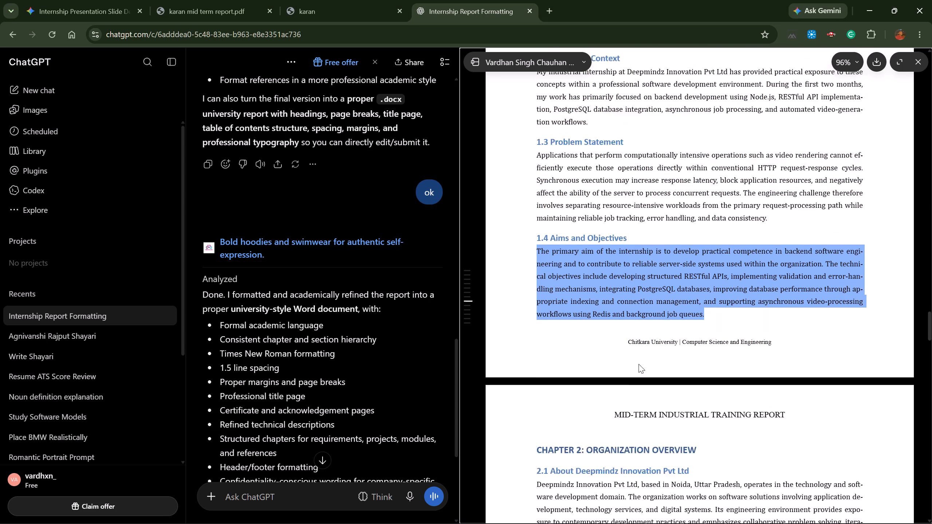
pyautogui.scroll(-4, 639, 364)
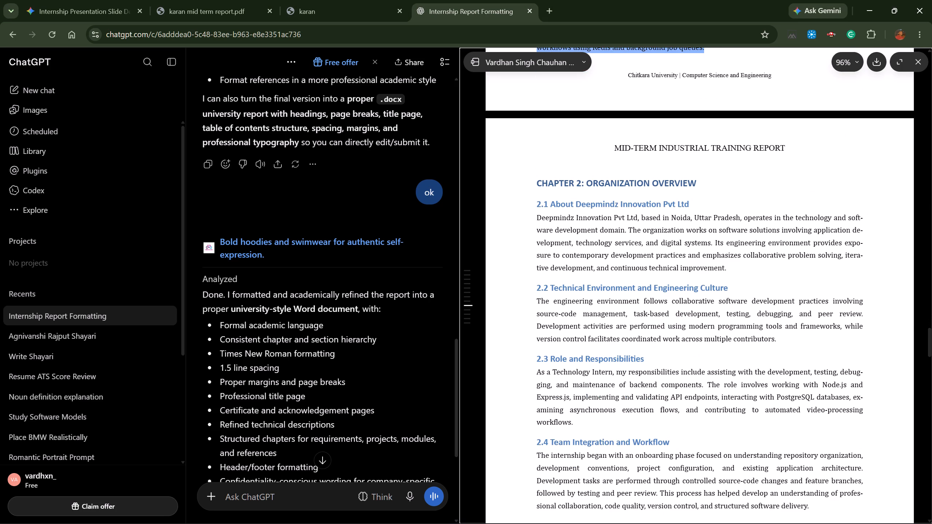
pyautogui.moveTo(535, 175); pyautogui.dragTo(694, 176)
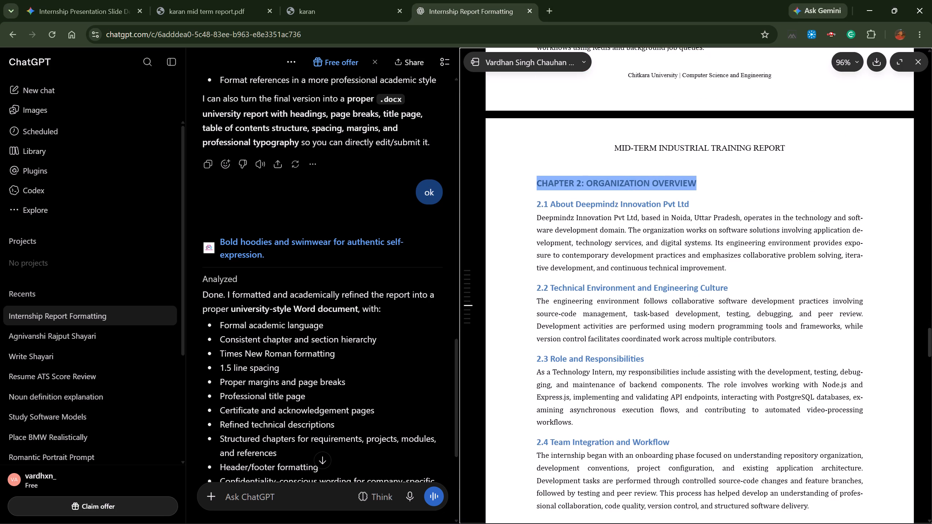
pyautogui.hotkey('ctrl', 'c')
pyautogui.hotkey('alt', 'Tab')
pyautogui.moveTo(441, 284); pyautogui.dragTo(387, 286)
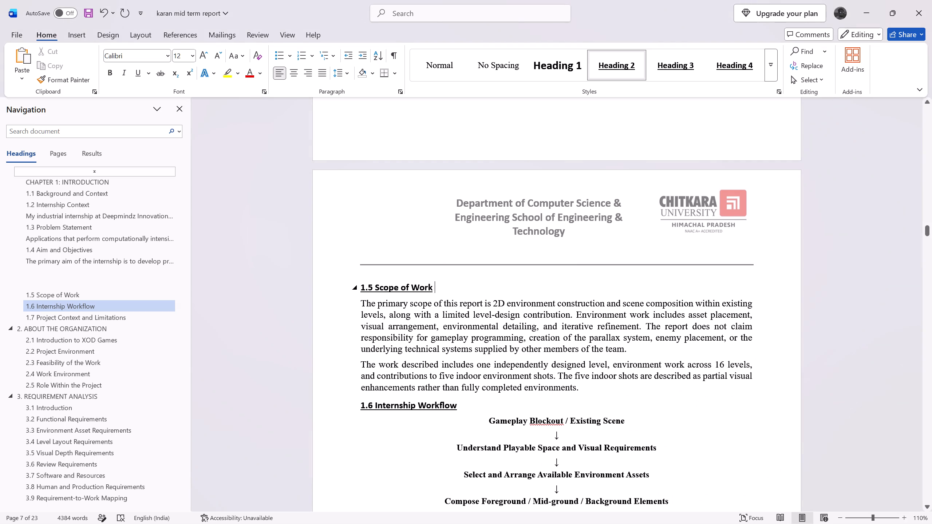
pyautogui.moveTo(387, 286); pyautogui.dragTo(344, 286)
pyautogui.hotkey('ctrl', 'v')
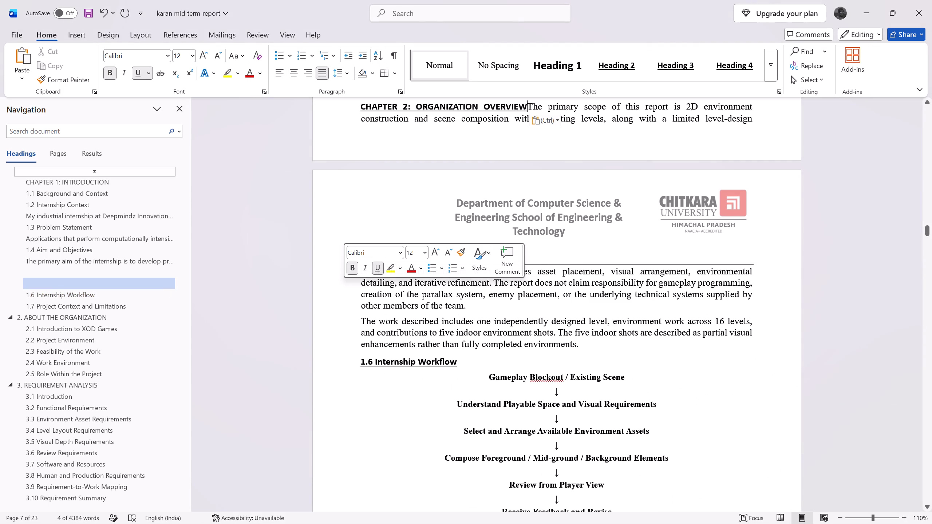
pyautogui.press('Return')
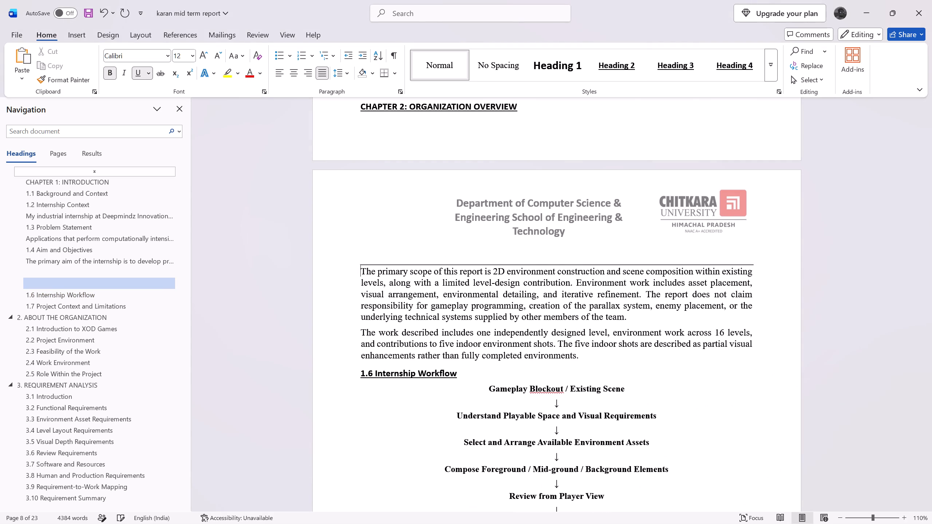
# Insert two empty lines before the Chapter 2 heading so it sits below the header line on the new page.
pyautogui.click(353, 108)
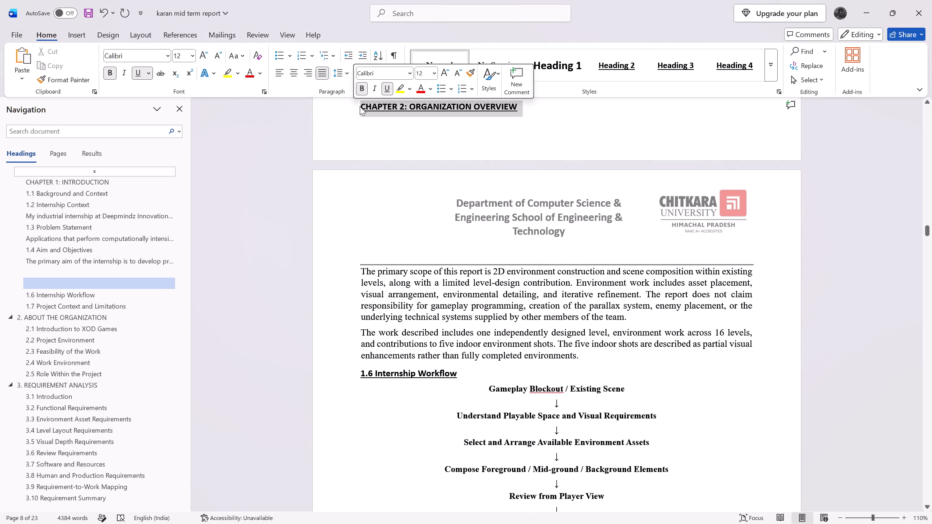
pyautogui.click(363, 106)
pyautogui.click(365, 108)
pyautogui.press('Left')
pyautogui.press('Return')
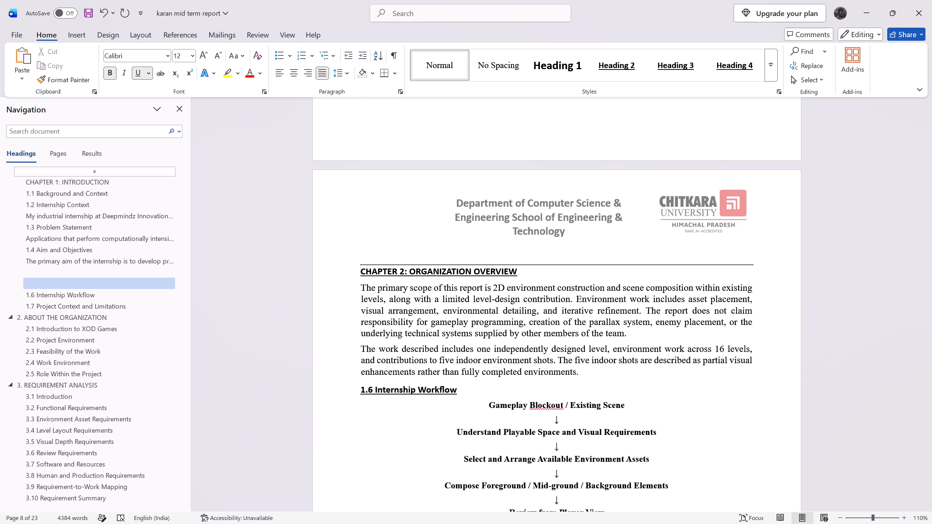
pyautogui.press('Return')
# Replace heading 1.6 Internship Workflow with the ChatGPT report's heading "2.1 About Deepmindz Innovation Pvt Ltd", on its own line.
pyautogui.hotkey('alt', 'Tab')
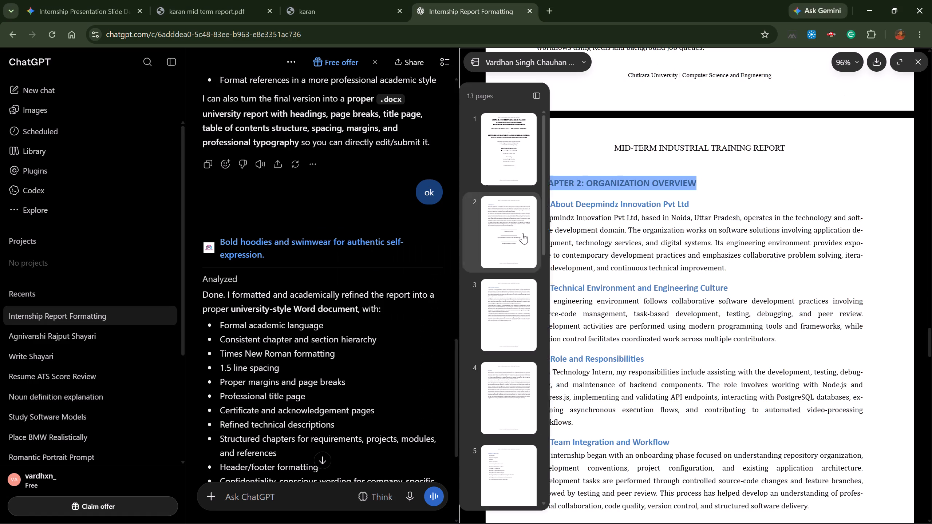
pyautogui.click(660, 216)
pyautogui.moveTo(536, 203); pyautogui.dragTo(684, 199)
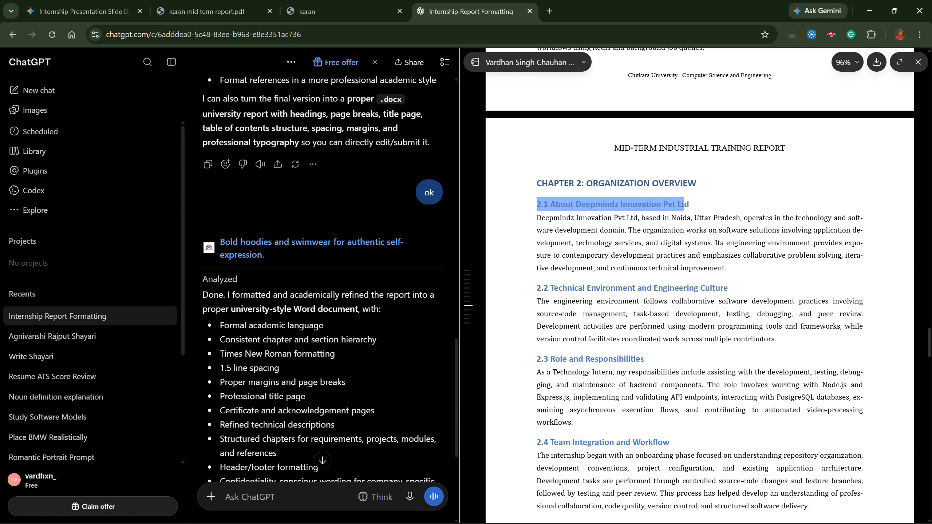
pyautogui.moveTo(684, 199); pyautogui.dragTo(705, 196)
pyautogui.hotkey('ctrl', 'c')
pyautogui.hotkey('alt', 'Tab')
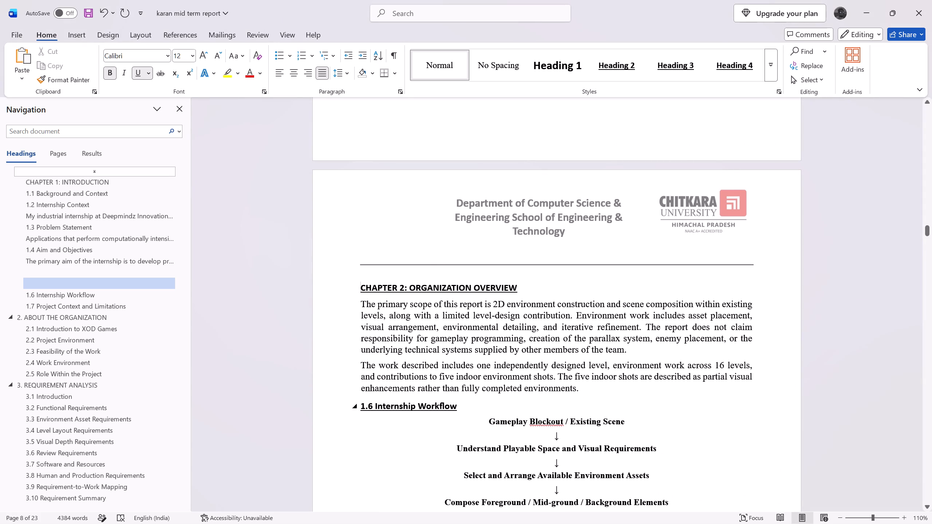
pyautogui.moveTo(461, 406); pyautogui.dragTo(363, 408)
pyautogui.hotkey('ctrl', 'v')
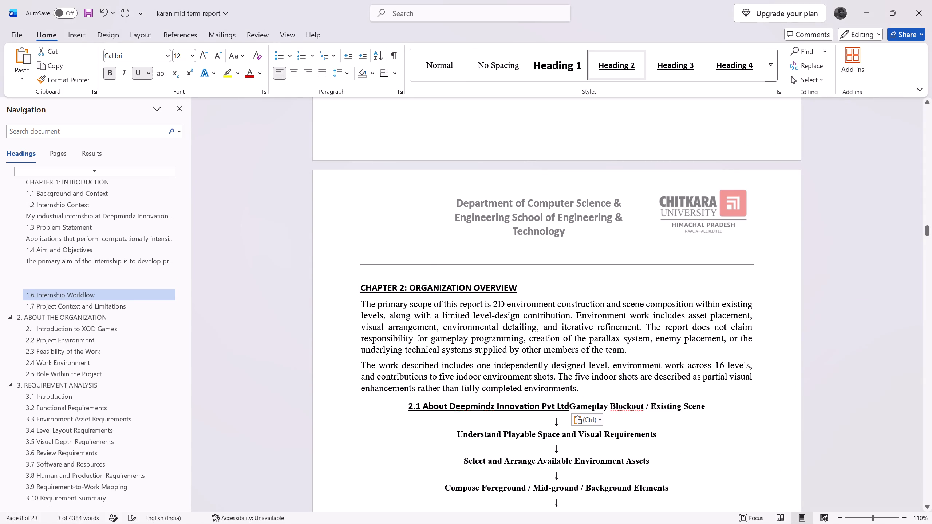
pyautogui.press('Return')
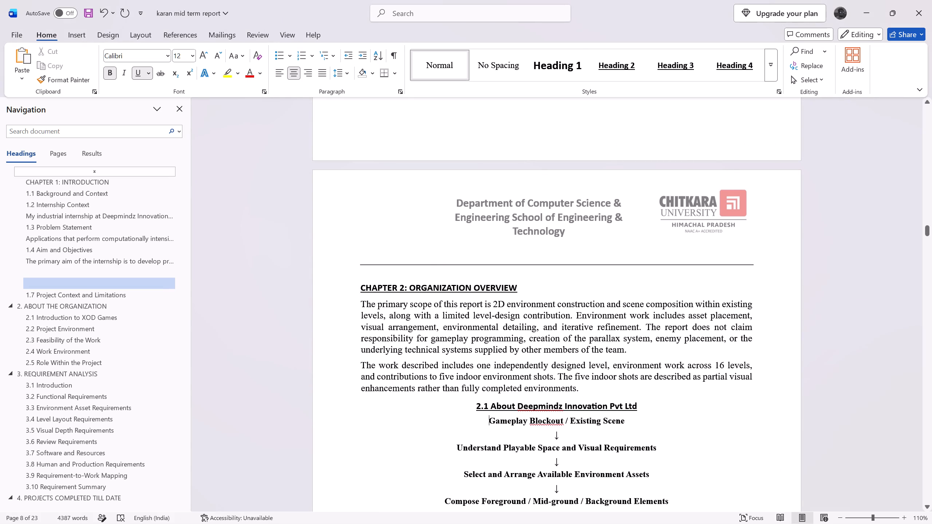
# Left-align the heading "2.1 About Deepmindz Innovation Pvt Ltd".
pyautogui.moveTo(646, 404); pyautogui.dragTo(451, 406)
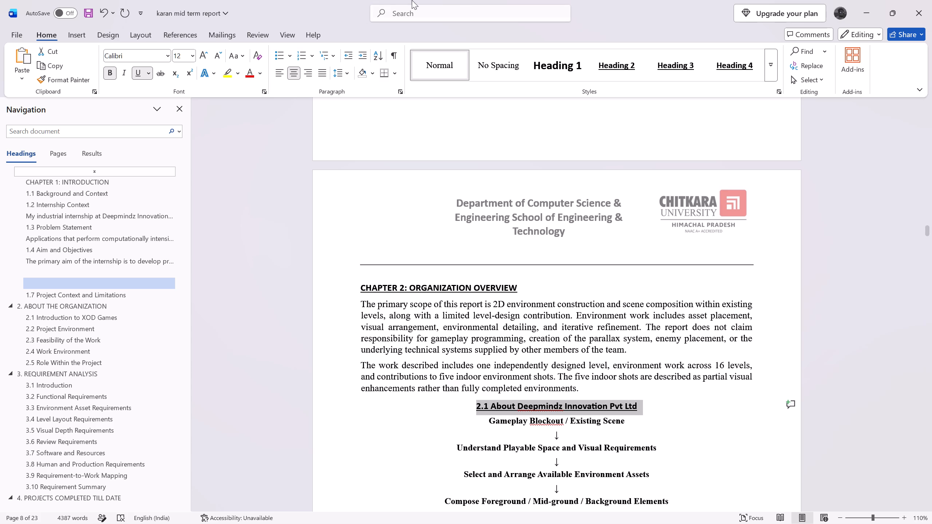
pyautogui.click(284, 72)
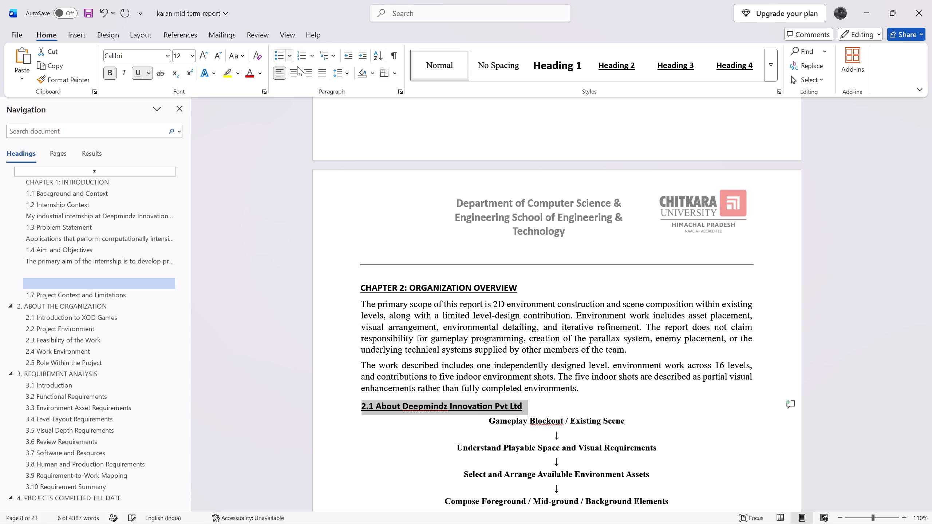
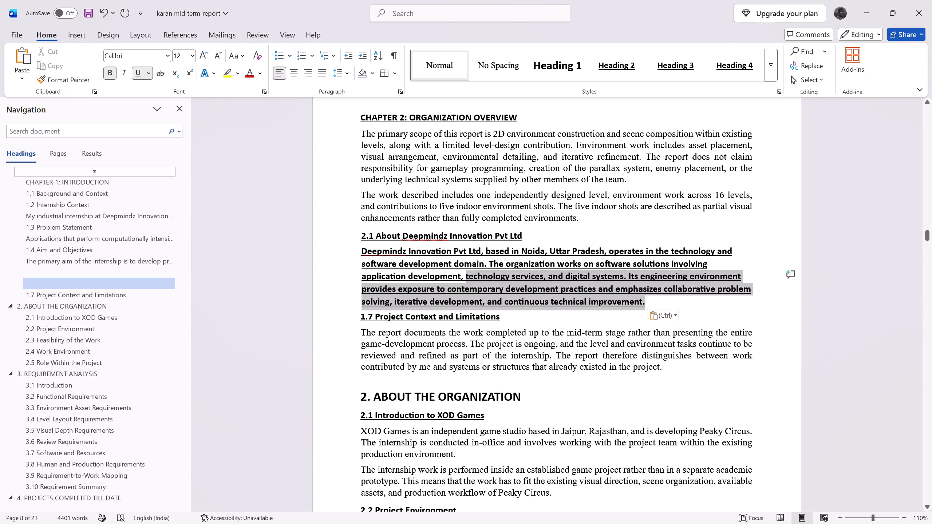
pyautogui.moveTo(464, 269); pyautogui.dragTo(344, 251)
pyautogui.click(376, 231)
pyautogui.click(356, 235)
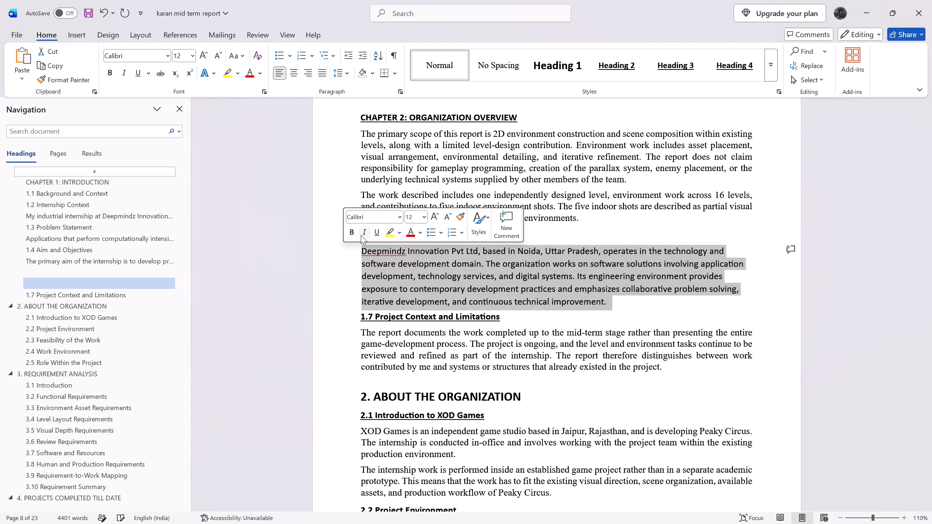
pyautogui.click(576, 278)
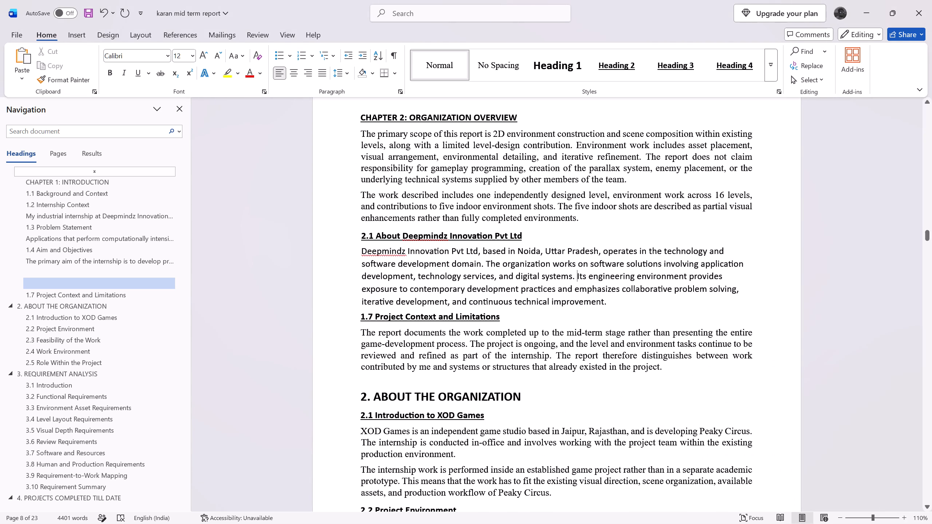
# Make the words "Deepmindz Innovation Pvt Ltd" bold at the start of the section 2.1 paragraph.
pyautogui.moveTo(477, 253); pyautogui.dragTo(364, 250)
pyautogui.click(372, 235)
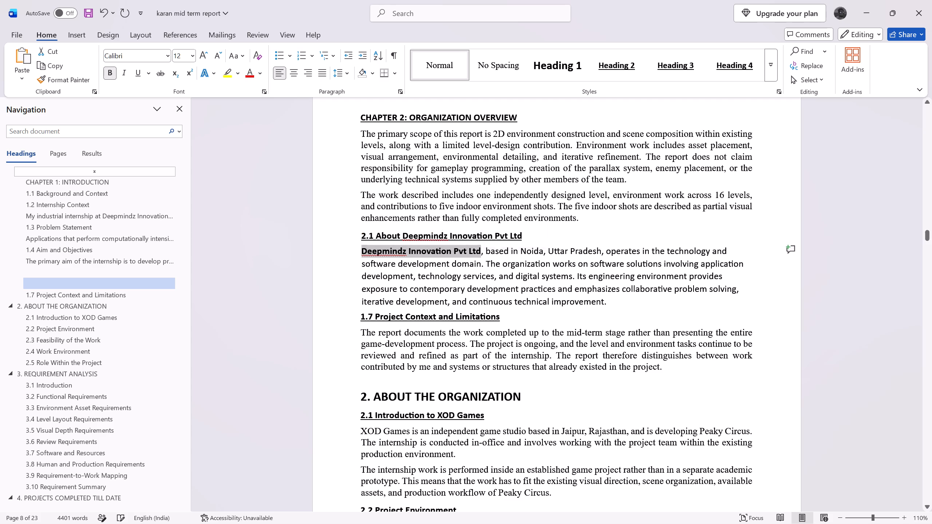
pyautogui.click(300, 248)
pyautogui.click(823, 251)
# Replace heading 1.7 Project Context and Limitations with the ChatGPT report's heading "2.2 Technical Environment and Engineering Culture", on its own line.
pyautogui.scroll(-1, 535, 297)
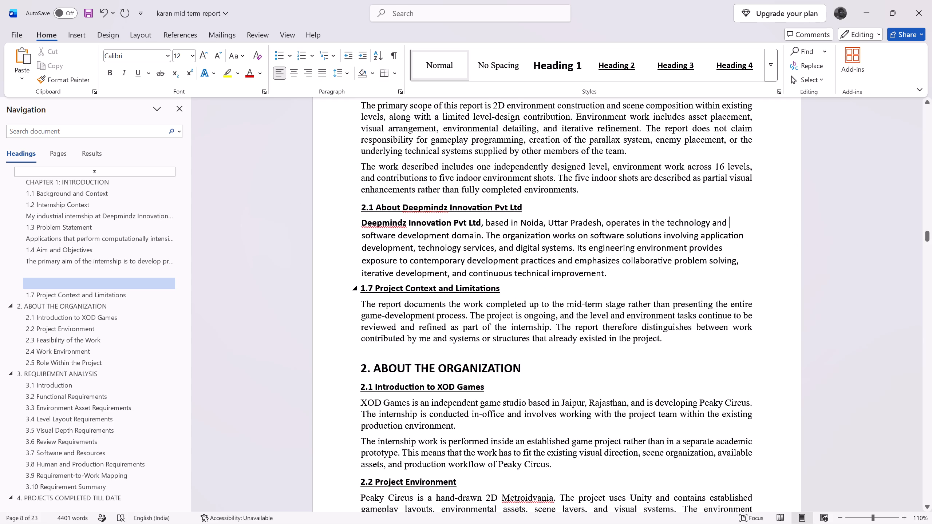
pyautogui.hotkey('alt', 'Tab')
pyautogui.moveTo(732, 289); pyautogui.dragTo(610, 281)
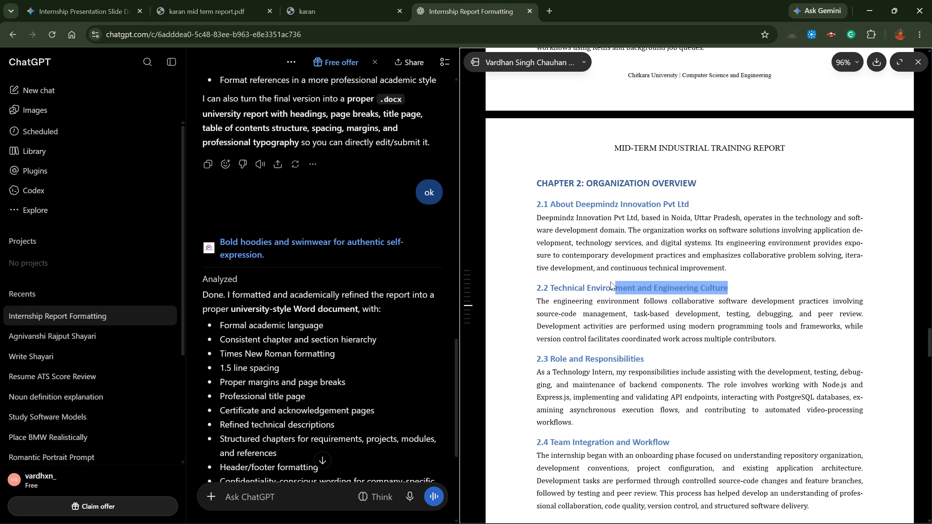
pyautogui.moveTo(610, 281); pyautogui.dragTo(536, 287)
pyautogui.hotkey('ctrl', 'c')
pyautogui.hotkey('alt', 'Tab')
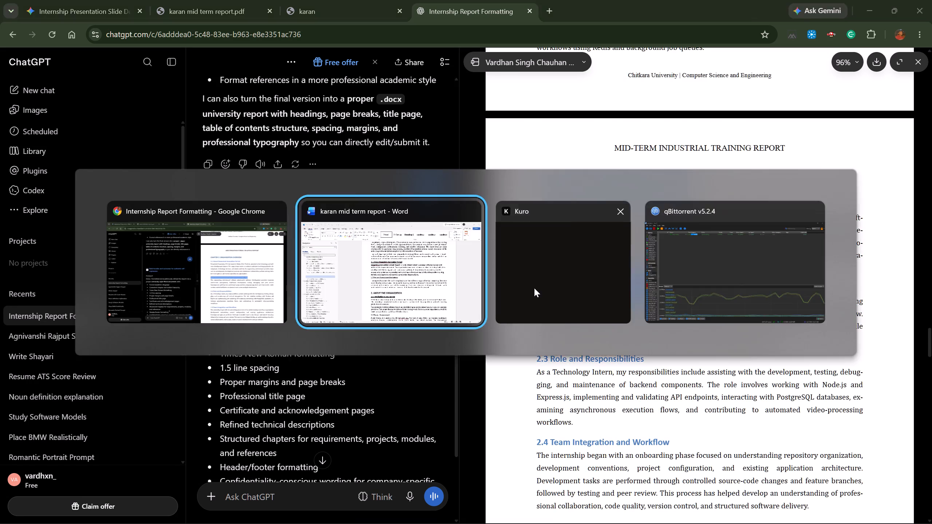
pyautogui.moveTo(510, 289); pyautogui.dragTo(366, 293)
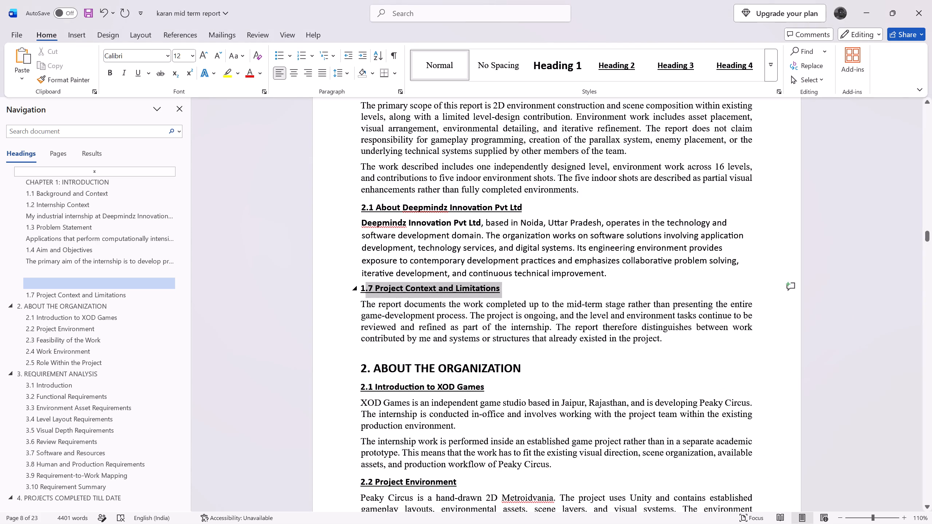
pyautogui.moveTo(366, 293); pyautogui.dragTo(362, 294)
pyautogui.hotkey('ctrl', 'v')
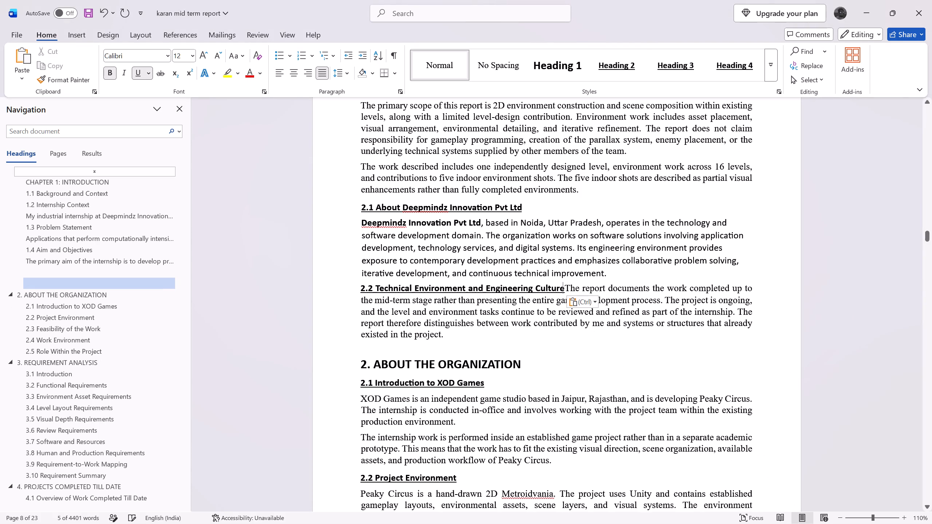
pyautogui.press('Return')
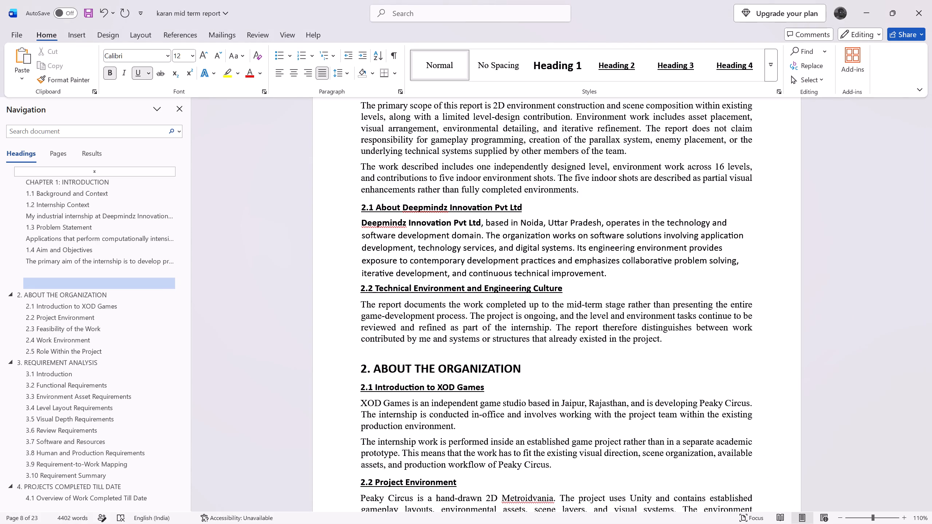
# Replace the paragraph under heading 2.2 with the ChatGPT report's section 2.2 paragraph about collaborative software development practices.
pyautogui.hotkey('alt', 'Tab')
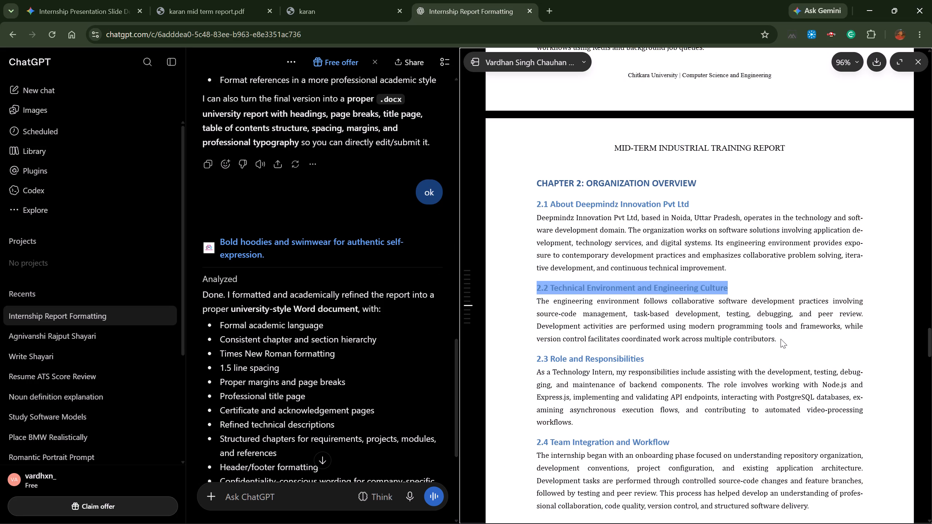
pyautogui.moveTo(781, 339); pyautogui.dragTo(529, 300)
pyautogui.hotkey('ctrl', 'c')
pyautogui.keyDown('ctrl'); pyautogui.click(528, 300); pyautogui.keyUp('ctrl')
pyautogui.hotkey('alt', 'Tab')
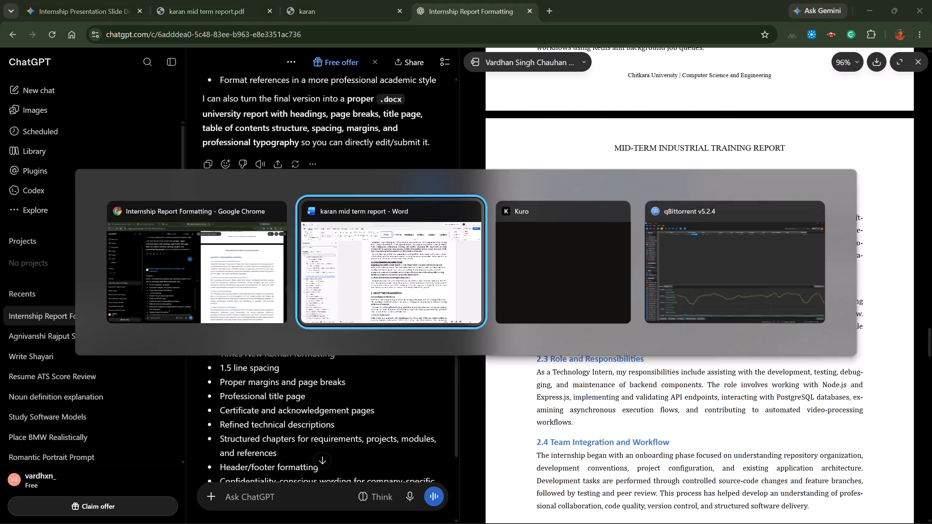
pyautogui.moveTo(676, 341); pyautogui.dragTo(359, 311)
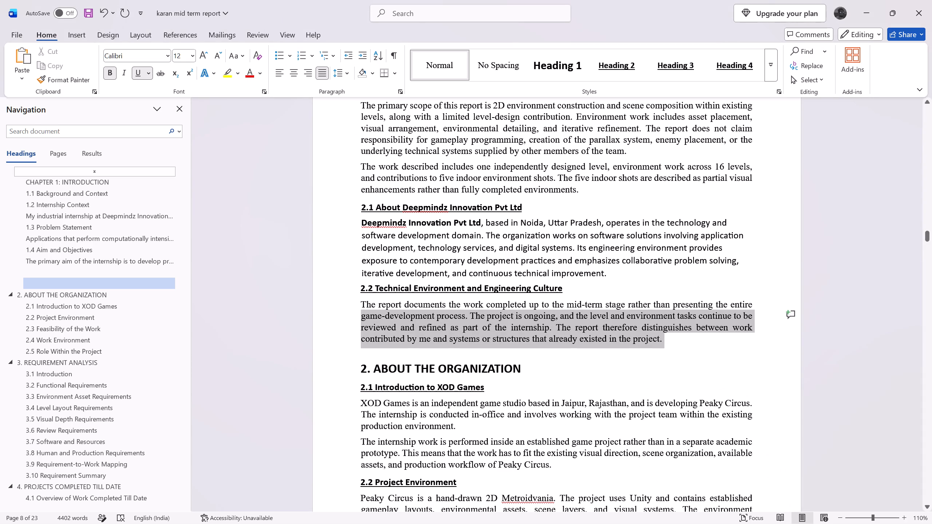
pyautogui.moveTo(359, 311); pyautogui.dragTo(359, 309)
pyautogui.hotkey('ctrl', 'v')
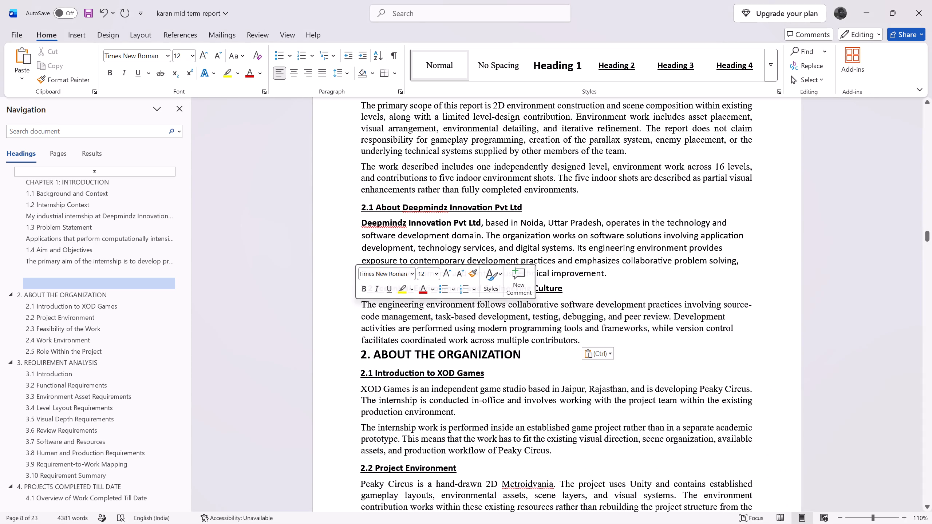
# Replace the heading "2. ABOUT THE ORGANIZATION" with a copy of the document's "CHAPTER 2: ORGANIZATION OVERVIEW" heading.
pyautogui.scroll(2, 495, 335)
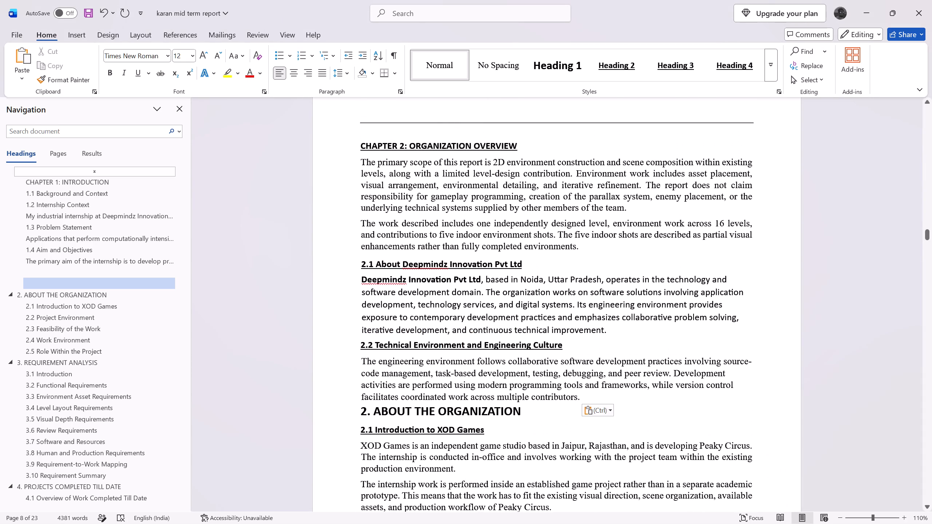
pyautogui.scroll(-2, 495, 335)
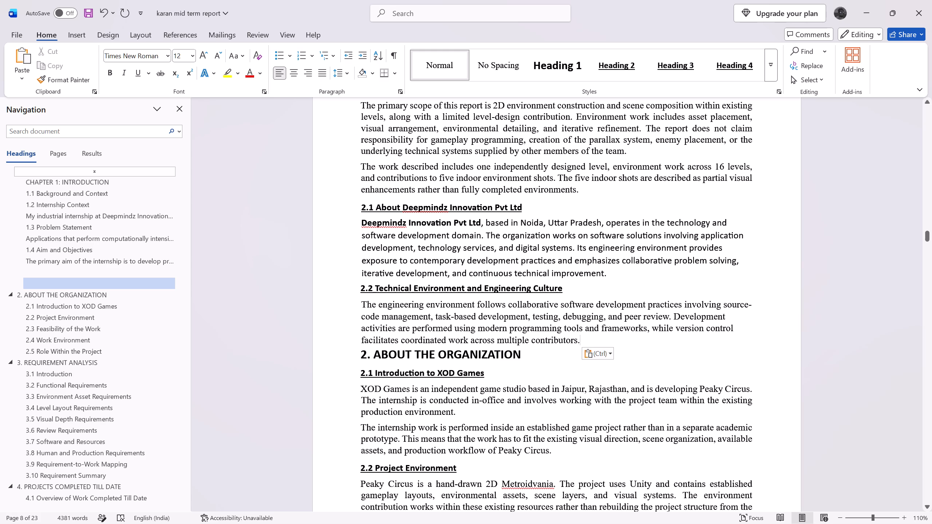
pyautogui.scroll(4, 522, 299)
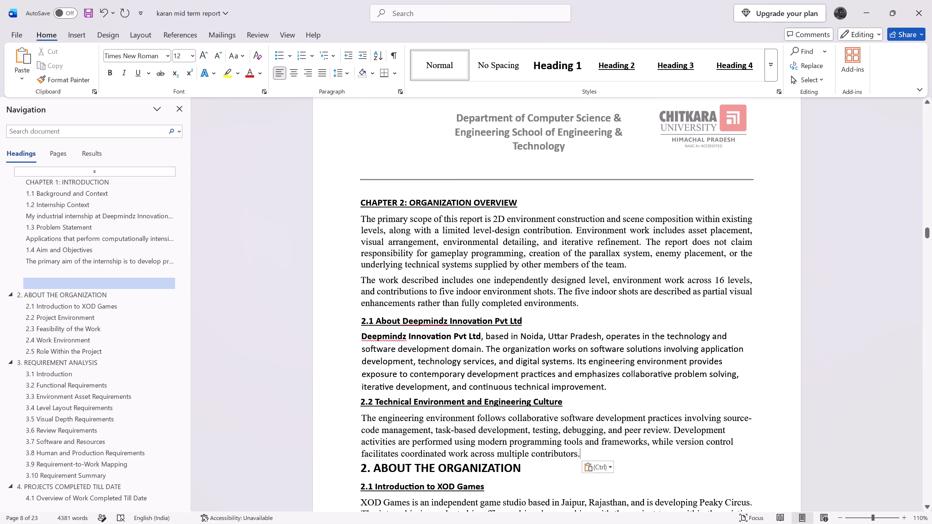
pyautogui.moveTo(532, 202); pyautogui.dragTo(390, 189)
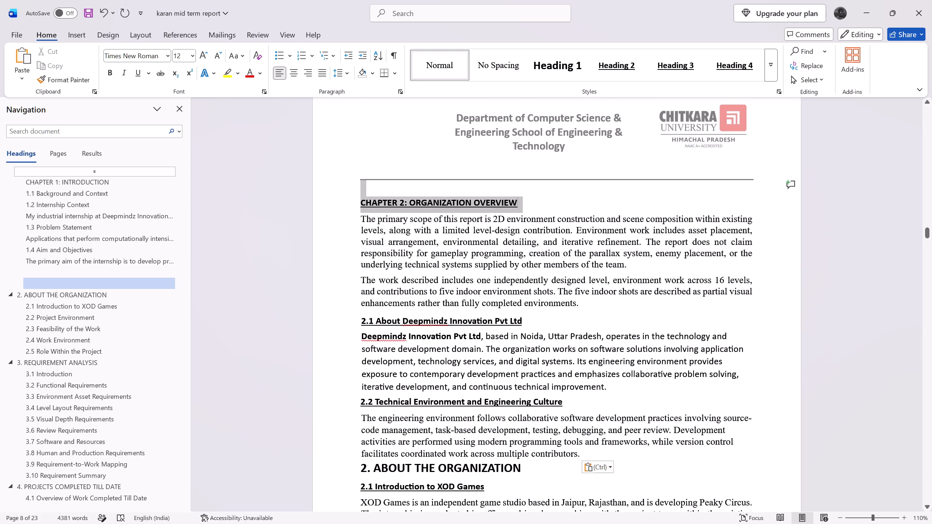
pyautogui.moveTo(390, 189); pyautogui.dragTo(359, 202)
pyautogui.hotkey('ctrl', 'c')
pyautogui.scroll(-3, 381, 213)
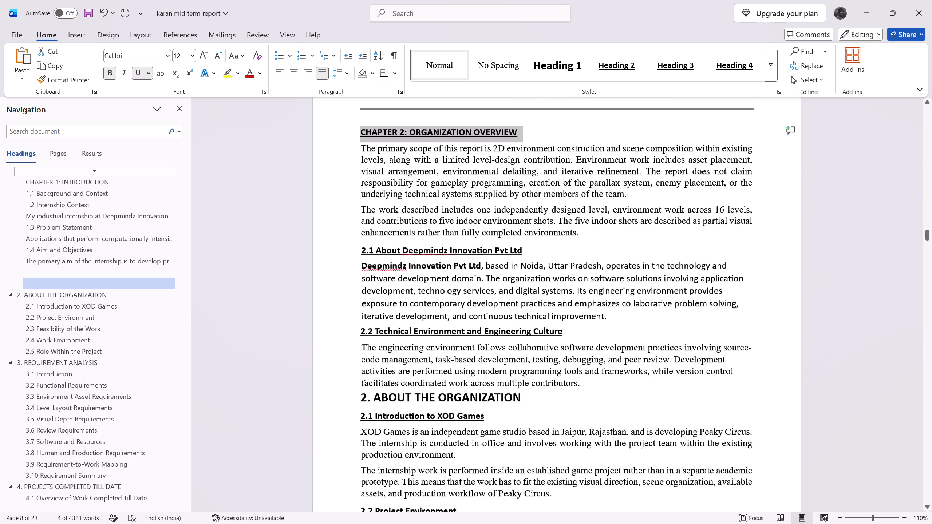
pyautogui.scroll(-2, 381, 213)
pyautogui.moveTo(521, 332); pyautogui.dragTo(362, 330)
pyautogui.hotkey('ctrl', 'v')
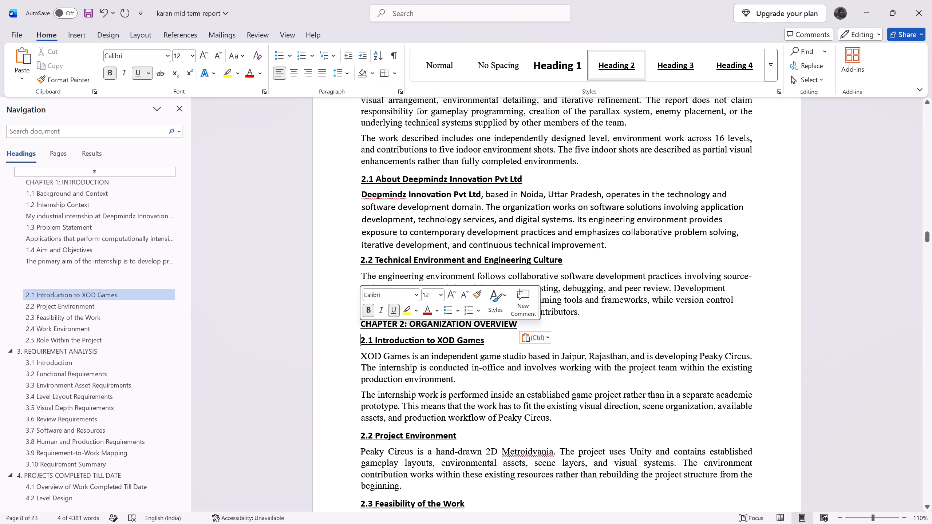
pyautogui.click(588, 313)
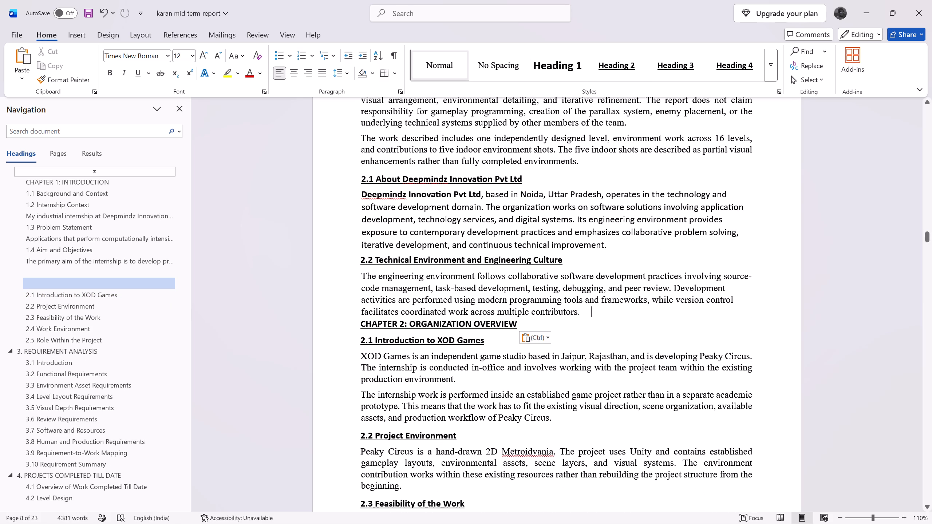
# Replace the section "2.1 Introduction to XOD Games", heading and paragraphs, with a copy of the section "2.1 About Deepmindz Innovation Pvt Ltd".
pyautogui.middleClick(580, 270)
pyautogui.scroll(3, 580, 270)
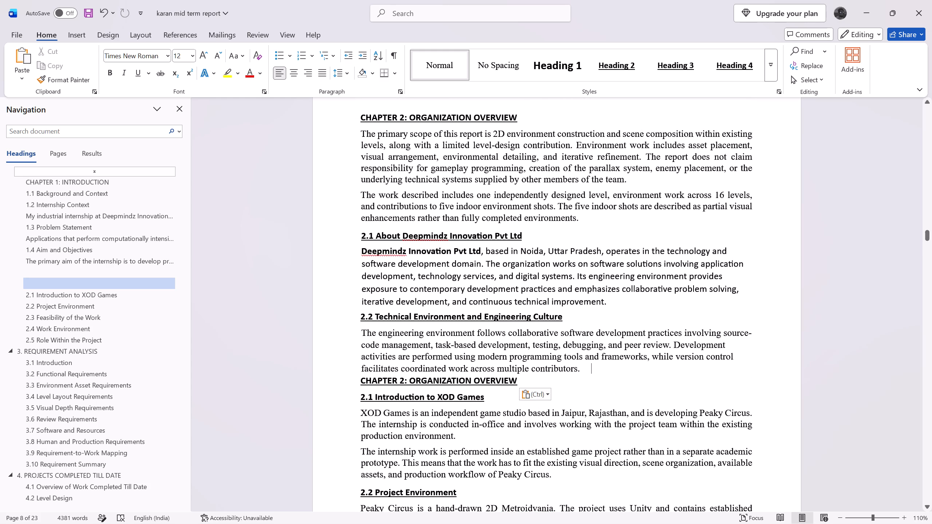
pyautogui.moveTo(607, 305); pyautogui.dragTo(360, 243)
pyautogui.hotkey('ctrl', 'c')
pyautogui.scroll(-2, 376, 270)
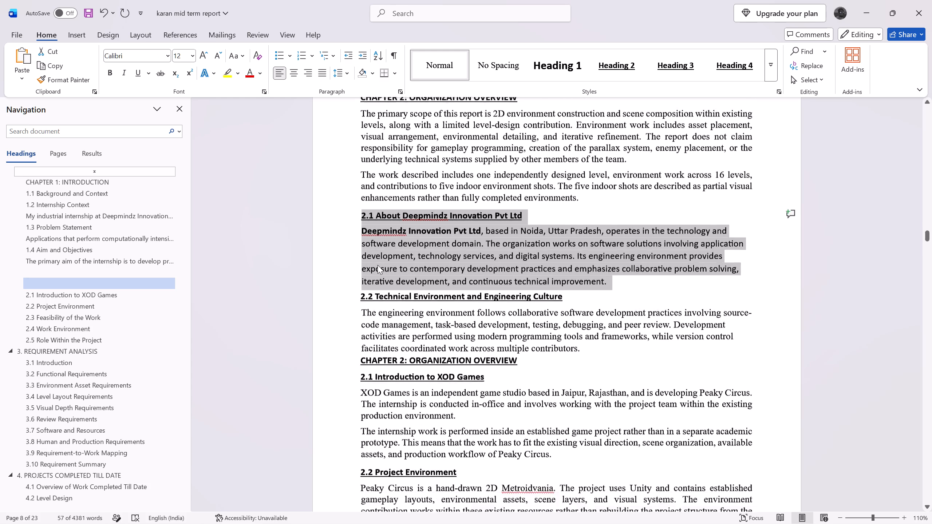
pyautogui.scroll(-2, 378, 265)
pyautogui.moveTo(574, 359); pyautogui.dragTo(466, 332)
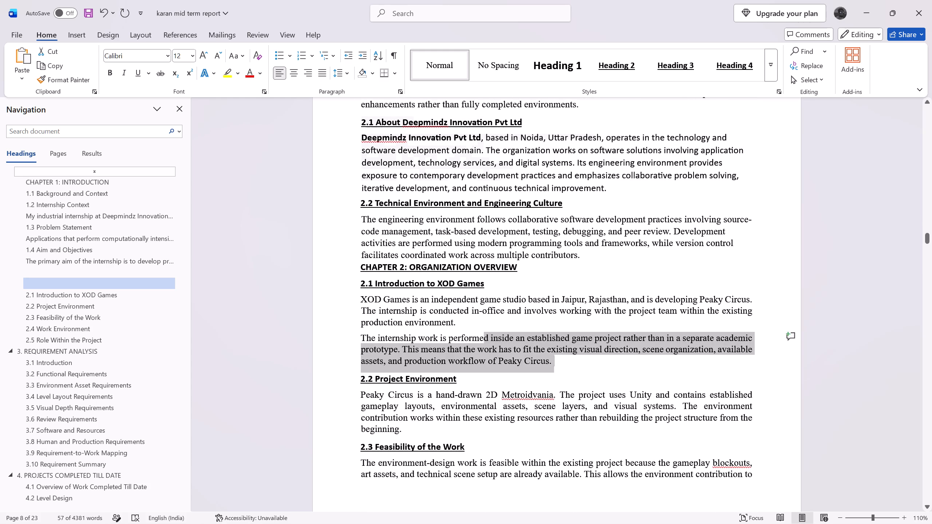
pyautogui.moveTo(466, 332); pyautogui.dragTo(355, 286)
pyautogui.hotkey('ctrl', 'v')
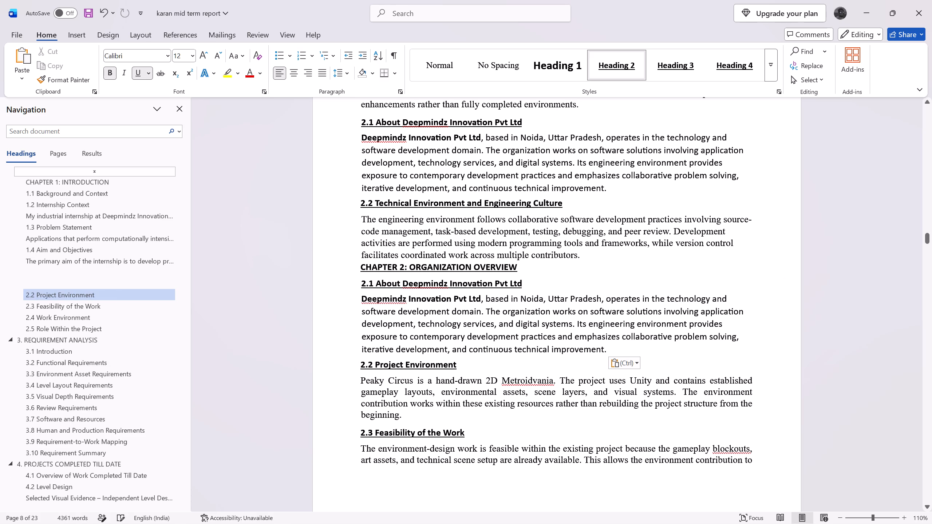
# Replace the section "2.2 Project Environment" with a copy of the "2.2 Technical Environment and Engineering Culture" heading and its paragraph.
pyautogui.scroll(1, 539, 262)
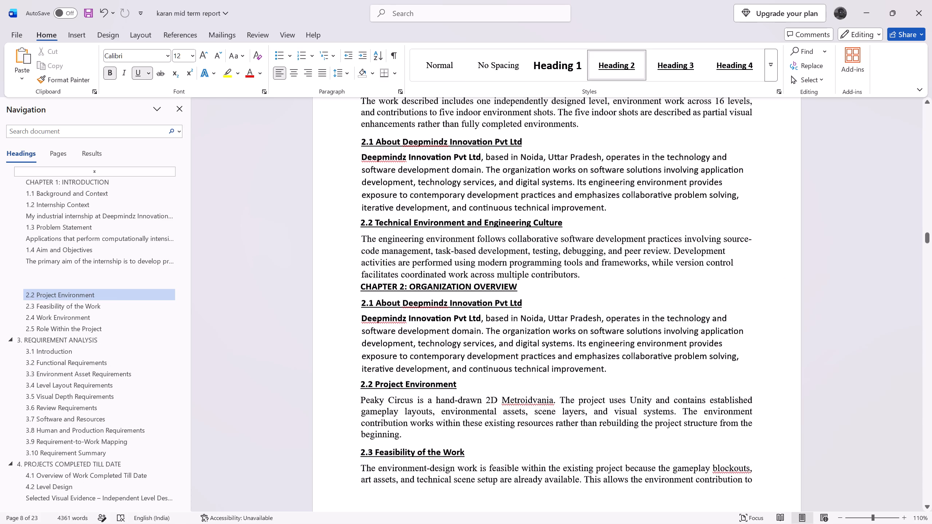
pyautogui.scroll(1, 539, 262)
pyautogui.moveTo(591, 319); pyautogui.dragTo(395, 279)
pyautogui.click(547, 307)
pyautogui.moveTo(585, 313); pyautogui.dragTo(398, 266)
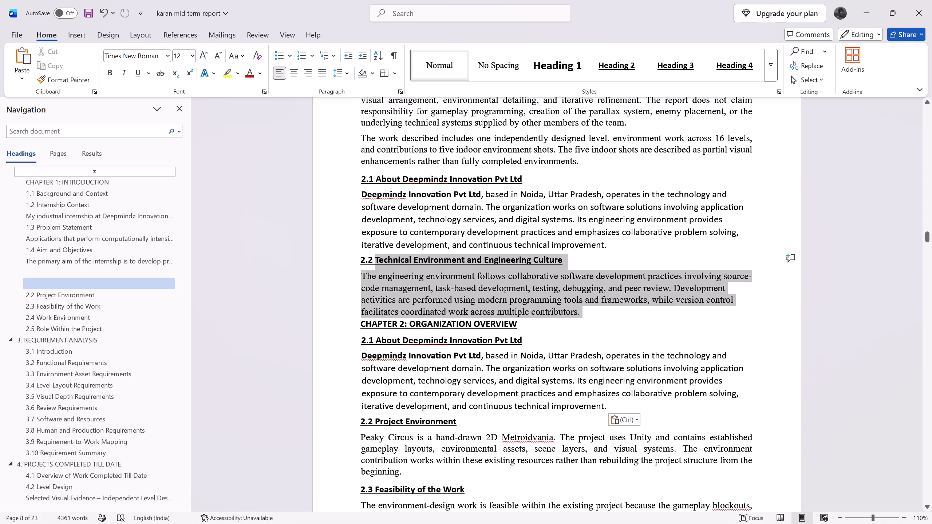
pyautogui.moveTo(398, 266); pyautogui.dragTo(351, 255)
pyautogui.hotkey('ctrl', 'c')
pyautogui.keyDown('ctrl'); pyautogui.click(351, 255); pyautogui.keyUp('ctrl')
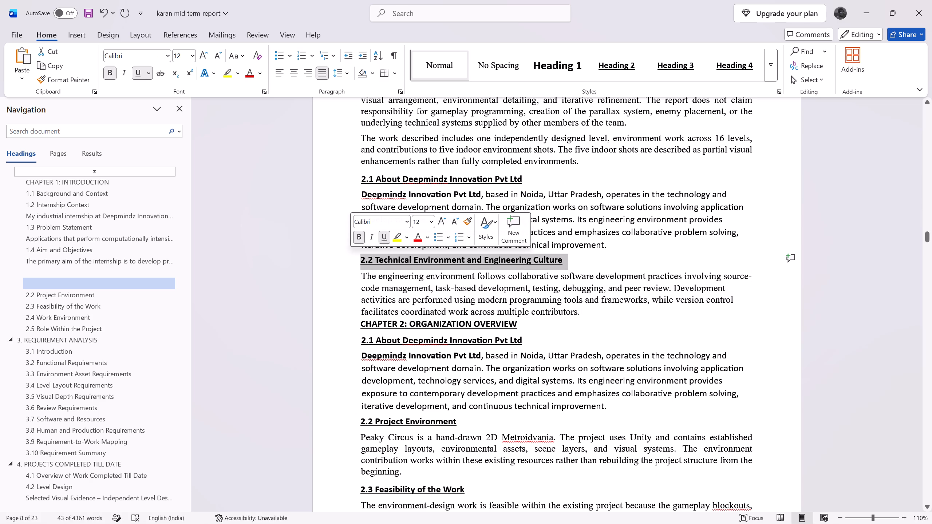
pyautogui.click(569, 298)
pyautogui.moveTo(592, 316); pyautogui.dragTo(371, 259)
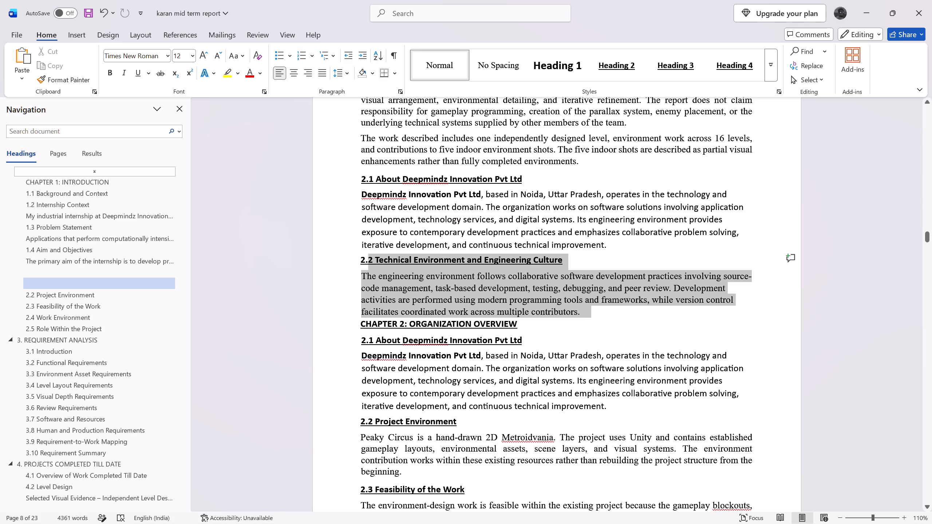
pyautogui.moveTo(371, 259); pyautogui.dragTo(355, 261)
pyautogui.hotkey('ctrl', 'c')
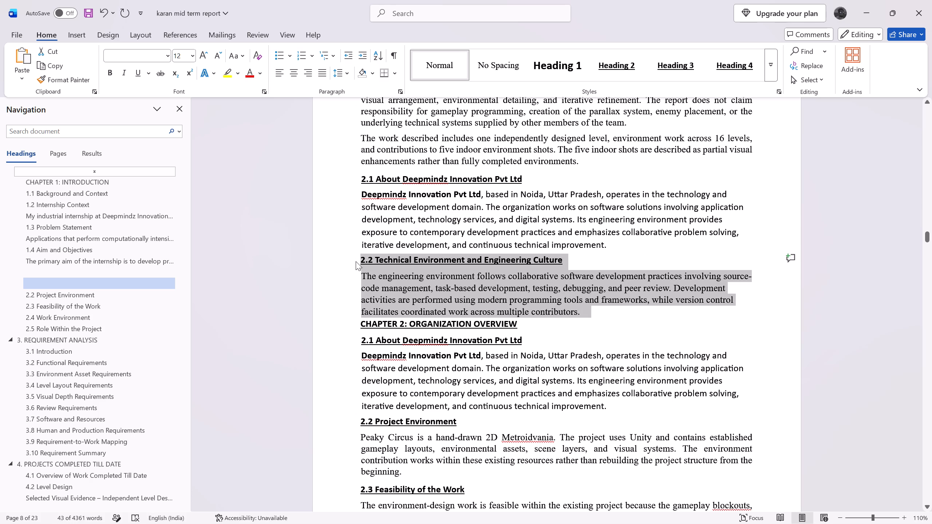
pyautogui.hotkey('alt', 'Tab')
pyautogui.hotkey('alt', 'Tab')
pyautogui.scroll(-2, 439, 348)
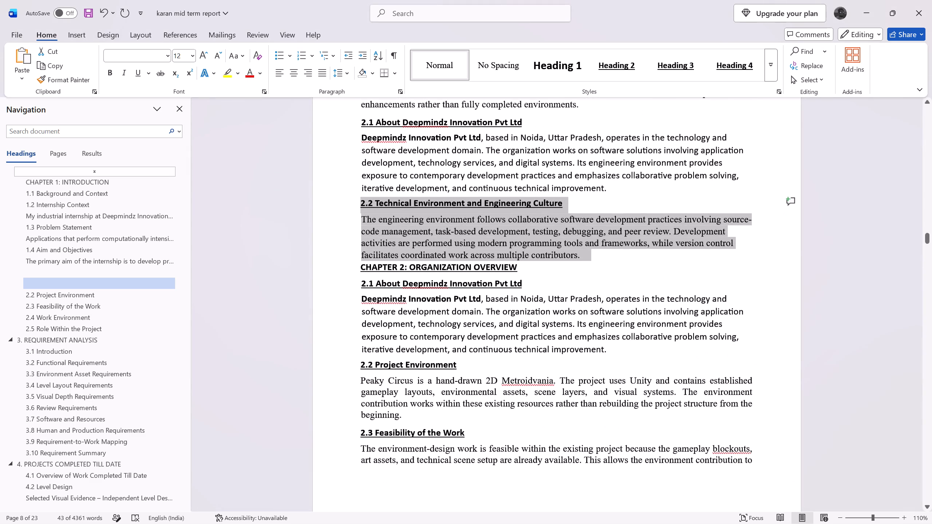
pyautogui.moveTo(411, 410); pyautogui.dragTo(350, 362)
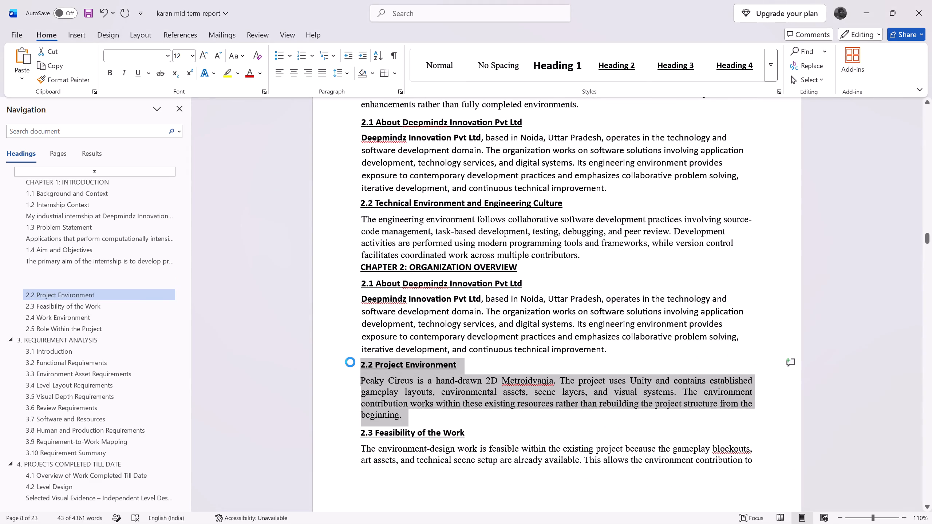
pyautogui.hotkey('ctrl', 'v')
# Separate the heading "2.3 Feasibility of the Work" from the pasted section 2.2 paragraph, leaving a blank line between them.
pyautogui.moveTo(408, 437); pyautogui.dragTo(379, 409)
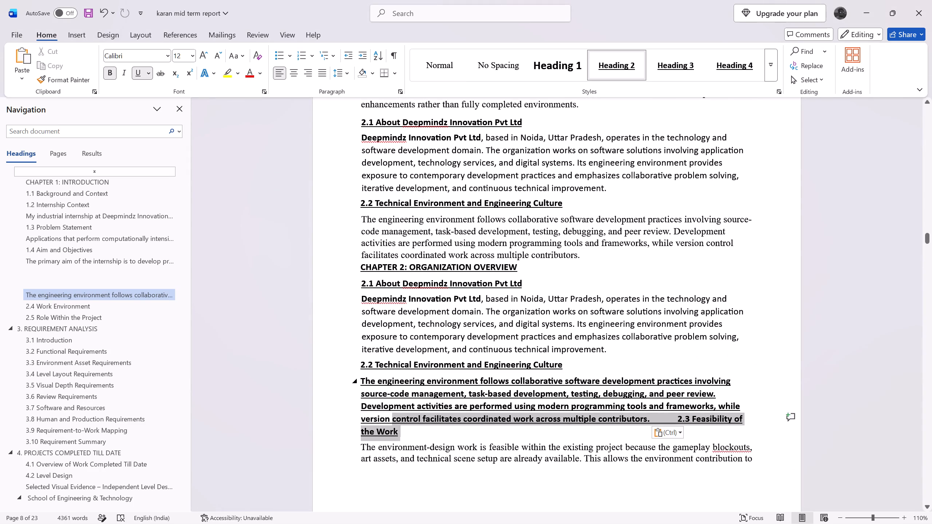
pyautogui.moveTo(379, 409); pyautogui.dragTo(362, 374)
pyautogui.click(675, 419)
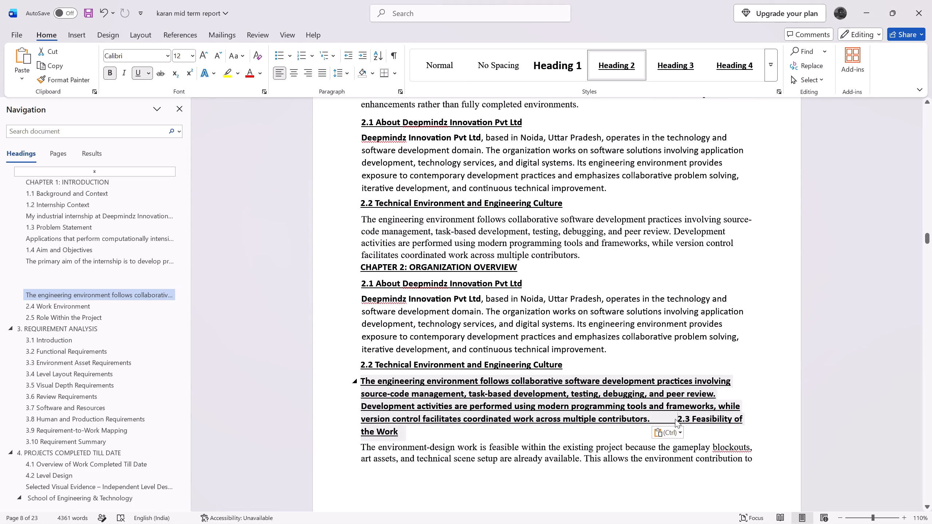
pyautogui.press('BackSpace')
pyautogui.press('Return')
pyautogui.press('Return')
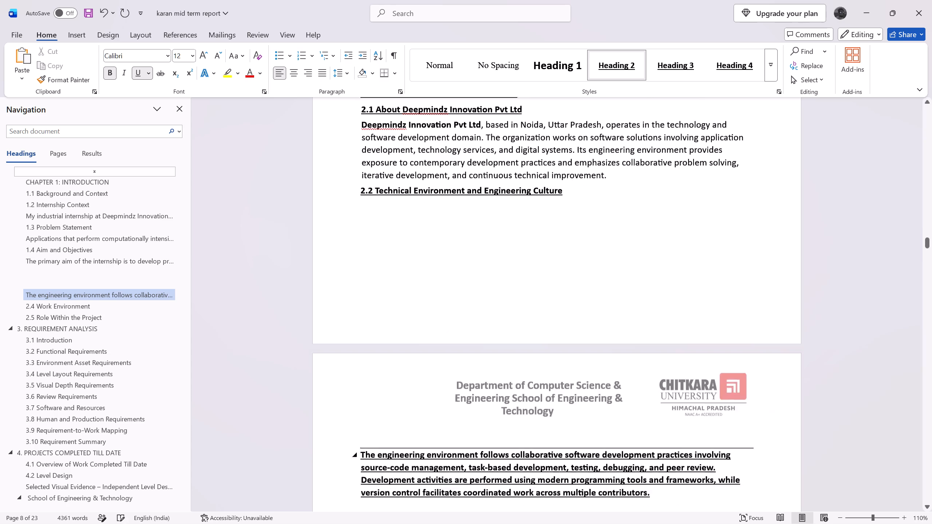
pyautogui.hotkey('ctrl', 'z')
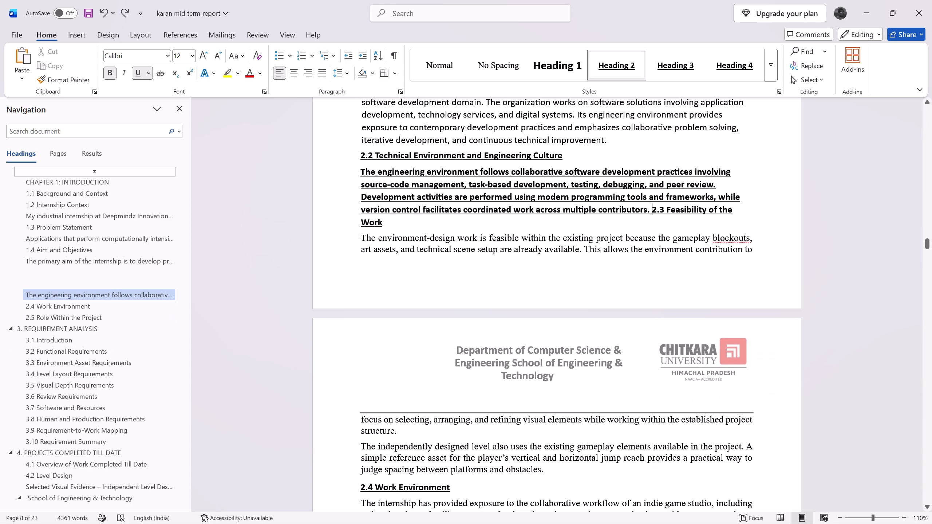
pyautogui.press('Return')
pyautogui.press('Return')
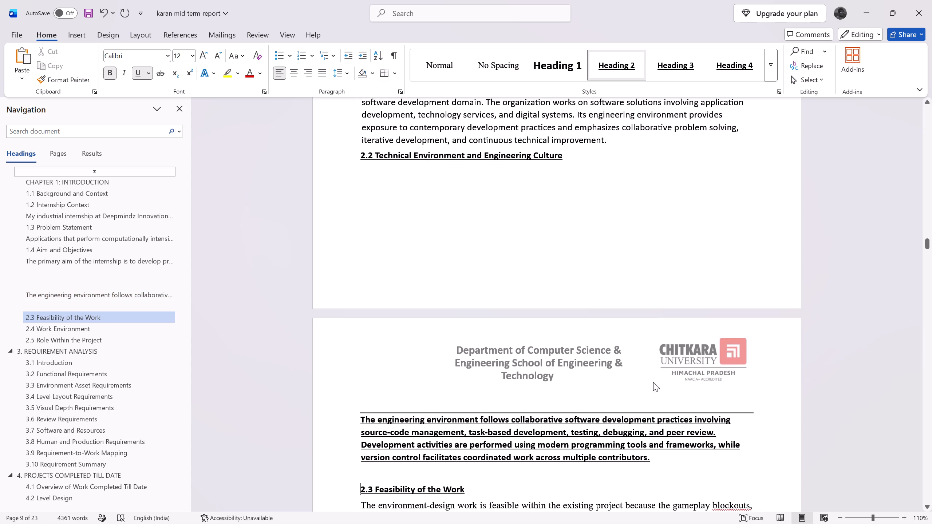
# Turn the pasted section 2.2 paragraph from heading style into Normal body text on its own line below heading 2.2.
pyautogui.click(364, 421)
pyautogui.click(359, 422)
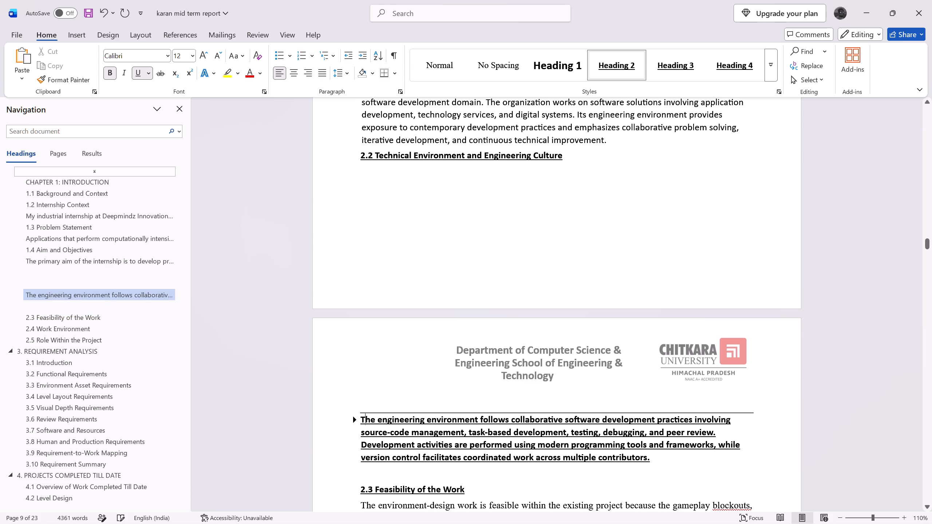
pyautogui.click(360, 417)
pyautogui.click(357, 421)
pyautogui.press('BackSpace')
pyautogui.press('BackSpace')
pyautogui.press('BackSpace')
pyautogui.press('BackSpace')
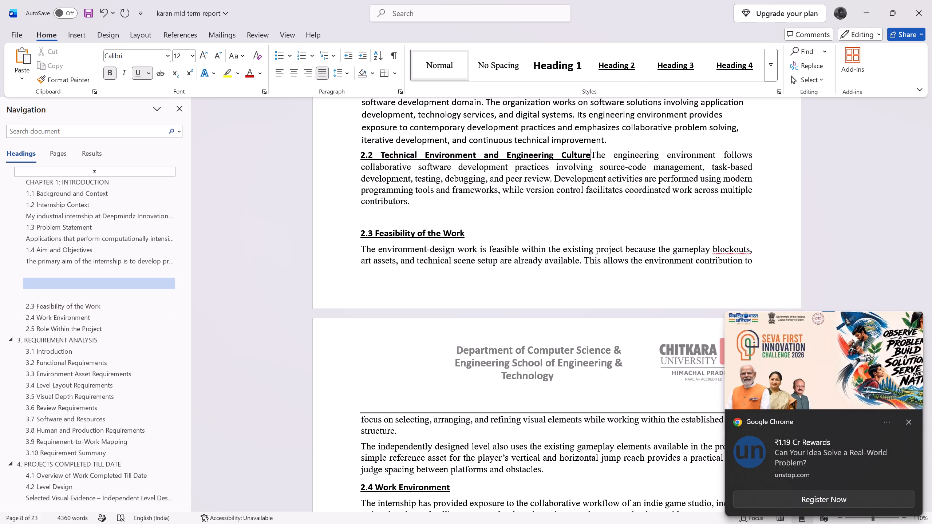
pyautogui.scroll(1, 436, 299)
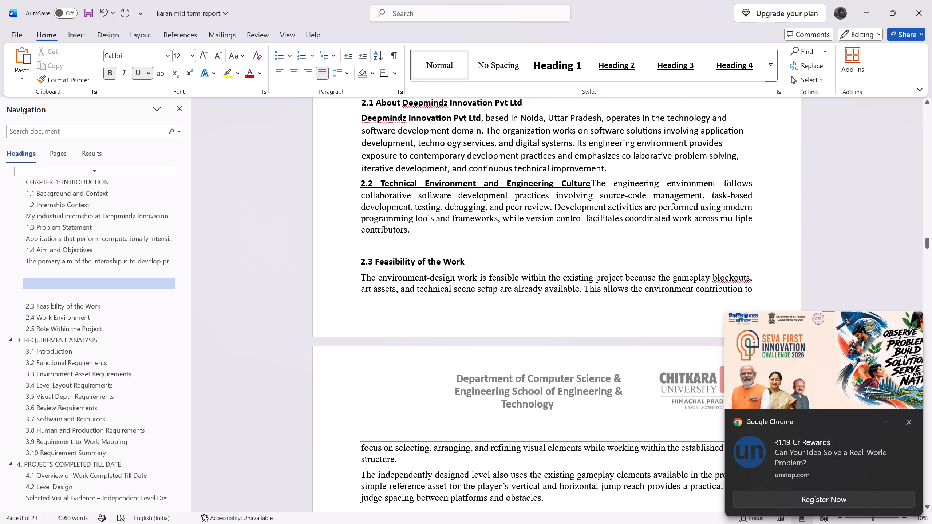
pyautogui.press('Return')
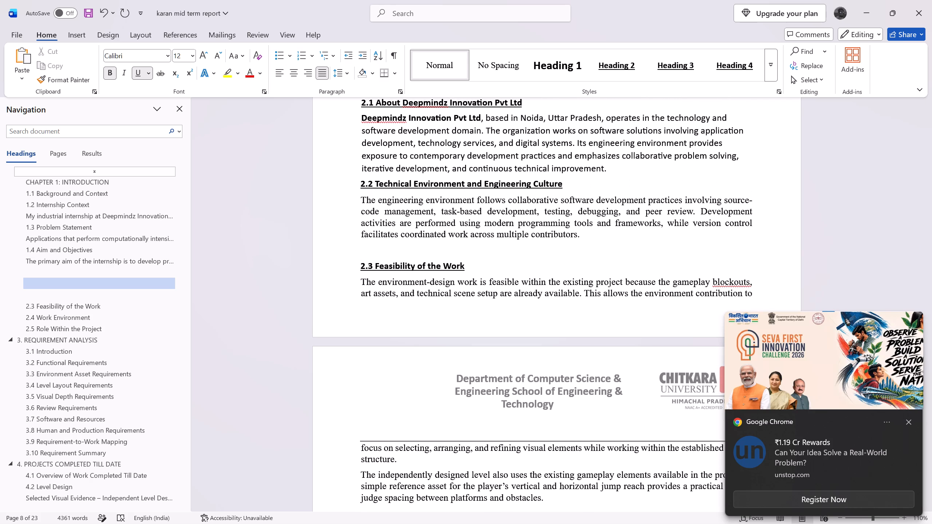
# Add another blank line above the heading "2.3 Feasibility of the Work".
pyautogui.click(446, 243)
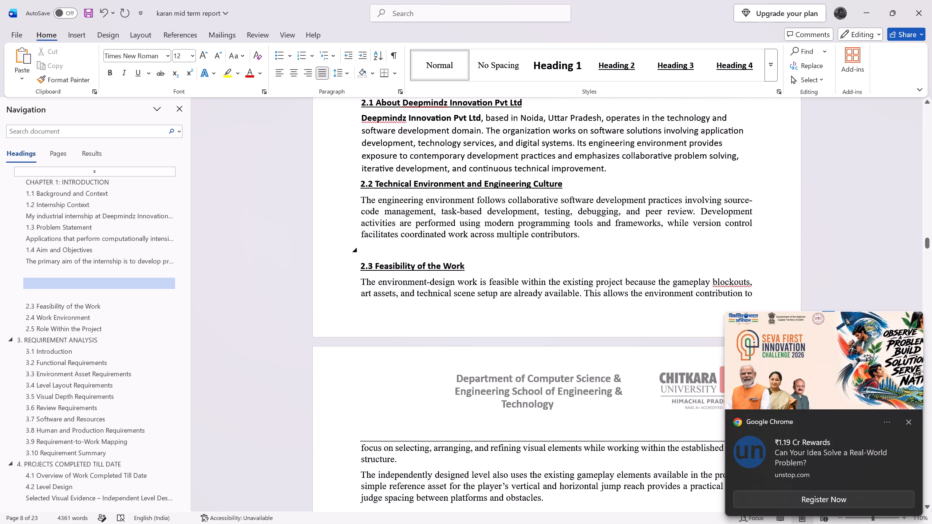
pyautogui.click(411, 251)
pyautogui.press('Return')
# Delete the first of the two Chapter 2 blocks, including the old scope paragraphs, and the blank lines above the remaining chapter heading.
pyautogui.scroll(3, 411, 251)
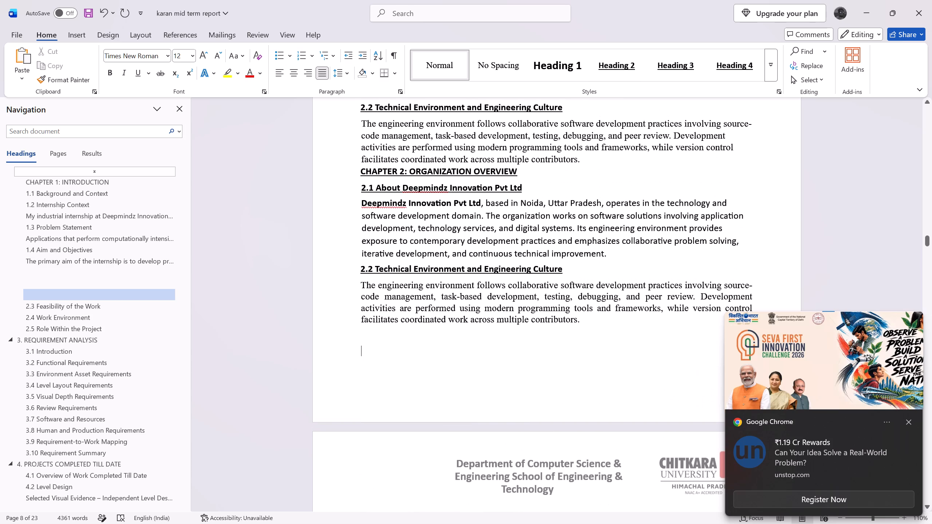
pyautogui.scroll(6, 609, 174)
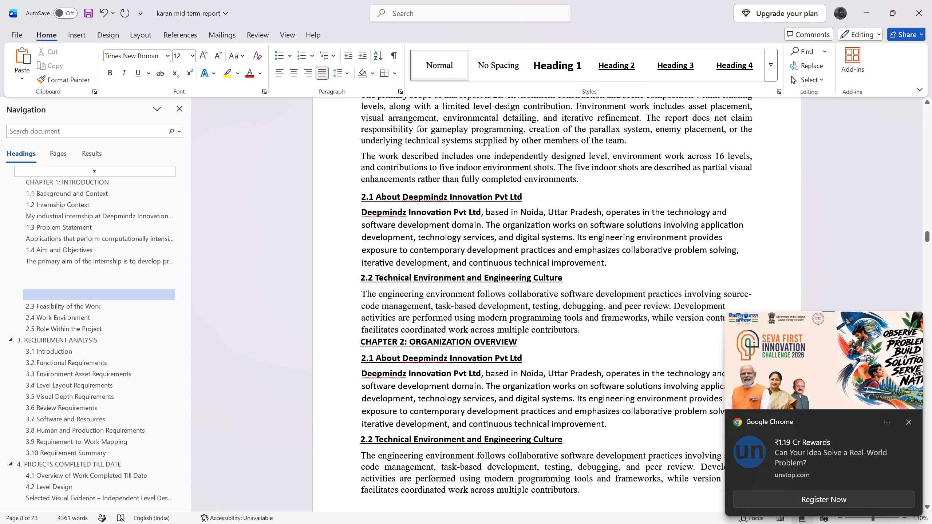
pyautogui.moveTo(591, 325); pyautogui.dragTo(407, 216)
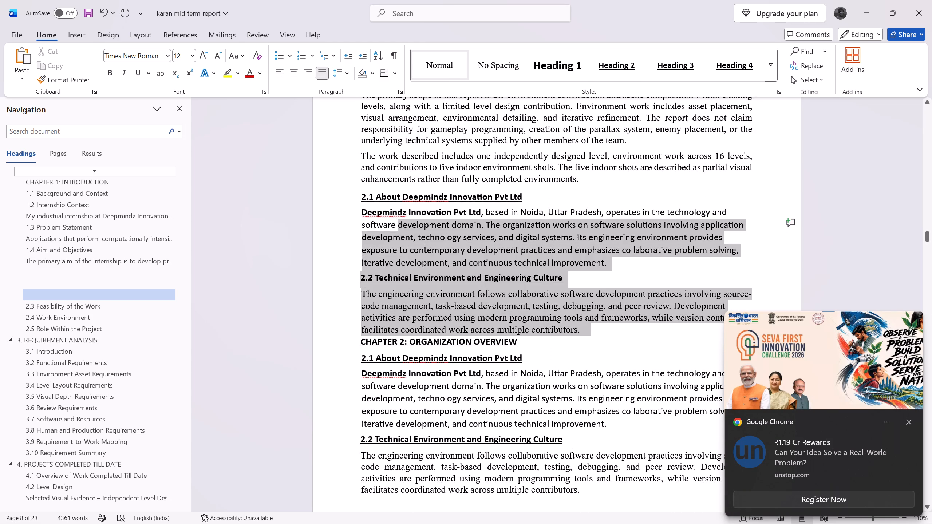
pyautogui.moveTo(407, 216); pyautogui.dragTo(339, 139)
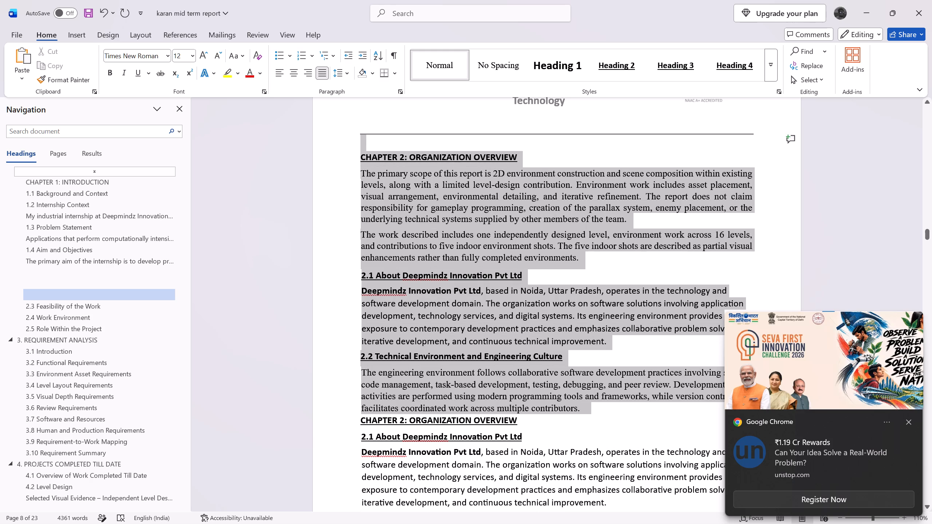
pyautogui.moveTo(339, 139); pyautogui.dragTo(343, 154)
pyautogui.press('BackSpace')
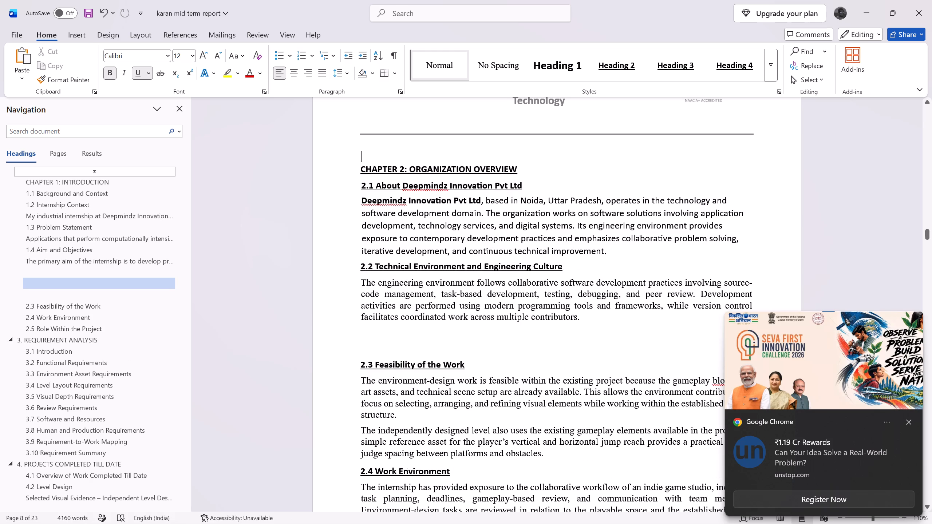
pyautogui.press('Delete')
pyautogui.press('BackSpace')
pyautogui.press('BackSpace')
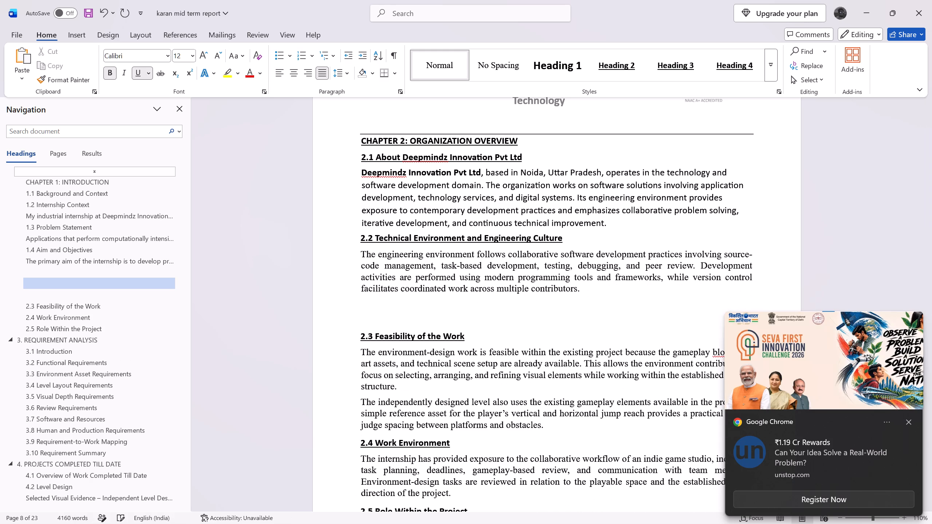
# Increase the font size of the heading "CHAPTER 2: ORGANIZATION OVERVIEW" to 14.
pyautogui.moveTo(528, 148); pyautogui.dragTo(372, 138)
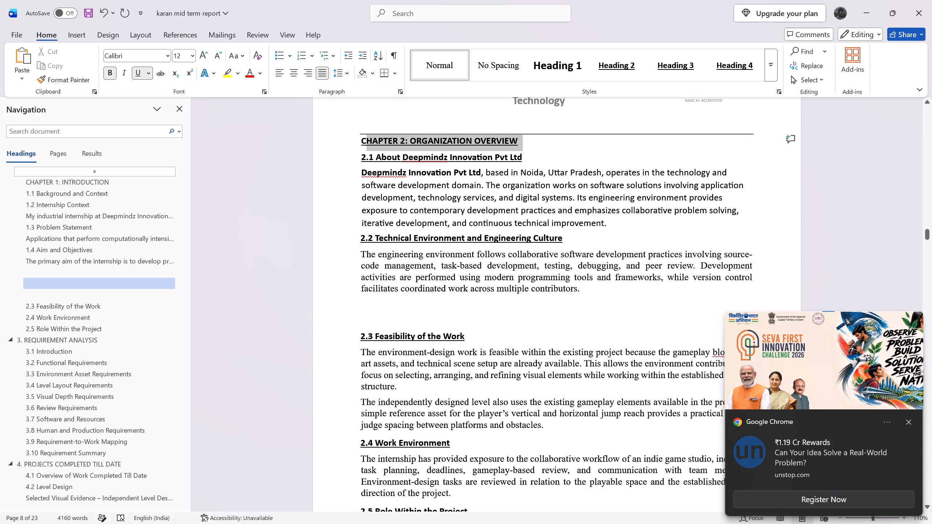
pyautogui.moveTo(372, 138); pyautogui.dragTo(362, 138)
pyautogui.click(448, 105)
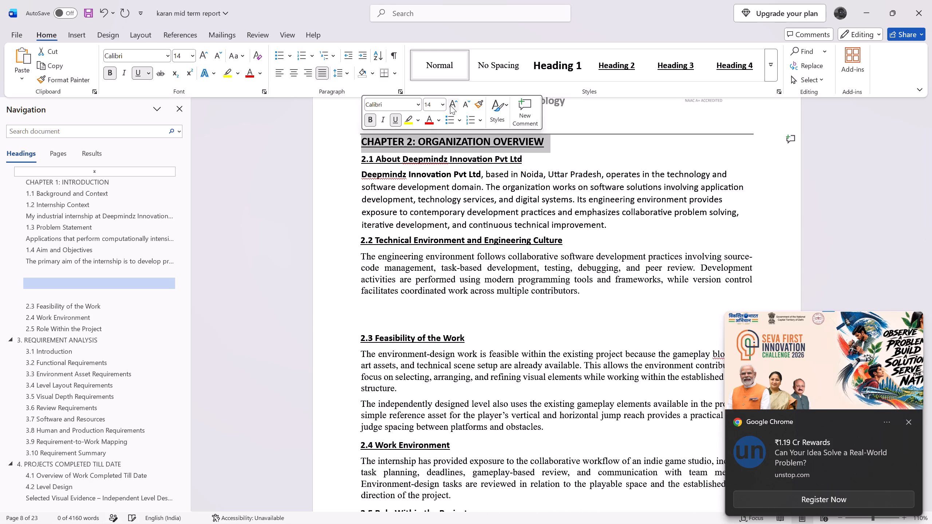
pyautogui.click(679, 171)
# Increase the heading "CHAPTER 2: ORGANIZATION OVERVIEW" to font size 16, matching the Chapter 1 heading.
pyautogui.scroll(14, 536, 203)
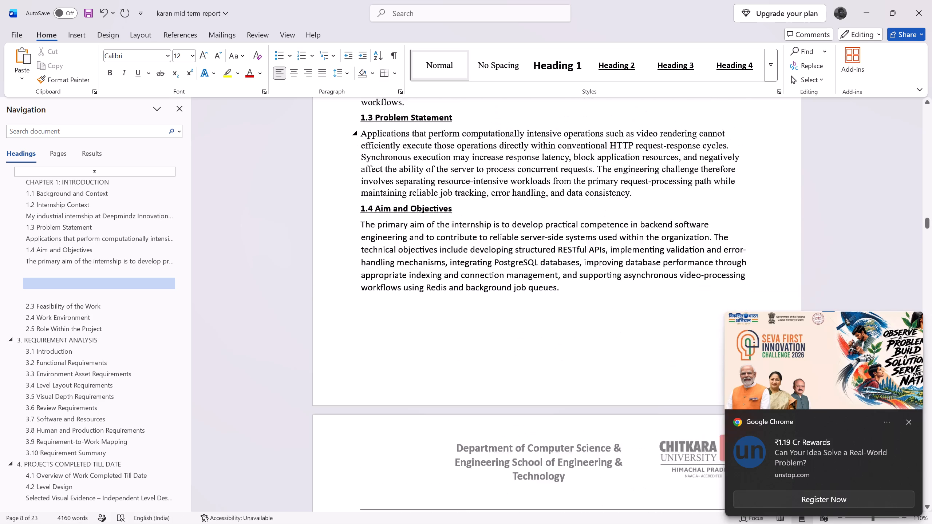
pyautogui.scroll(6, 527, 202)
pyautogui.middleClick(527, 202)
pyautogui.scroll(4, 527, 202)
pyautogui.click(512, 174)
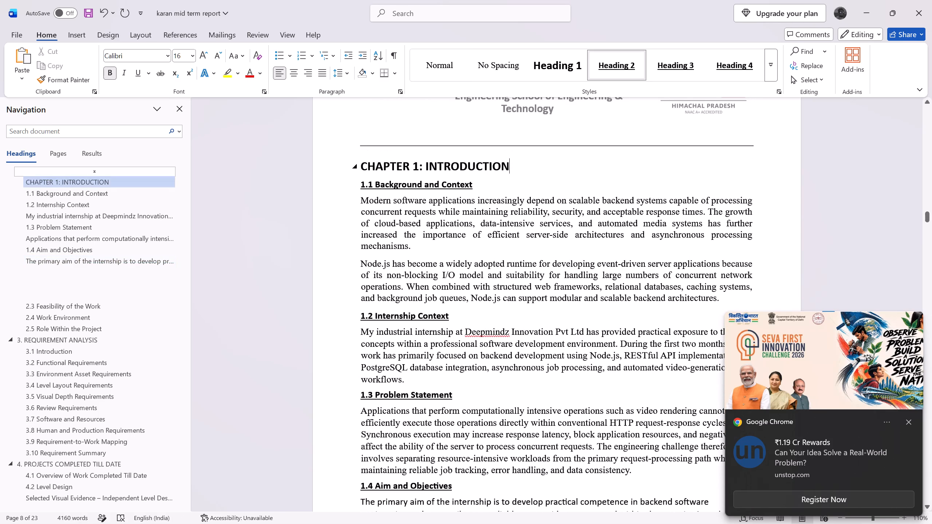
pyautogui.click(479, 161)
pyautogui.scroll(-17, 512, 207)
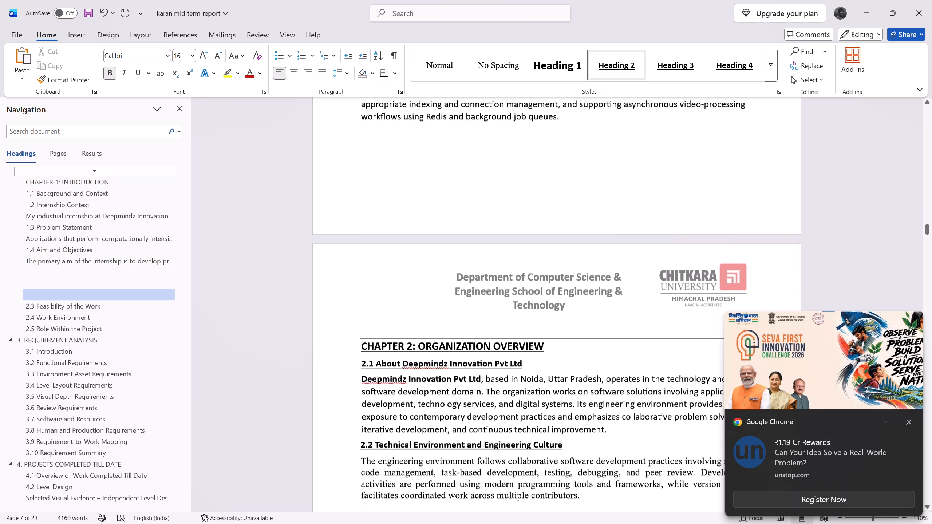
pyautogui.moveTo(556, 315); pyautogui.dragTo(360, 313)
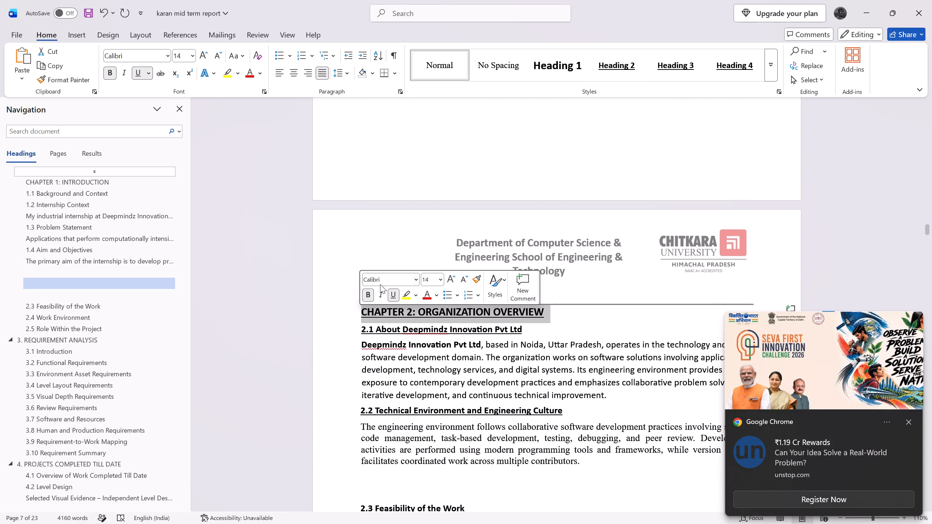
pyautogui.click(451, 278)
pyautogui.click(583, 310)
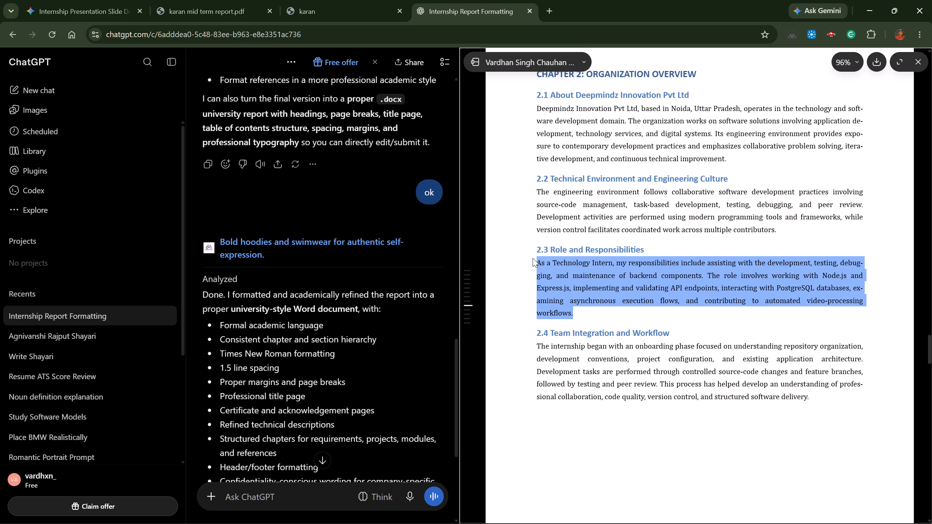
pyautogui.hotkey('alt', 'Tab')
pyautogui.moveTo(548, 344); pyautogui.dragTo(485, 328)
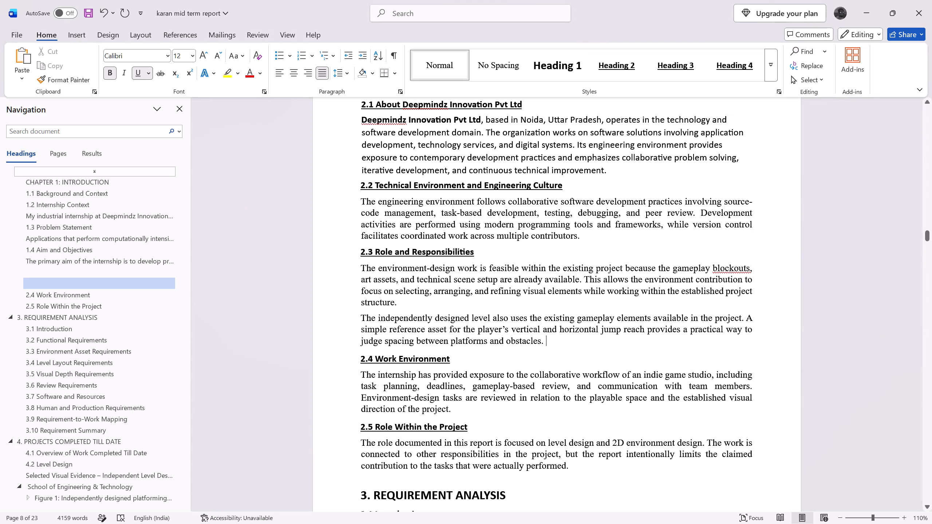
pyautogui.moveTo(485, 328); pyautogui.dragTo(371, 271)
pyautogui.hotkey('ctrl', 'v')
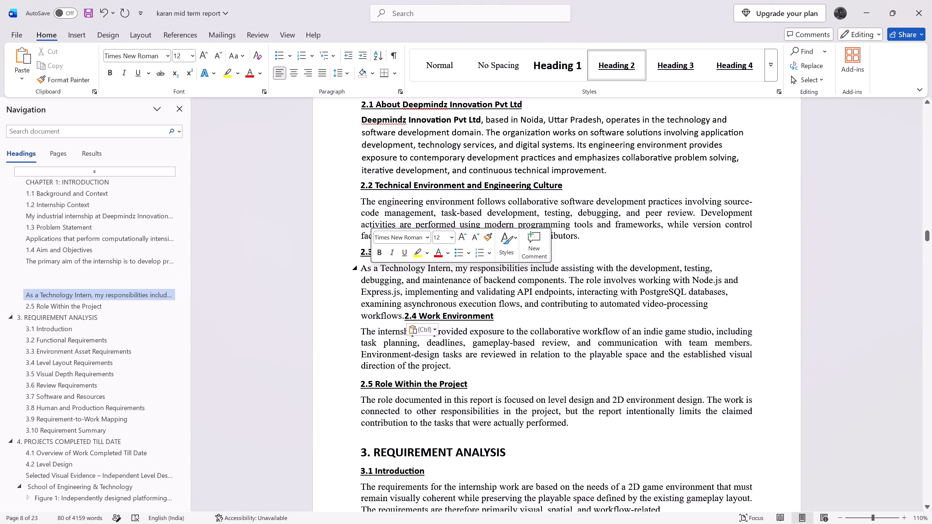
pyautogui.press('Return')
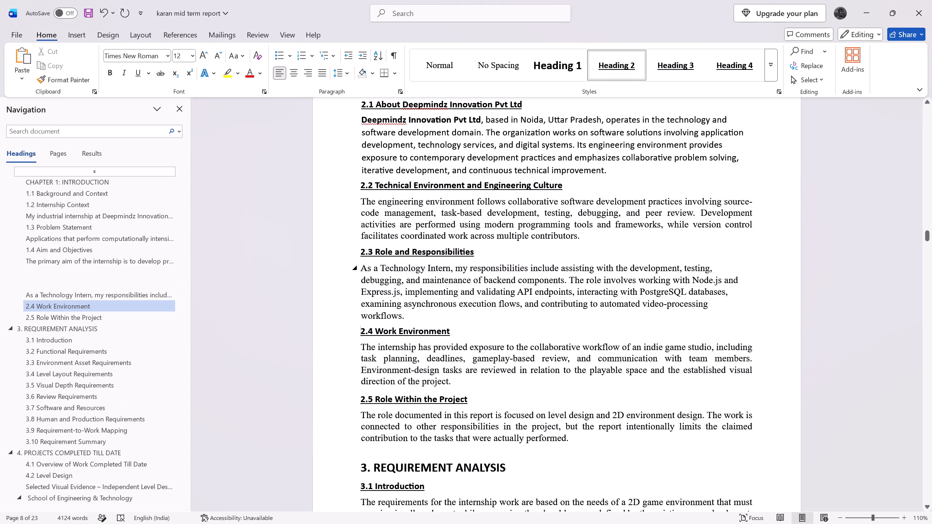
# Replace the heading "2.4 Work Environment" with the ChatGPT report's "2.4 Team Integration and Workflow", on its own line above the body text.
pyautogui.hotkey('alt', 'Tab')
pyautogui.scroll(-2, 549, 241)
pyautogui.moveTo(684, 221); pyautogui.dragTo(546, 225)
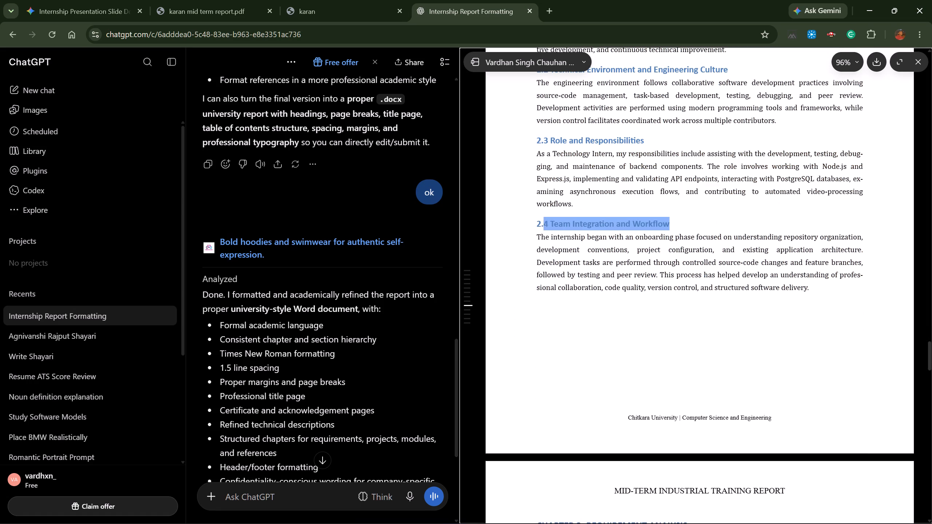
pyautogui.moveTo(546, 225); pyautogui.dragTo(535, 227)
pyautogui.hotkey('ctrl', 'c')
pyautogui.hotkey('alt', 'Tab')
pyautogui.moveTo(465, 328); pyautogui.dragTo(421, 329)
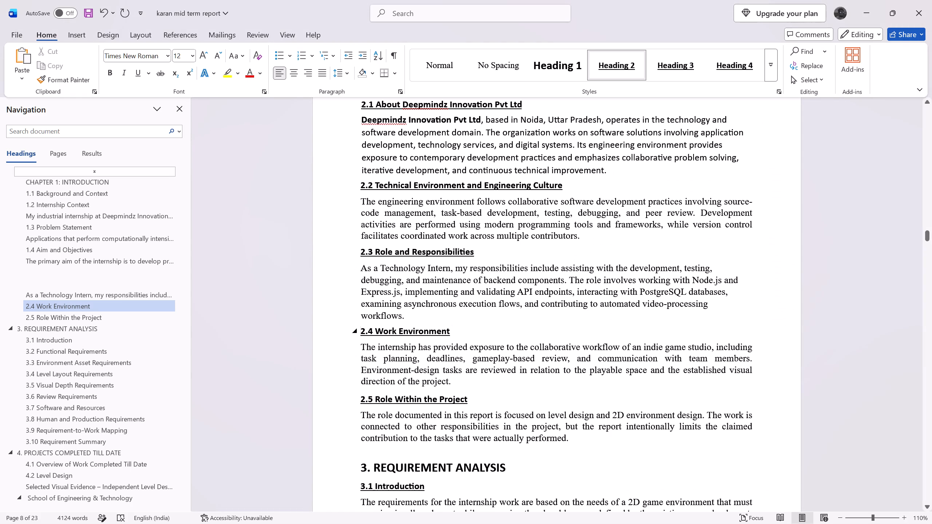
pyautogui.moveTo(421, 329); pyautogui.dragTo(351, 330)
pyautogui.hotkey('ctrl', 'c')
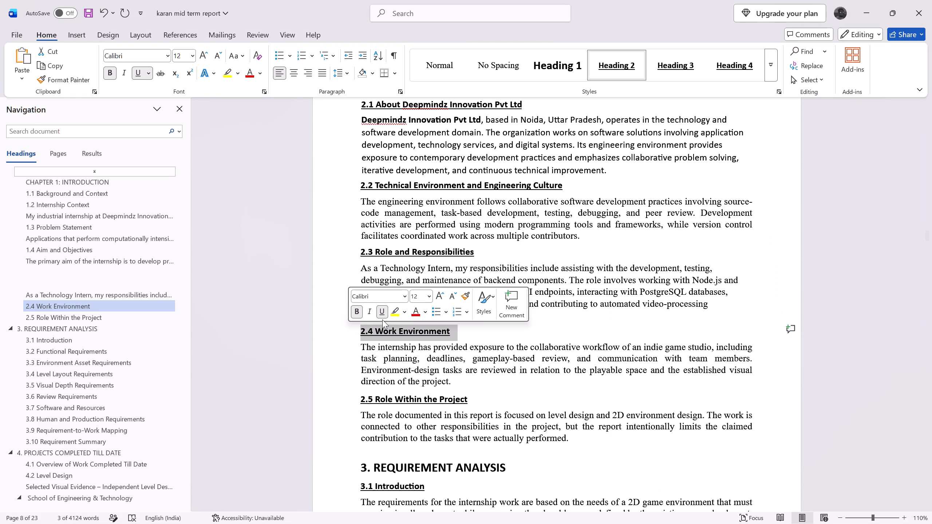
pyautogui.press('super+v')
pyautogui.click(431, 249)
pyautogui.hotkey('ctrl', 'v')
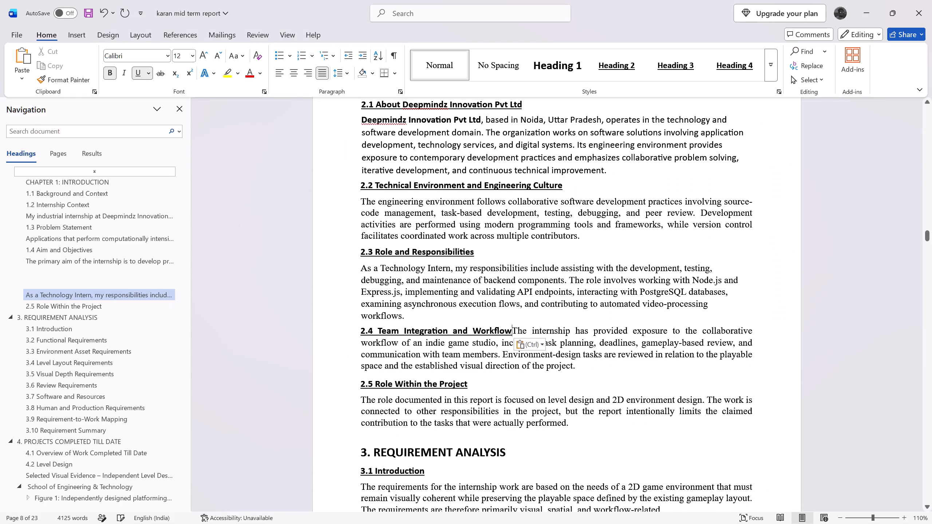
pyautogui.press('Return')
# Replace the section 2.4 paragraph with the ChatGPT report's onboarding-phase paragraph, keeping heading 2.5 on its own line.
pyautogui.hotkey('alt', 'Tab')
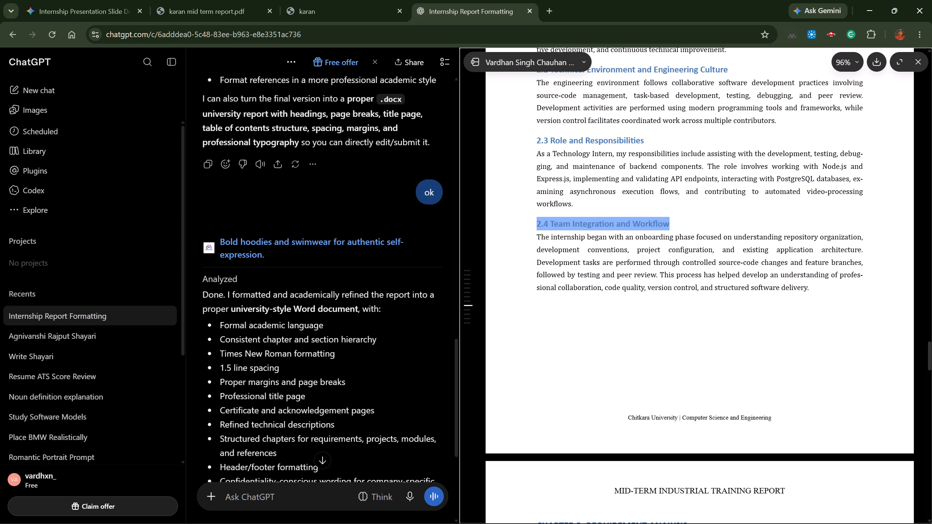
pyautogui.moveTo(820, 290); pyautogui.dragTo(525, 235)
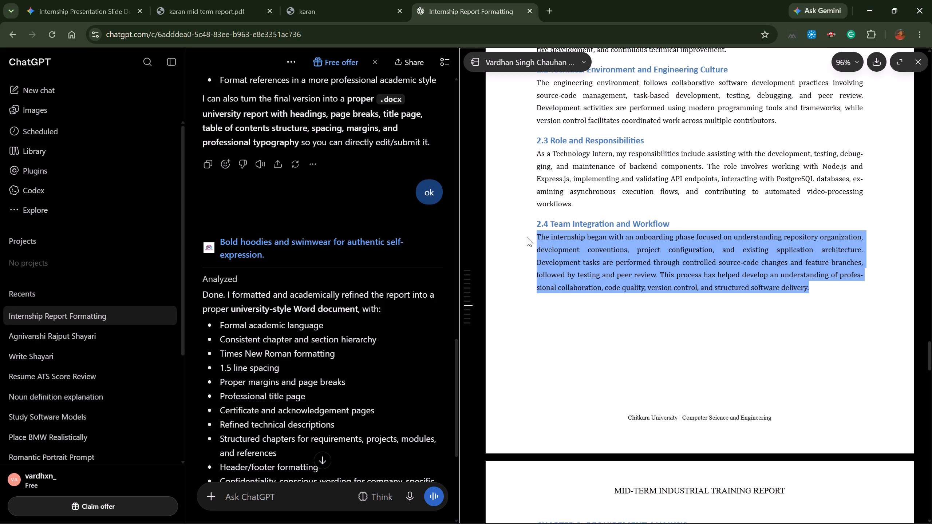
pyautogui.hotkey('ctrl', 'c')
pyautogui.hotkey('alt', 'Tab')
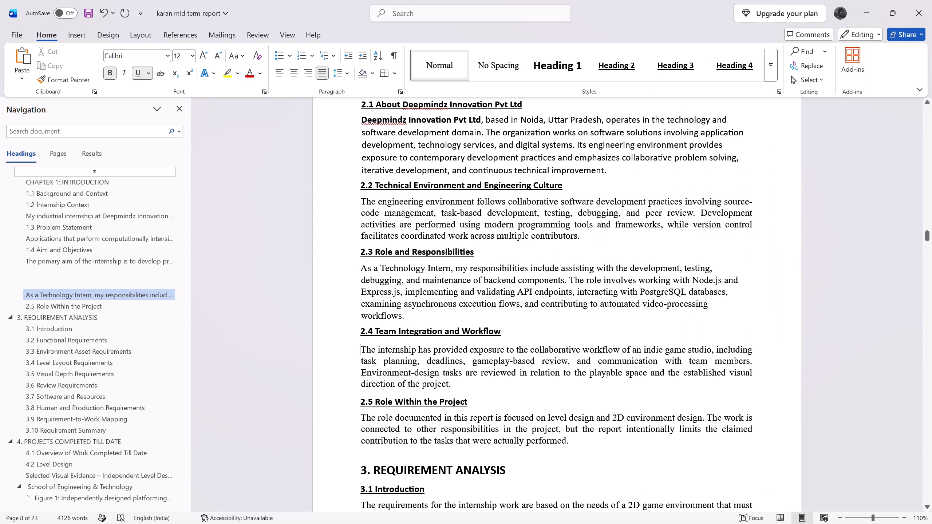
pyautogui.moveTo(462, 386); pyautogui.dragTo(371, 352)
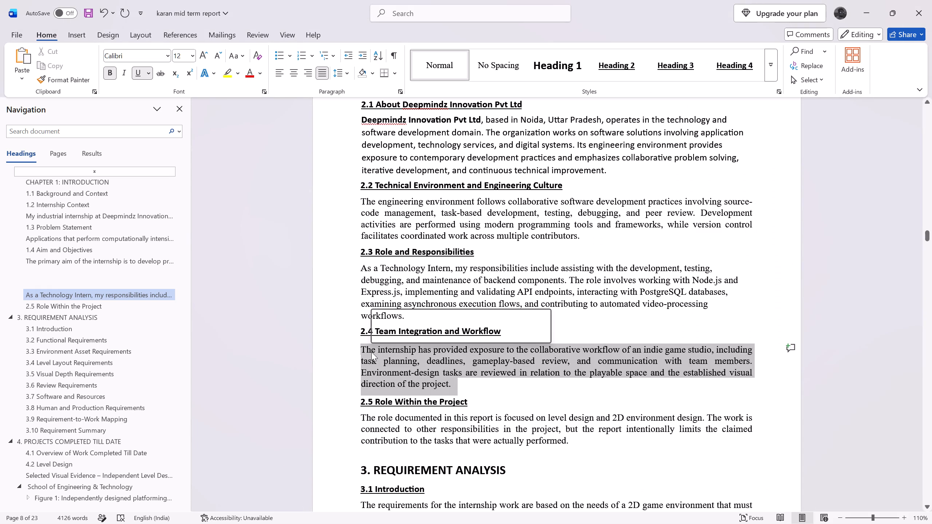
pyautogui.hotkey('ctrl', 'v')
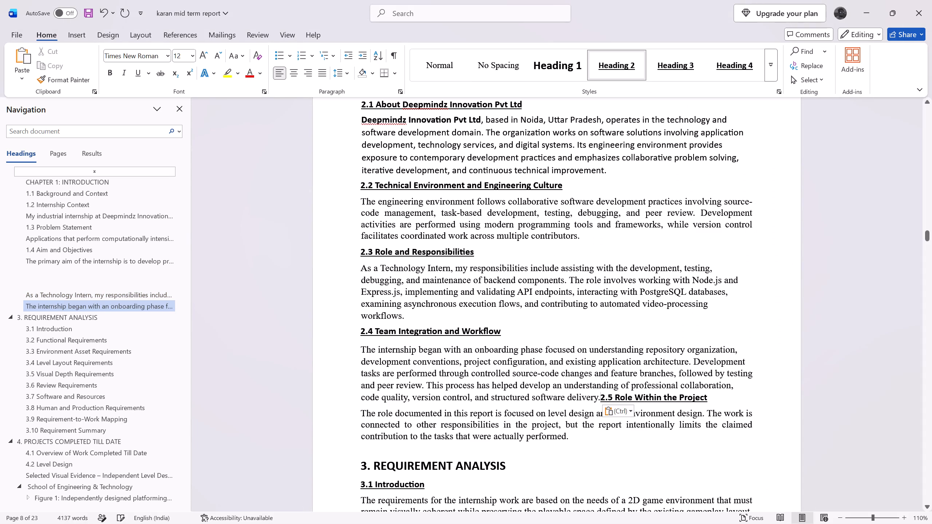
pyautogui.press('Return')
# Delete the "2.5 Role Within the Project" heading and its paragraph, which have no counterpart in the ChatGPT report.
pyautogui.hotkey('alt', 'Tab')
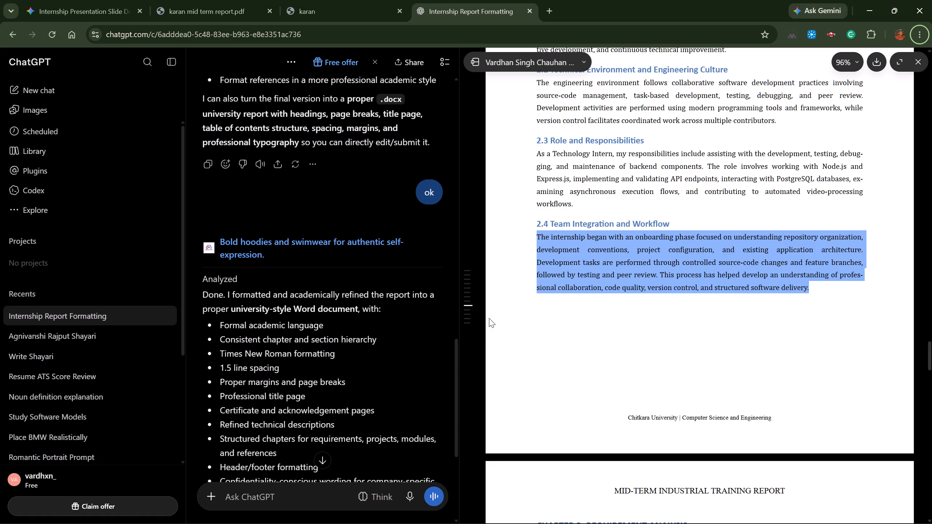
pyautogui.scroll(-5, 598, 254)
pyautogui.hotkey('alt', 'Tab')
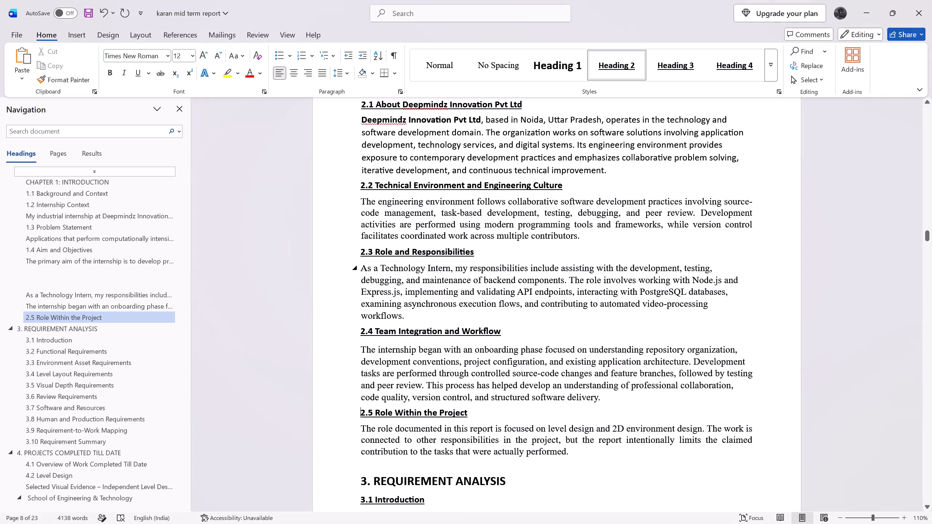
pyautogui.scroll(-2, 516, 306)
pyautogui.moveTo(576, 400); pyautogui.dragTo(418, 330)
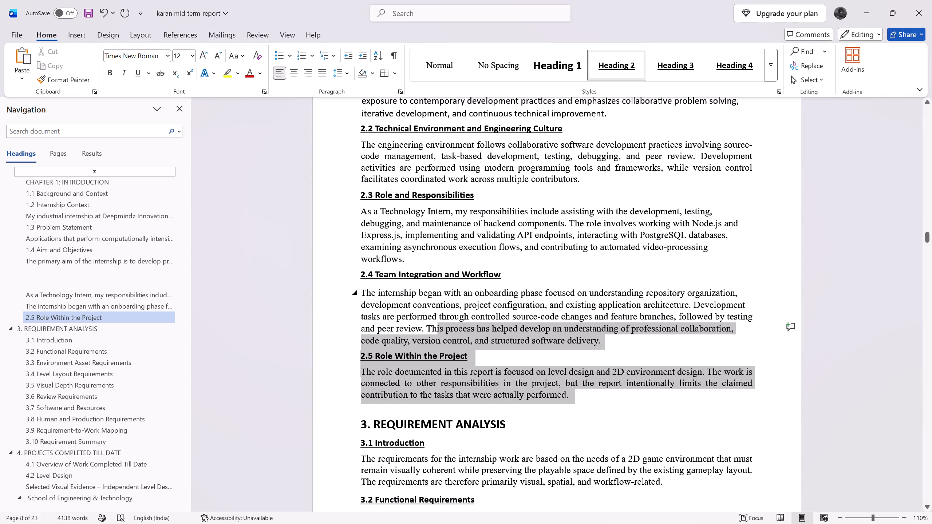
pyautogui.moveTo(418, 330); pyautogui.dragTo(347, 357)
pyautogui.press('BackSpace')
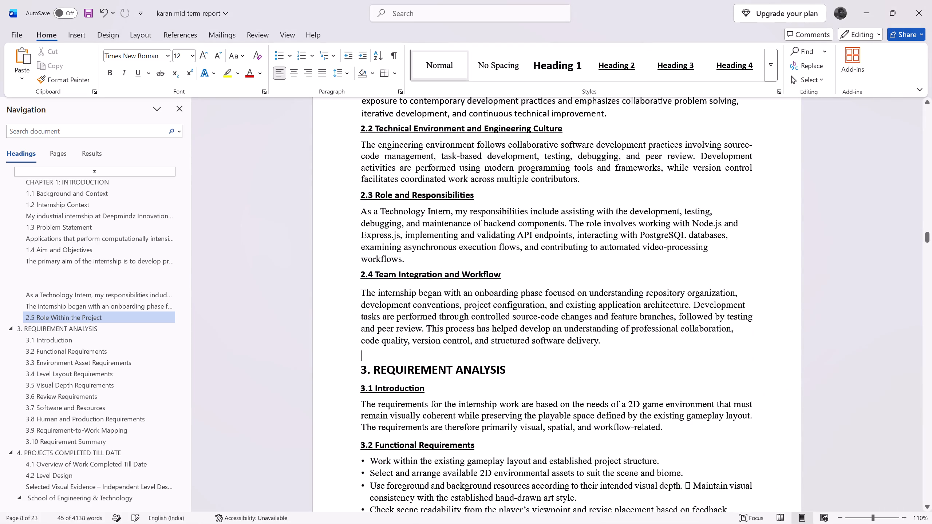
# Insert blank lines after section 2.4 so that "3. REQUIREMENT ANALYSIS" starts on a new page.
pyautogui.press('Return')
pyautogui.press('Return')
pyautogui.press('Return')
pyautogui.scroll(-6, 391, 318)
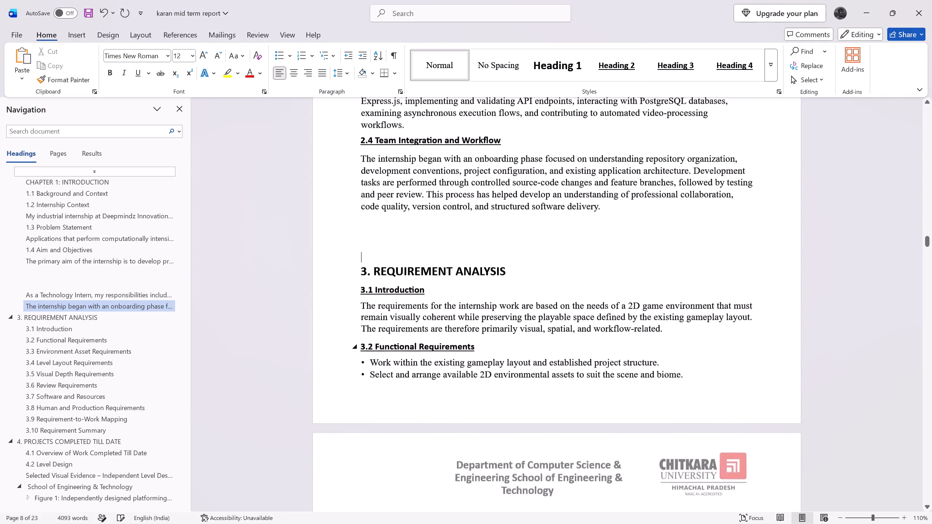
pyautogui.scroll(-2, 399, 305)
pyautogui.press('Return')
pyautogui.press('Return')
pyautogui.press('Return')
pyautogui.press('Return')
pyautogui.press('Return')
pyautogui.press('Return')
pyautogui.scroll(-1, 497, 340)
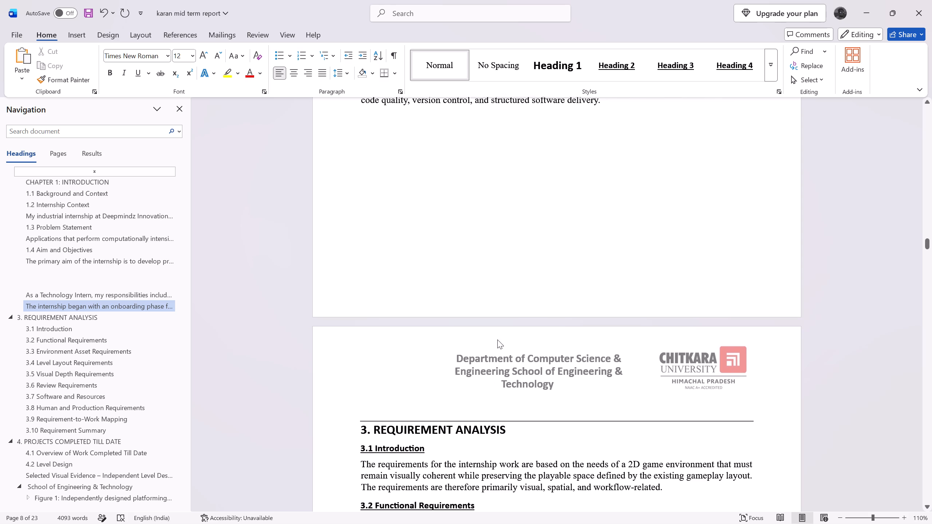
pyautogui.scroll(-1, 494, 334)
pyautogui.scroll(-2, 483, 305)
# Replace the heading "3. REQUIREMENT ANALYSIS" with the ChatGPT report's "CHAPTER 3: REQUIREMENT ANALYSIS", keeping heading 3.1 on its own line.
pyautogui.hotkey('alt', 'Tab')
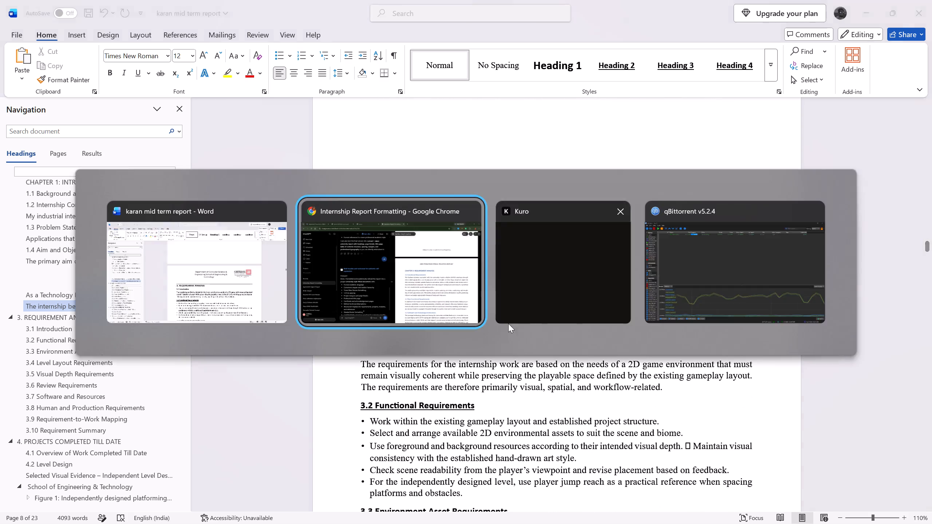
pyautogui.moveTo(687, 246); pyautogui.dragTo(534, 255)
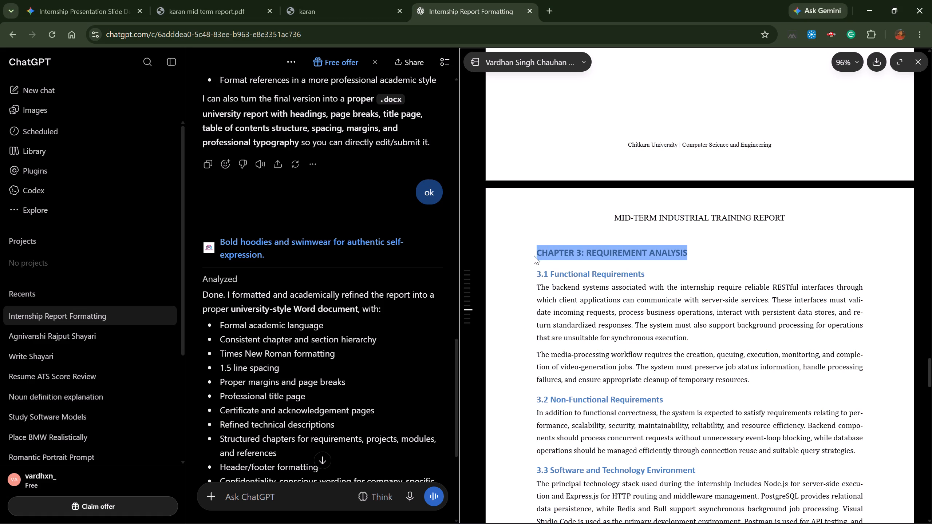
pyautogui.hotkey('ctrl', 'c')
pyautogui.hotkey('alt', 'Tab')
pyautogui.moveTo(520, 331); pyautogui.dragTo(334, 328)
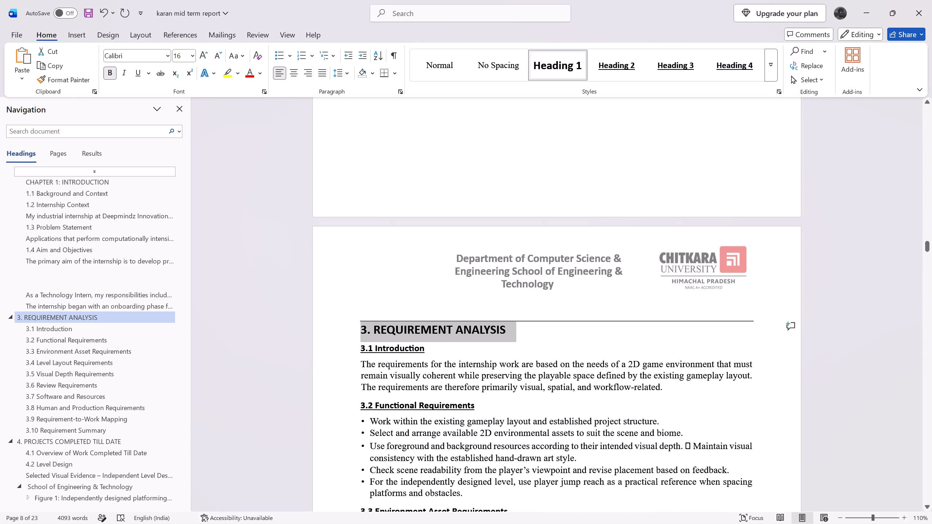
pyautogui.hotkey('ctrl', 'v')
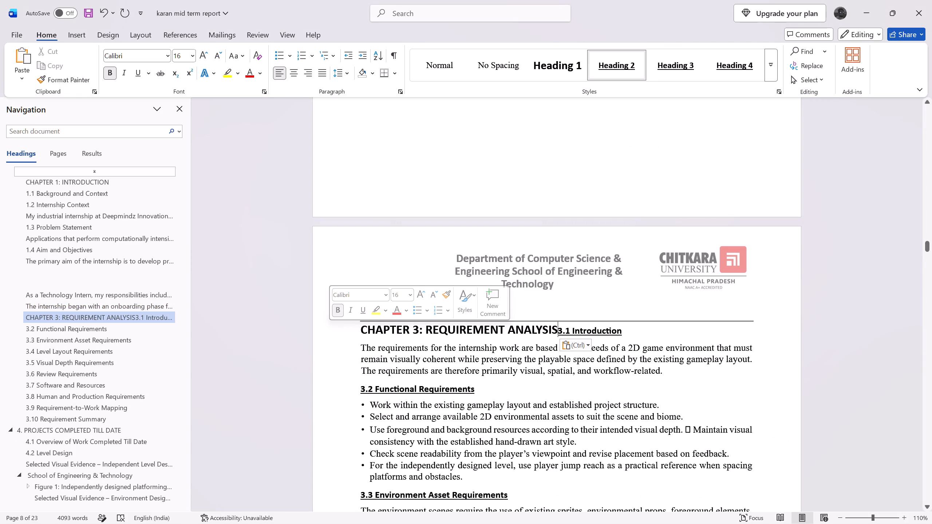
pyautogui.press('Return')
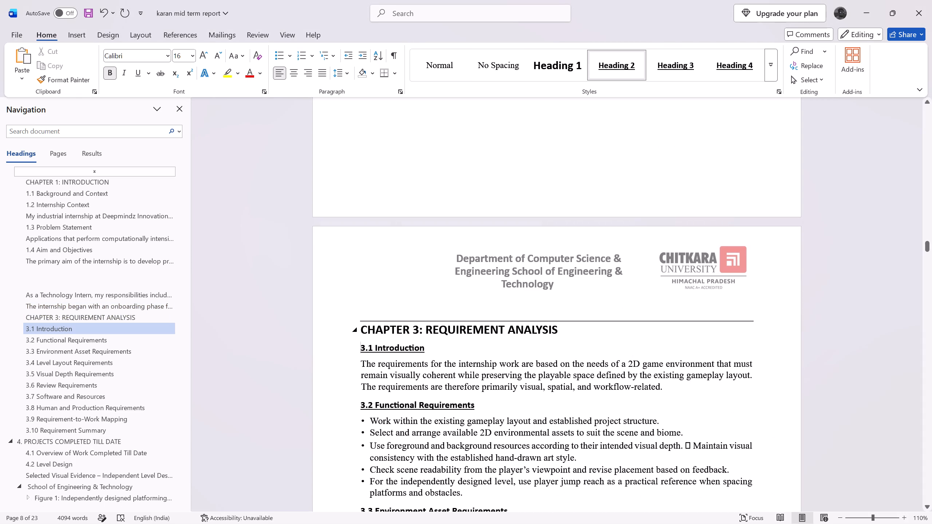
# Underline the "CHAPTER 3: REQUIREMENT ANALYSIS" heading.
pyautogui.click(548, 328)
pyautogui.moveTo(572, 331); pyautogui.dragTo(366, 333)
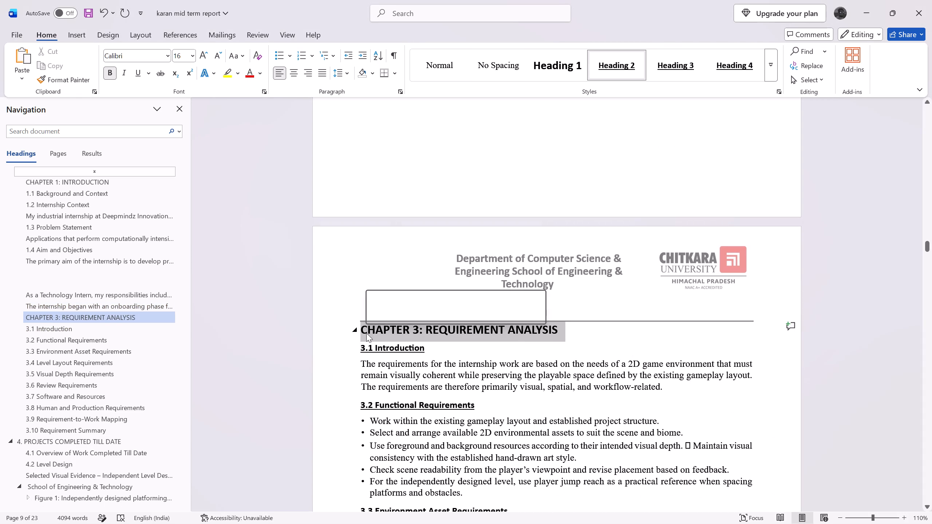
pyautogui.click(397, 316)
pyautogui.click(437, 341)
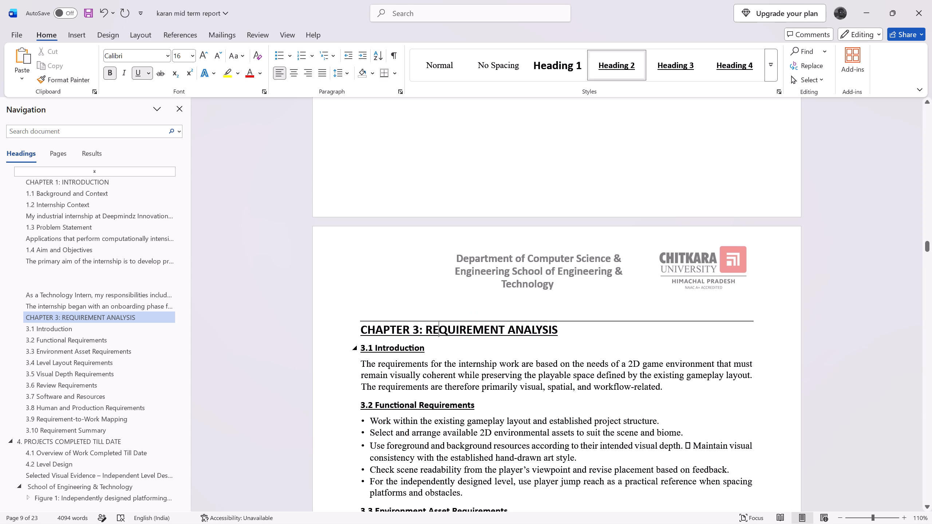
# Replace the heading "3.1 Introduction" with the ChatGPT report's "3.1 Functional Requirements", on its own line above the body text.
pyautogui.click(438, 346)
pyautogui.hotkey('alt', 'Tab')
pyautogui.moveTo(658, 274); pyautogui.dragTo(505, 275)
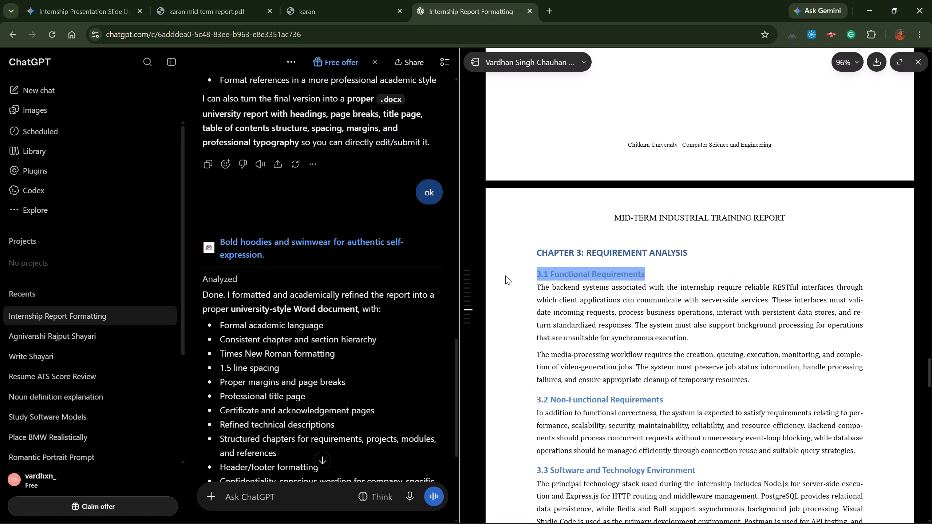
pyautogui.moveTo(505, 275); pyautogui.dragTo(504, 275)
pyautogui.hotkey('ctrl', 'c')
pyautogui.hotkey('alt', 'Tab')
pyautogui.moveTo(447, 345); pyautogui.dragTo(348, 348)
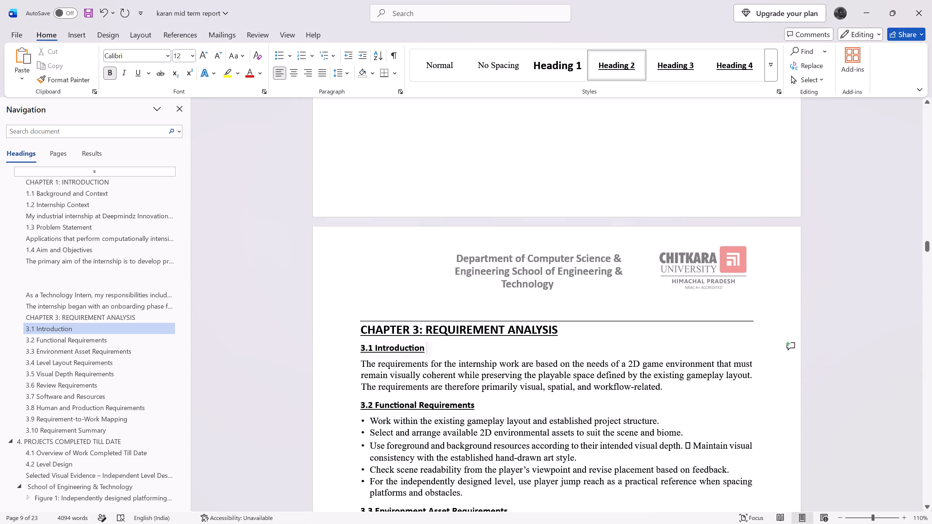
pyautogui.moveTo(348, 348); pyautogui.dragTo(331, 349)
pyautogui.hotkey('ctrl', 'v')
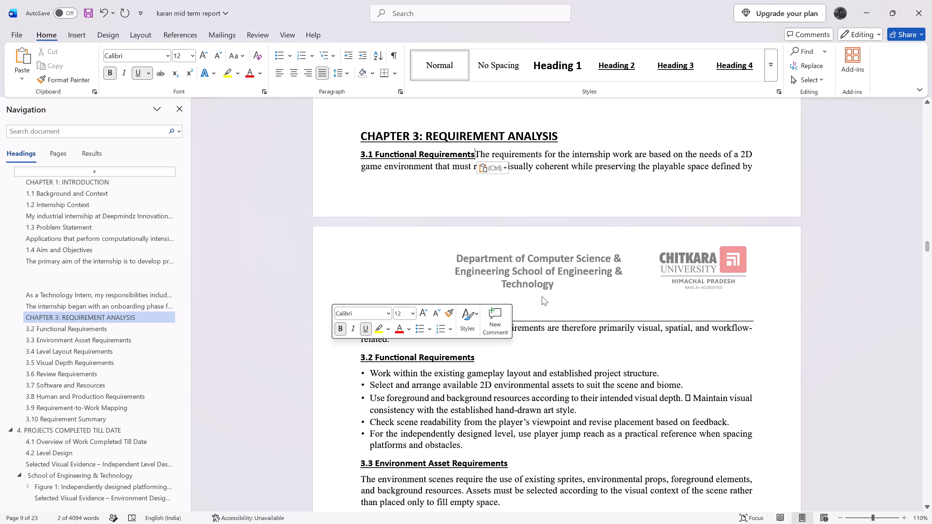
pyautogui.press('Return')
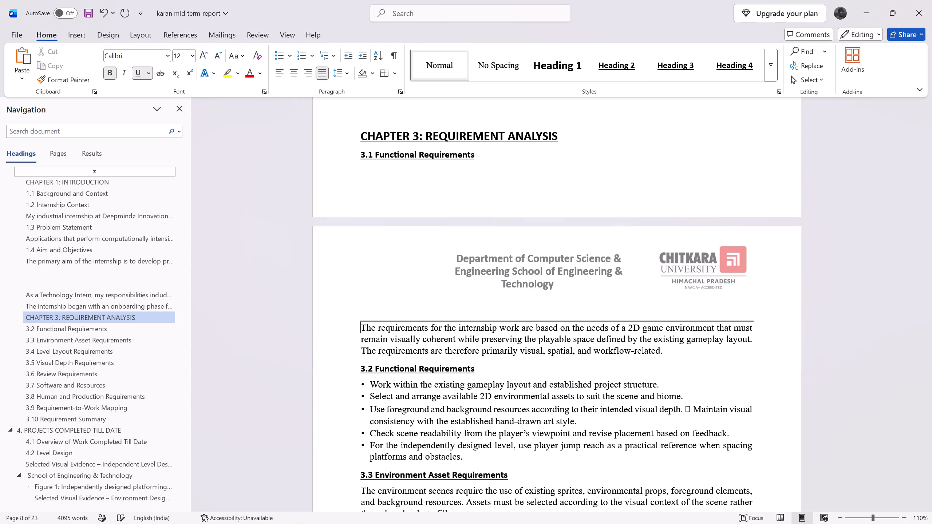
# Insert blank lines before the Chapter 3 heading so that it starts on a new page.
pyautogui.click(360, 131)
pyautogui.click(370, 119)
pyautogui.press('Return')
pyautogui.press('Return')
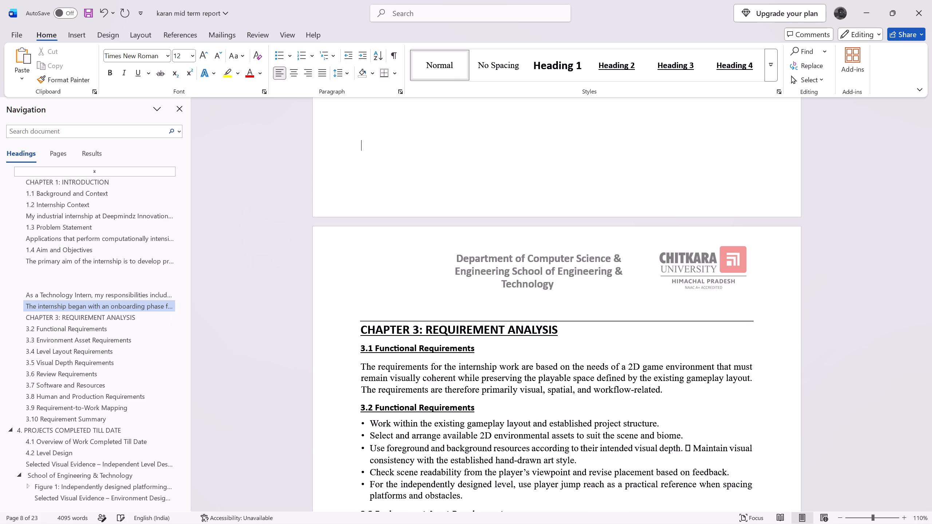
# Replace the section 3.1 paragraph with the ChatGPT report's two paragraphs on backend systems and the media-processing workflow.
pyautogui.hotkey('alt', 'Tab')
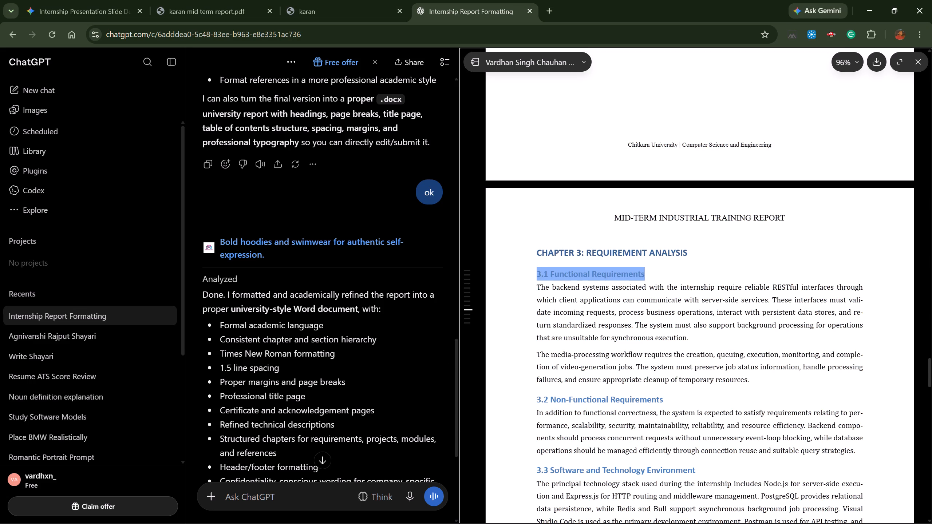
pyautogui.moveTo(762, 382); pyautogui.dragTo(525, 289)
pyautogui.hotkey('ctrl', 'c')
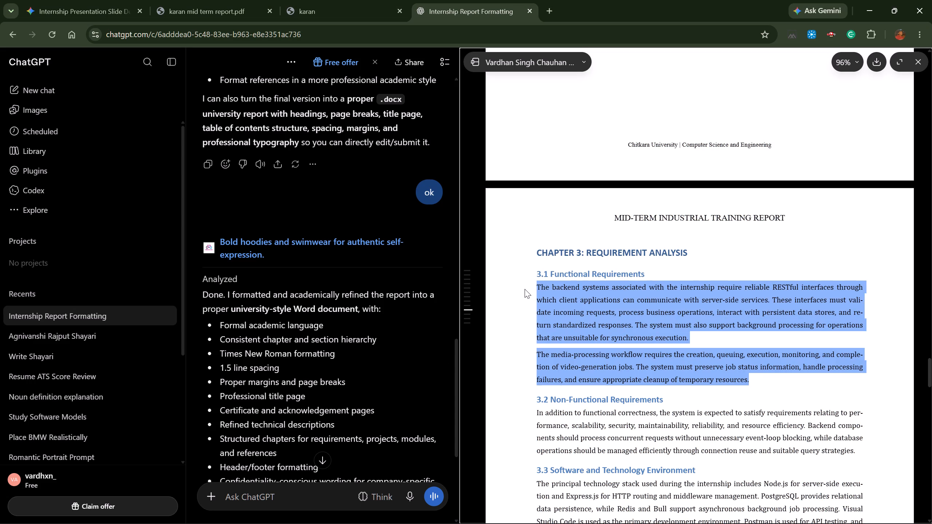
pyautogui.hotkey('alt', 'Tab')
pyautogui.moveTo(673, 394); pyautogui.dragTo(530, 371)
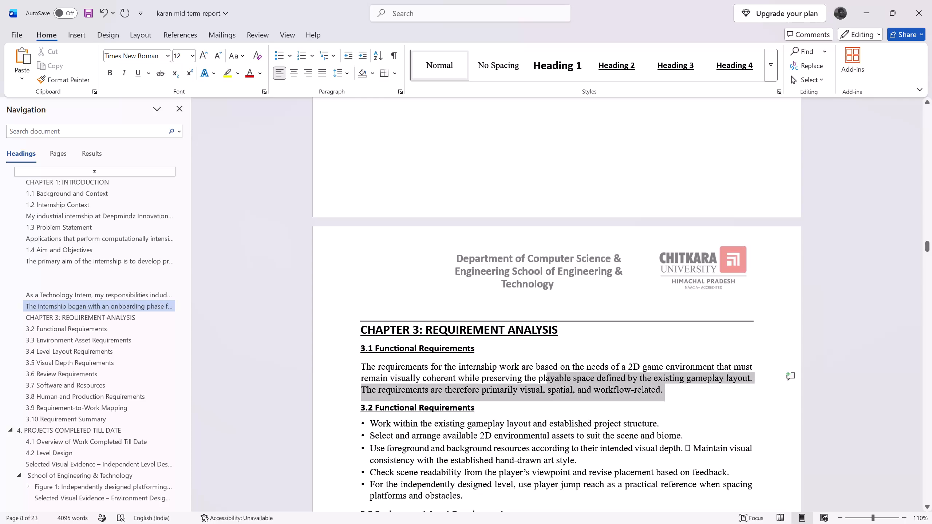
pyautogui.moveTo(530, 371); pyautogui.dragTo(358, 368)
pyautogui.hotkey('ctrl', 'v')
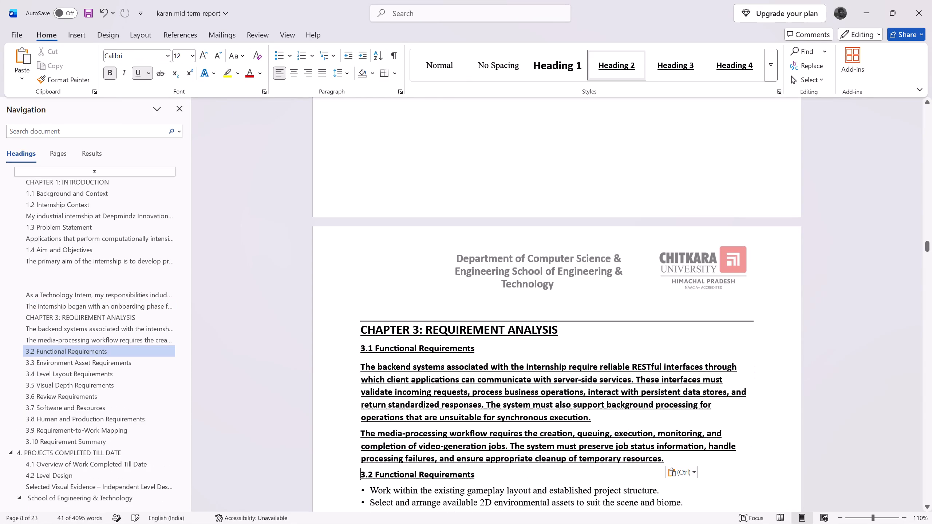
# Remove the bold and underline formatting from the two pasted section 3.1 paragraphs.
pyautogui.moveTo(673, 457); pyautogui.dragTo(369, 367)
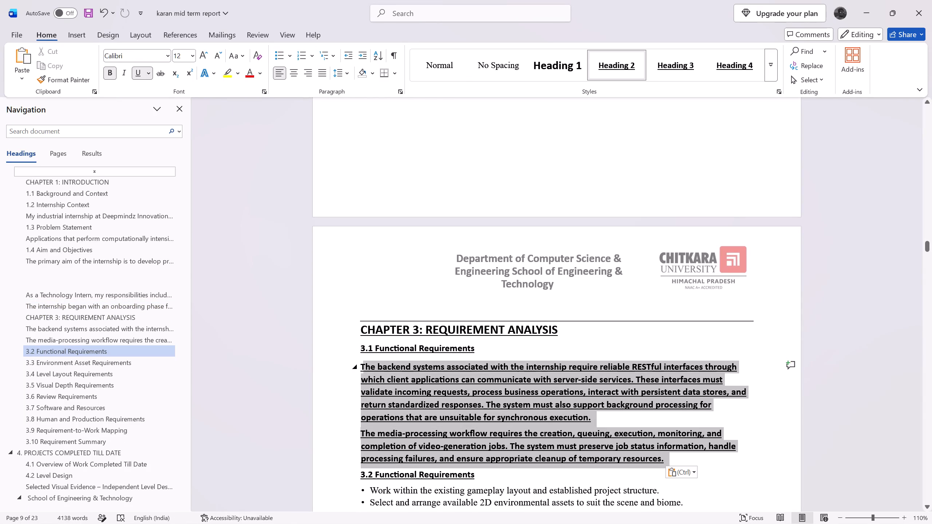
pyautogui.moveTo(369, 367); pyautogui.dragTo(366, 365)
pyautogui.click(393, 344)
pyautogui.click(373, 350)
pyautogui.click(395, 345)
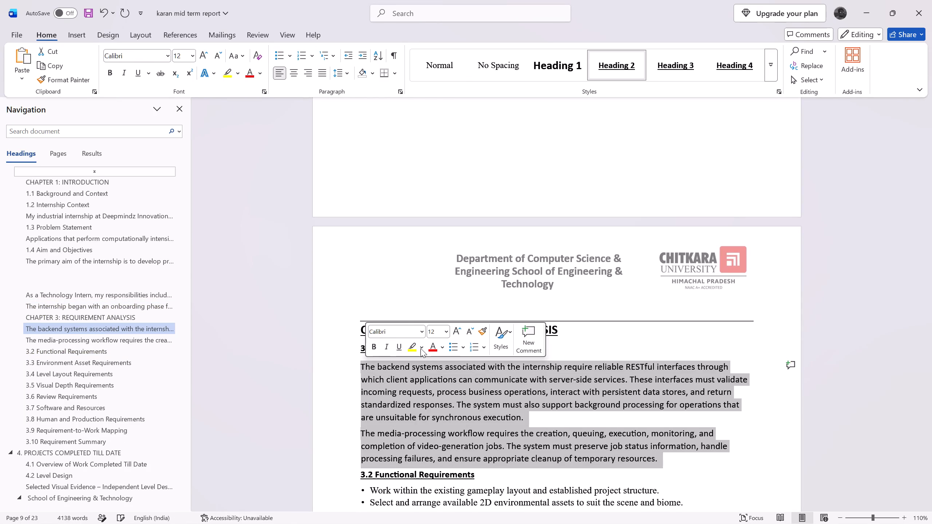
pyautogui.click(548, 389)
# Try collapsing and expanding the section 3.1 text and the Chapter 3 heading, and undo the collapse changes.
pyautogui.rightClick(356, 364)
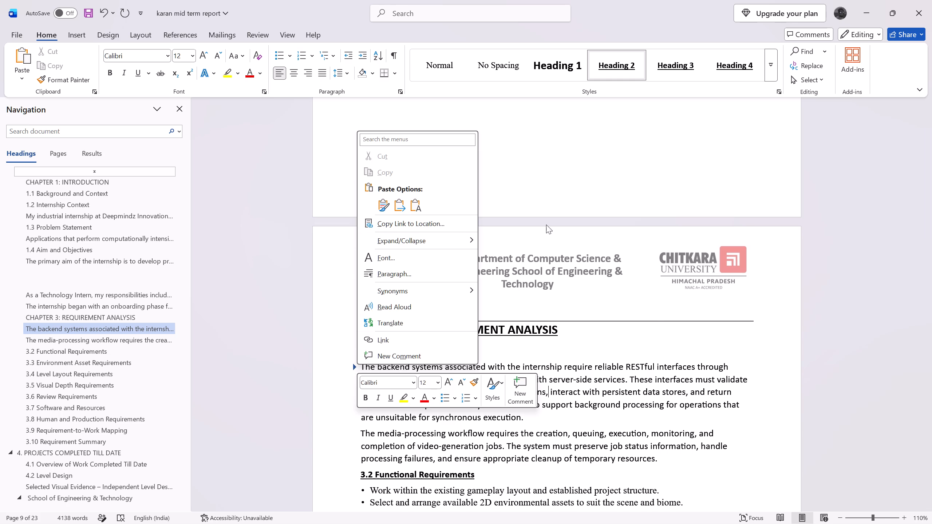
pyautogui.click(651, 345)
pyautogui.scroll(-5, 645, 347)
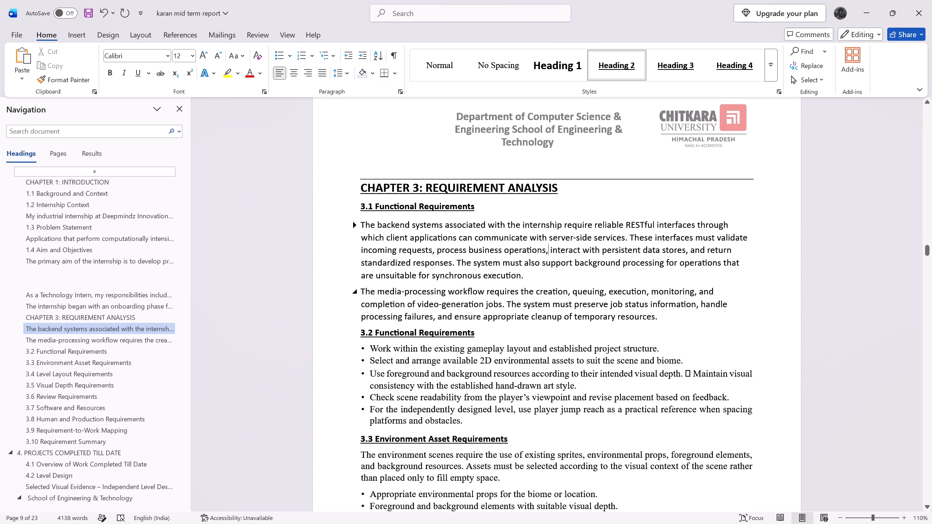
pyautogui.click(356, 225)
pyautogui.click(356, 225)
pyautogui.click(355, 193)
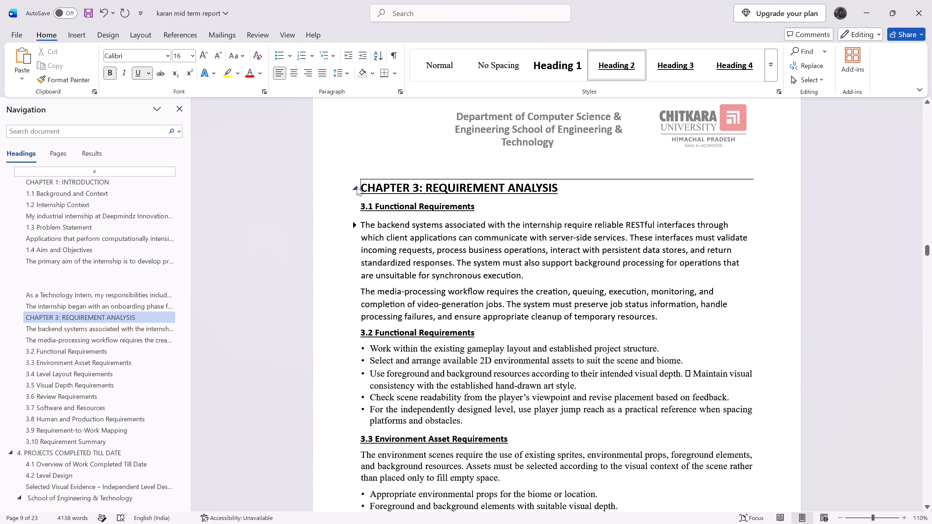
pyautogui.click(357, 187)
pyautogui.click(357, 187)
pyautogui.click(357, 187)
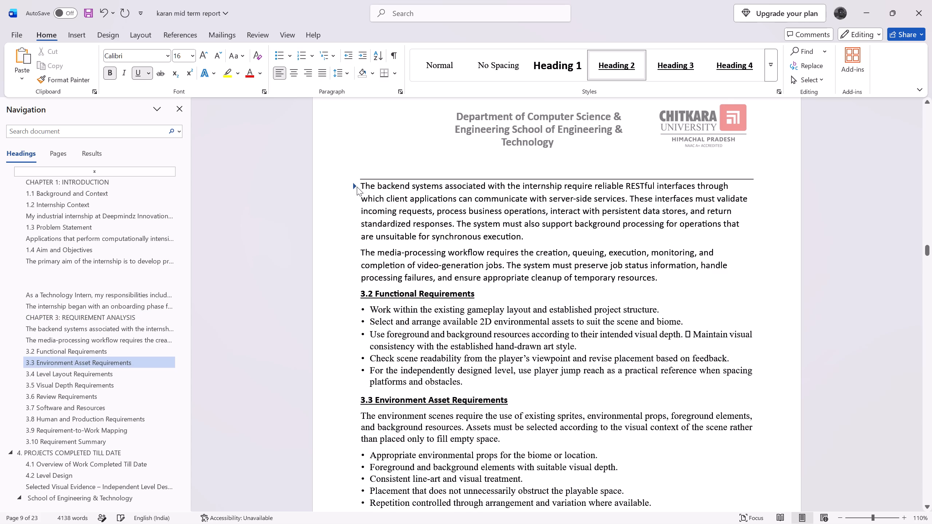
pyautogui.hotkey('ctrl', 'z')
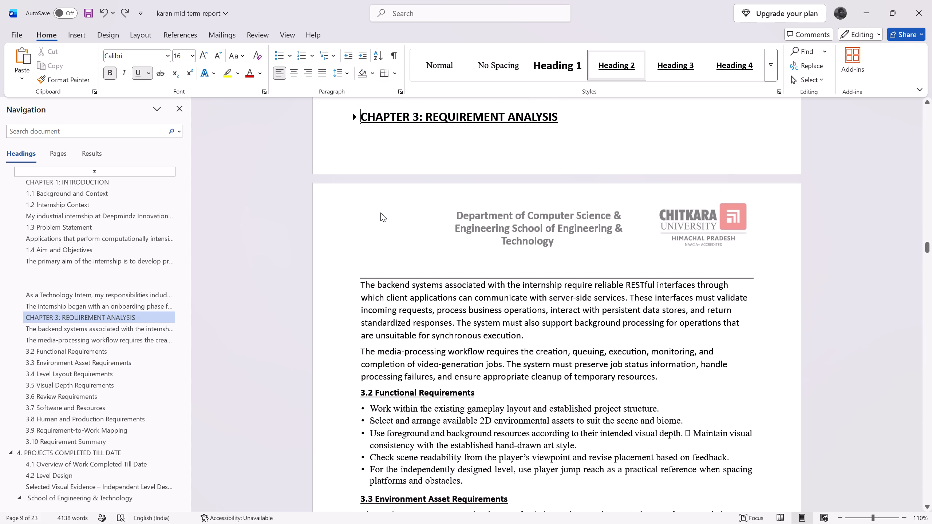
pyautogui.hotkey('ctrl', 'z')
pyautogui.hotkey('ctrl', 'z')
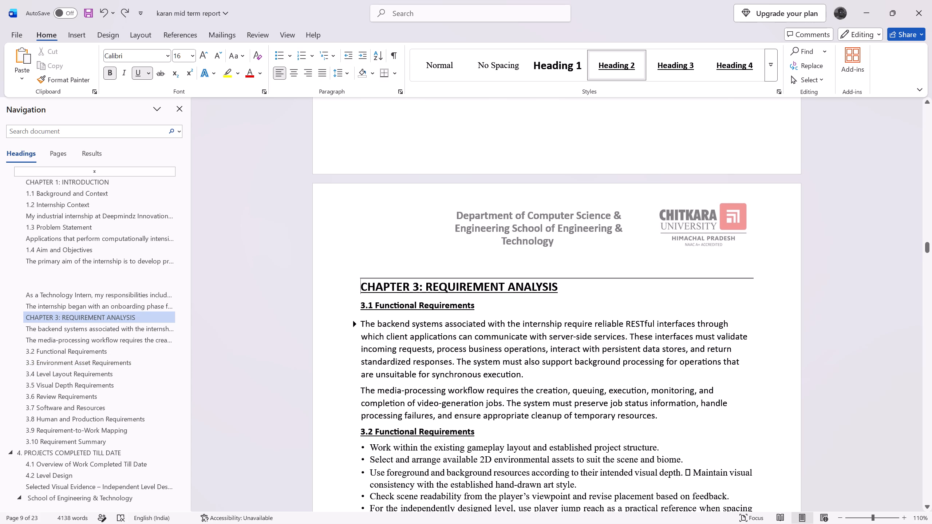
# Copy the heading "3.2 Non-Functional Requirements" from the ChatGPT report in Chrome and return to the Word report.
pyautogui.scroll(-4, 553, 327)
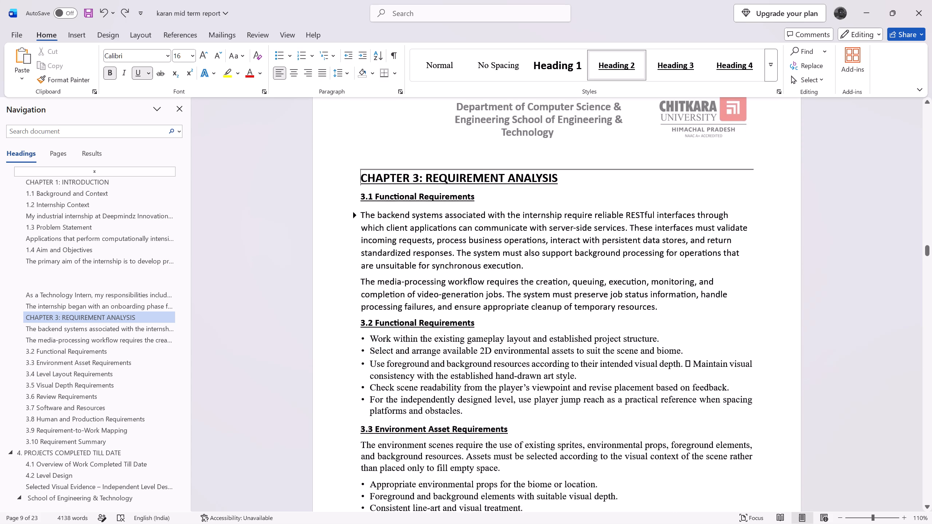
pyautogui.hotkey('alt', 'Tab')
pyautogui.scroll(-2, 624, 298)
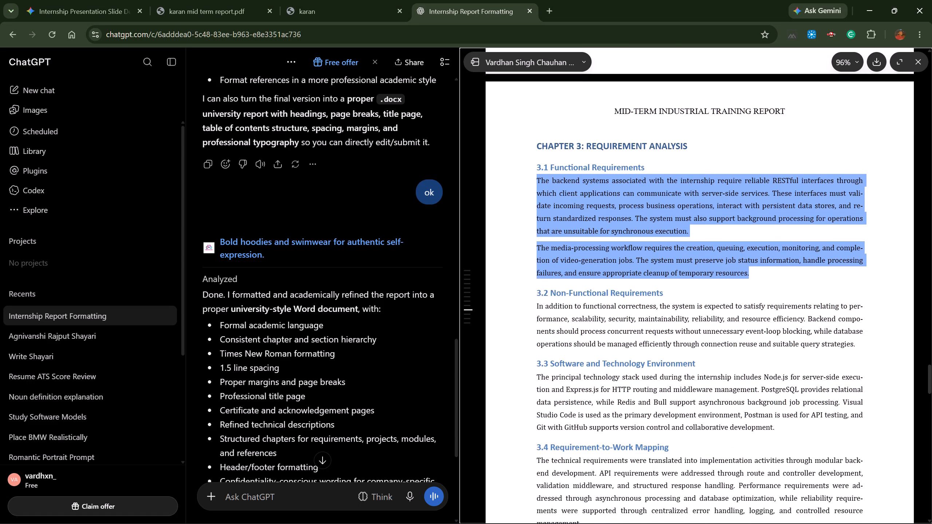
pyautogui.moveTo(672, 286); pyautogui.dragTo(522, 277)
pyautogui.hotkey('ctrl', 'c')
pyautogui.hotkey('alt', 'Tab')
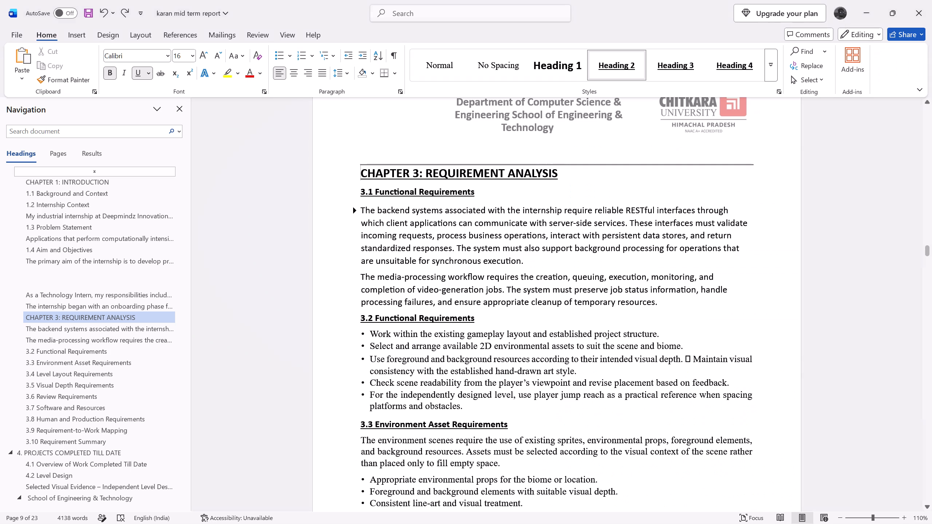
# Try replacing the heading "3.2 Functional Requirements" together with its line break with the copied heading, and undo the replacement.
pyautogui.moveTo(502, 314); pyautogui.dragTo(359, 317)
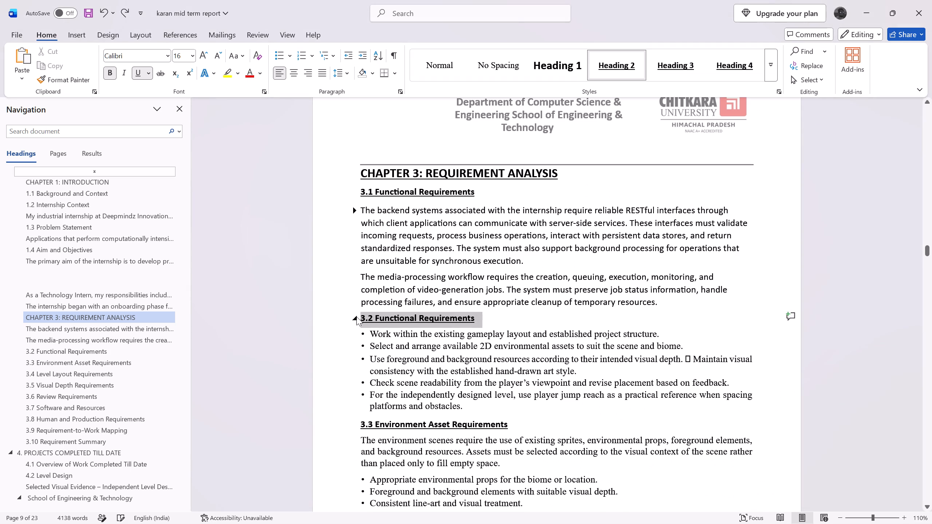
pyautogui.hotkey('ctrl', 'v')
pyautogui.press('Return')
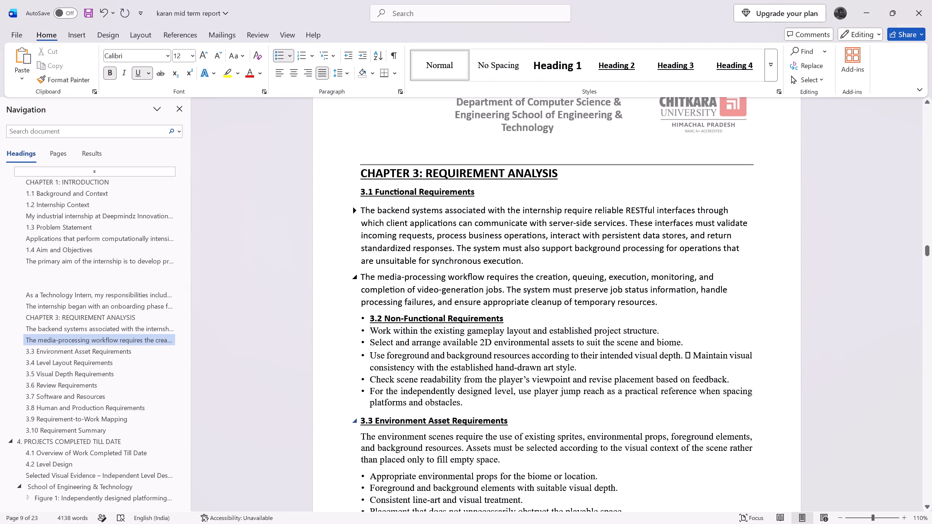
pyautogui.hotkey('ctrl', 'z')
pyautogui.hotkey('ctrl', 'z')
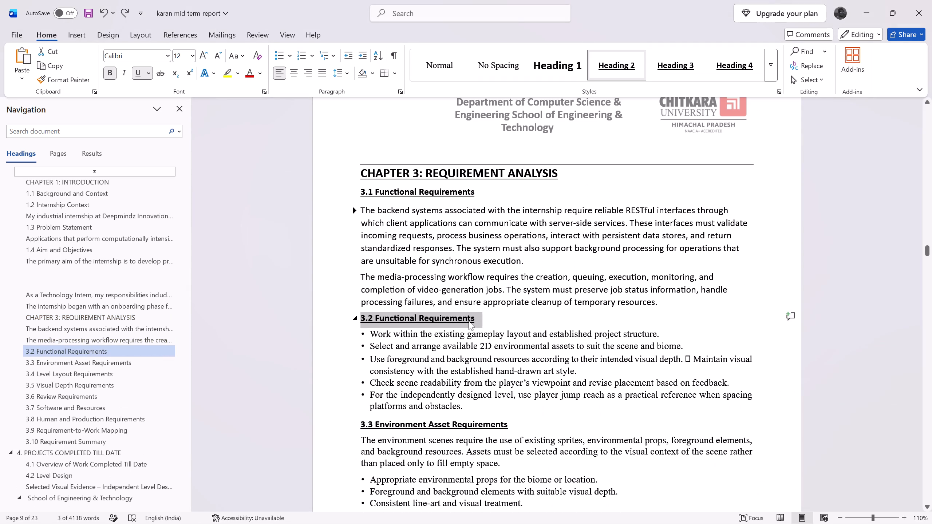
# Replace the heading text "3.2 Functional Requirements" with the copied "3.2 Non-Functional Requirements", keeping its line break.
pyautogui.click(469, 321)
pyautogui.click(473, 319)
pyautogui.moveTo(473, 319); pyautogui.dragTo(365, 319)
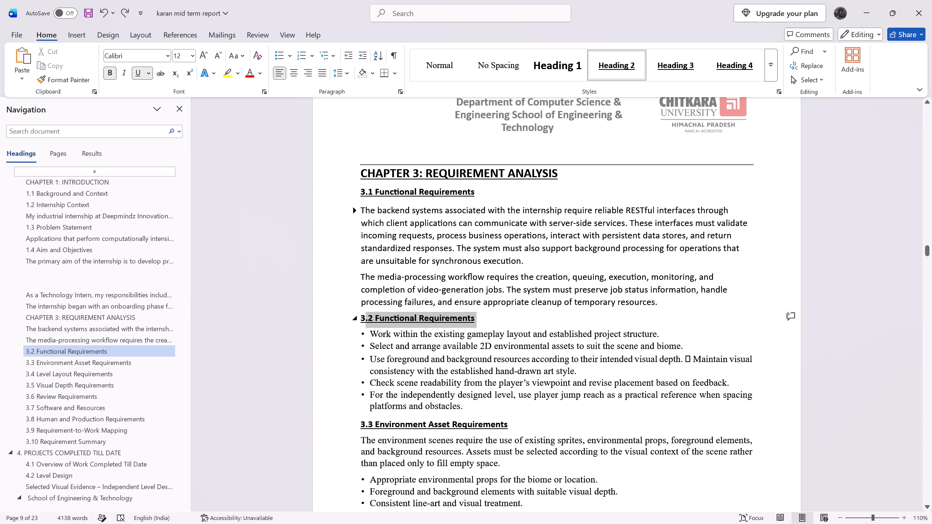
pyautogui.moveTo(365, 319); pyautogui.dragTo(360, 320)
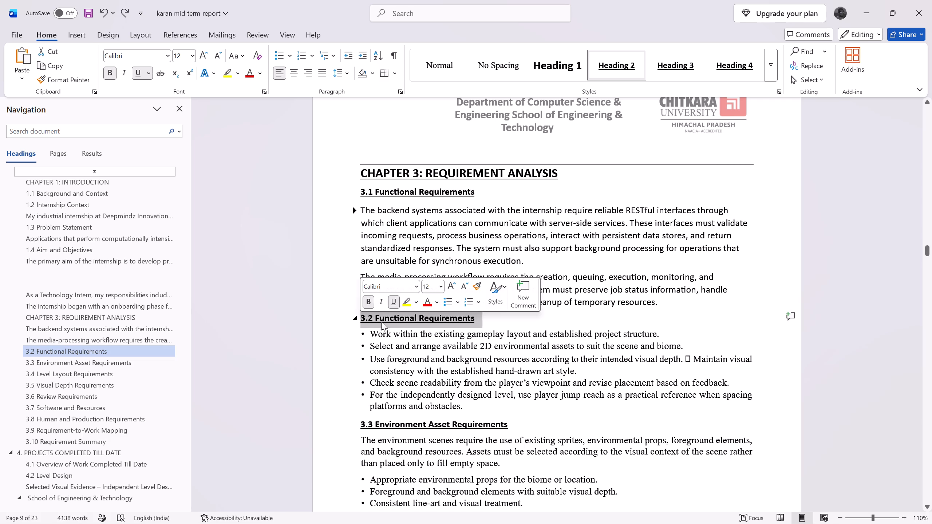
pyautogui.click(463, 320)
pyautogui.click(477, 319)
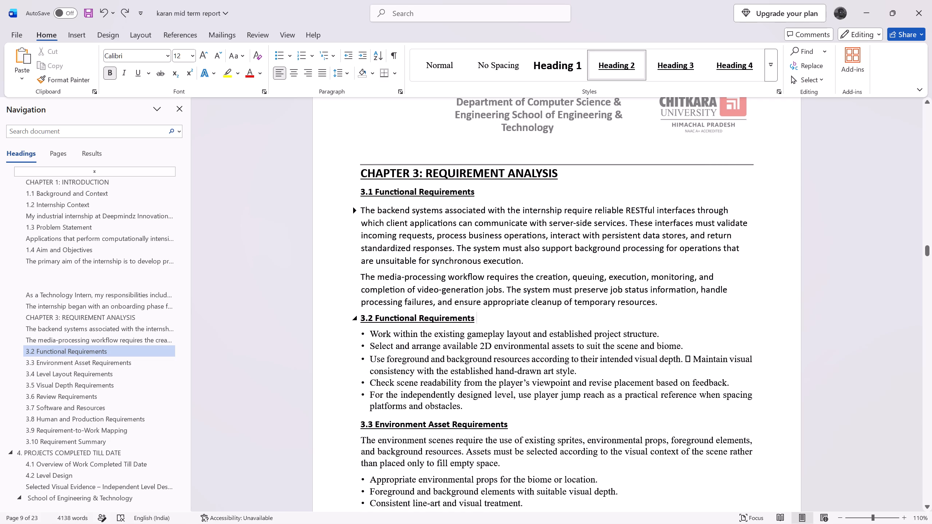
pyautogui.press('Left')
pyautogui.hotkey('shift', 'Left')
pyautogui.hotkey('shift', 'Left')
pyautogui.hotkey('shift', 'Left')
pyautogui.hotkey('shift', 'Left')
pyautogui.hotkey('shift', 'Left')
pyautogui.hotkey('shift', 'Left')
pyautogui.hotkey('shift', 'Left')
pyautogui.hotkey('shift', 'Left')
pyautogui.hotkey('shift', 'Left')
pyautogui.hotkey('shift', 'Left')
pyautogui.hotkey('shift', 'Left')
pyautogui.hotkey('shift', 'Left')
pyautogui.hotkey('shift', 'Left')
pyautogui.hotkey('shift', 'Left')
pyautogui.hotkey('shift', 'Left')
pyautogui.hotkey('shift', 'Left')
pyautogui.hotkey('shift', 'Left')
pyautogui.hotkey('shift', 'Left')
pyautogui.hotkey('shift', 'Left')
pyautogui.hotkey('shift', 'Left')
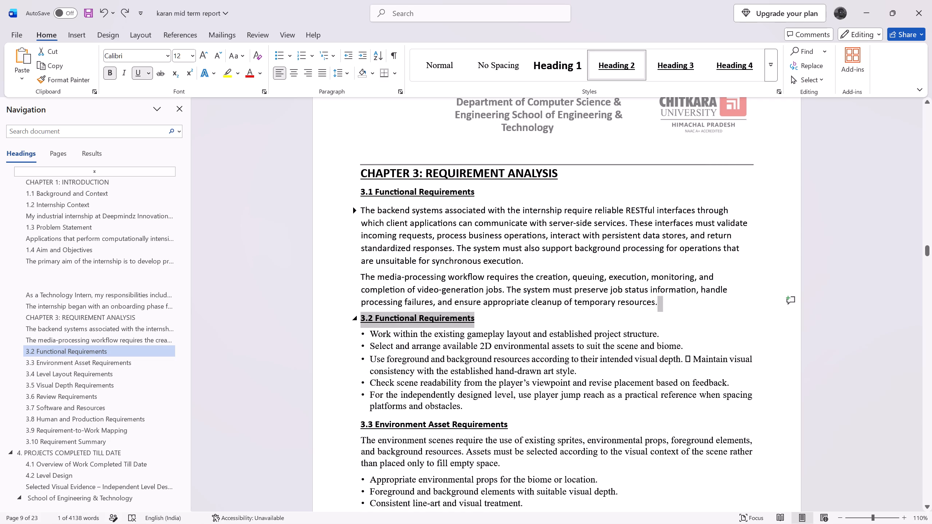
pyautogui.hotkey('shift', 'Right')
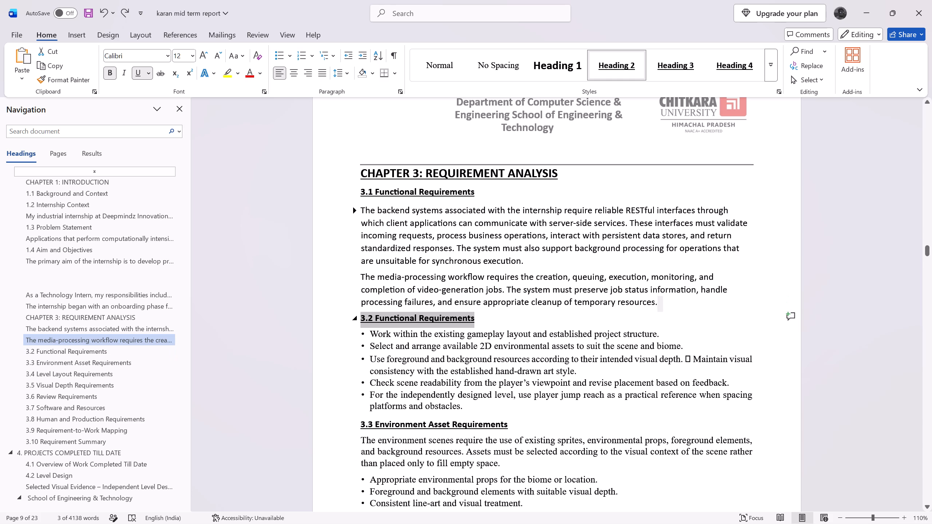
pyautogui.hotkey('ctrl', 'v')
# Replace the bullets under section 3.2 with the 3.2 paragraph from the ChatGPT report in Chrome, keeping the 3.3 heading on its own line.
pyautogui.hotkey('alt', 'Tab')
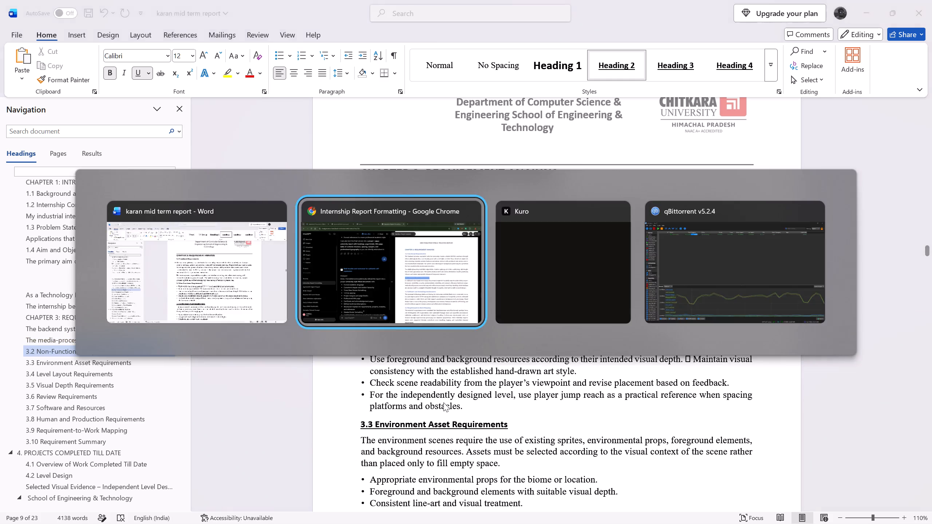
pyautogui.moveTo(525, 304); pyautogui.dragTo(761, 356)
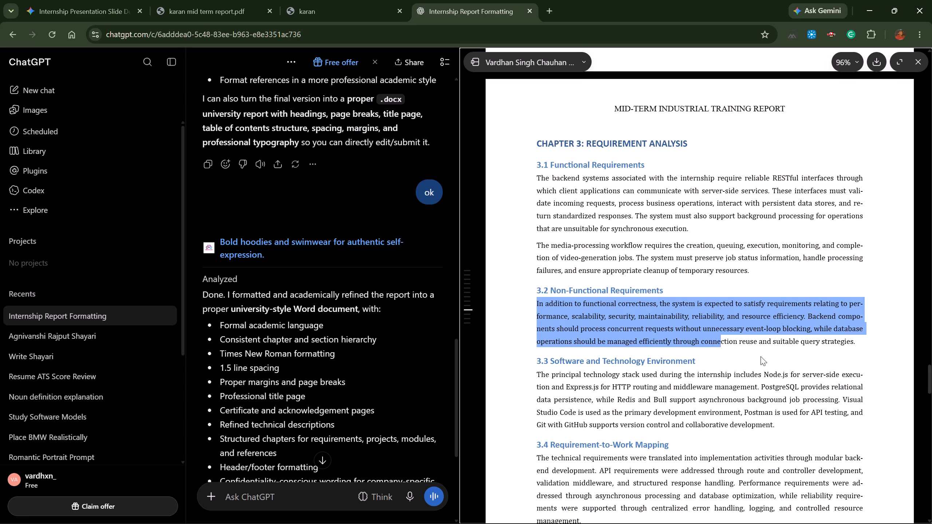
pyautogui.moveTo(761, 356); pyautogui.dragTo(867, 336)
pyautogui.hotkey('ctrl', 'c')
pyautogui.hotkey('alt', 'Tab')
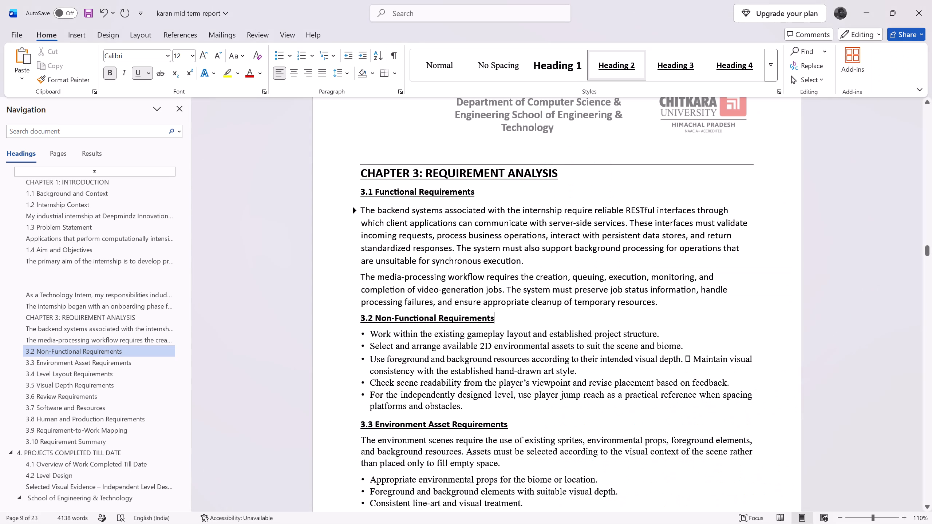
pyautogui.moveTo(484, 404); pyautogui.dragTo(345, 336)
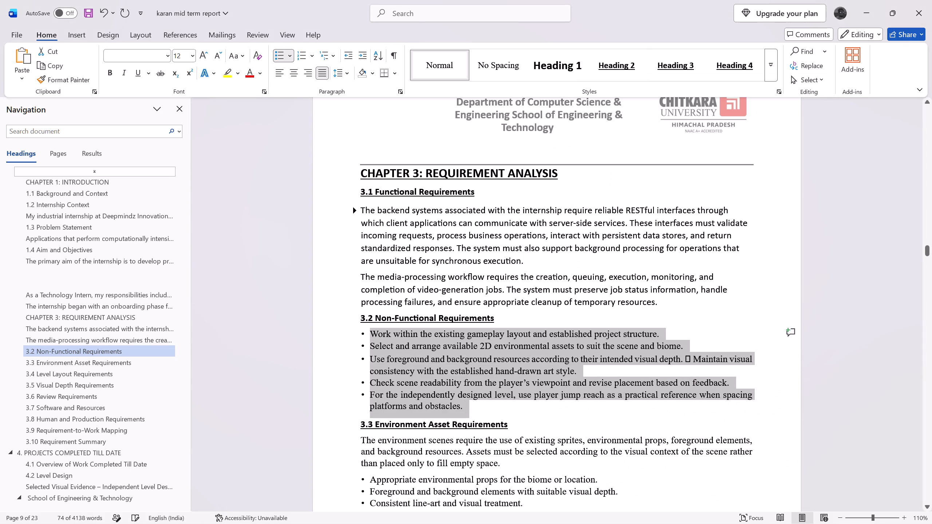
pyautogui.hotkey('ctrl', 'v')
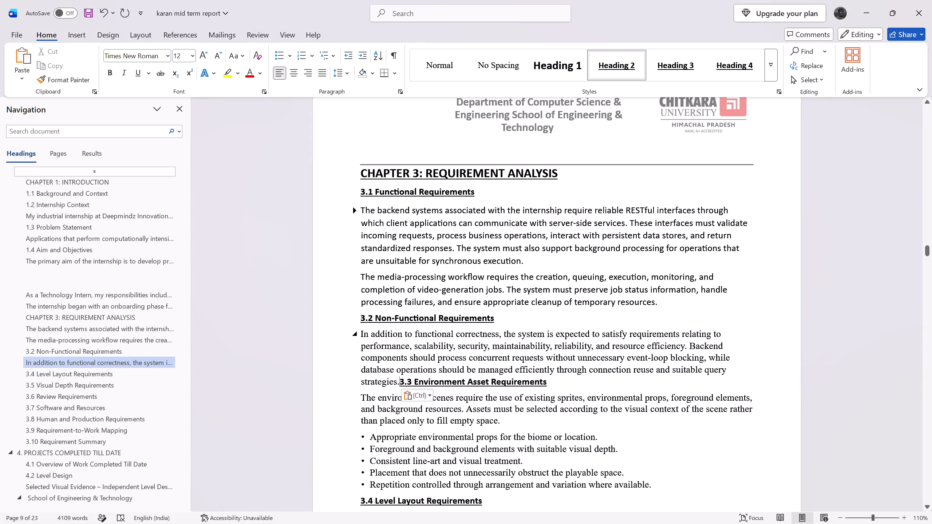
pyautogui.press('Return')
# Copy the heading "3.3 Software and Technology Environment" from the ChatGPT report in Chrome and return to the Word report.
pyautogui.hotkey('alt', 'Tab')
pyautogui.scroll(-2, 473, 302)
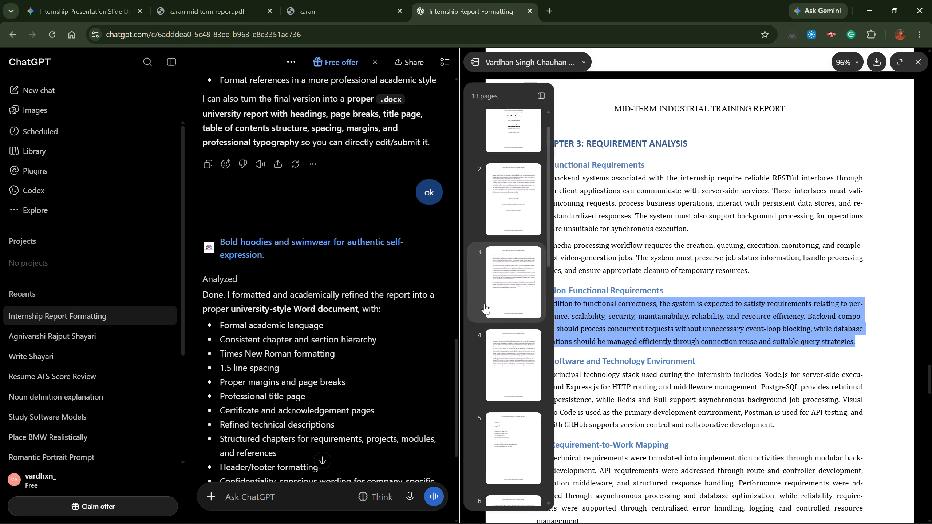
pyautogui.moveTo(718, 350); pyautogui.dragTo(533, 350)
pyautogui.hotkey('ctrl', 'c')
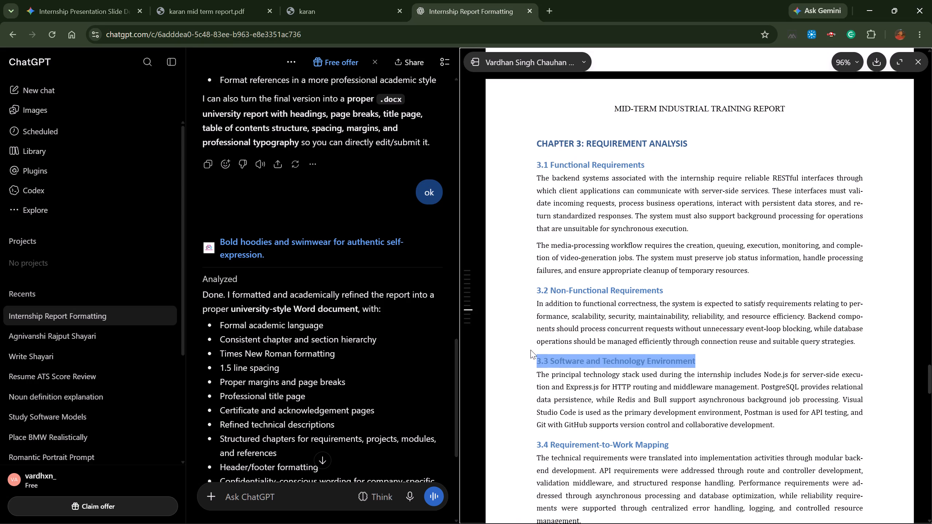
pyautogui.hotkey('alt', 'Tab')
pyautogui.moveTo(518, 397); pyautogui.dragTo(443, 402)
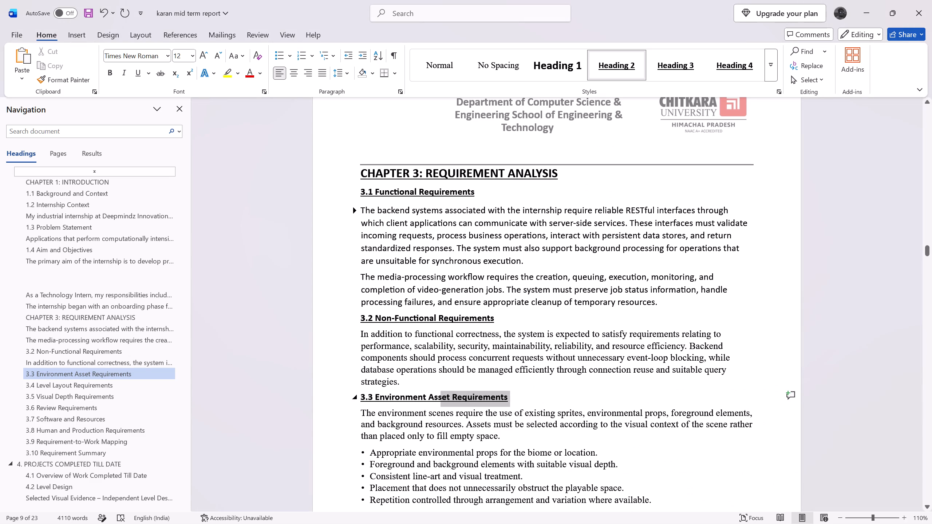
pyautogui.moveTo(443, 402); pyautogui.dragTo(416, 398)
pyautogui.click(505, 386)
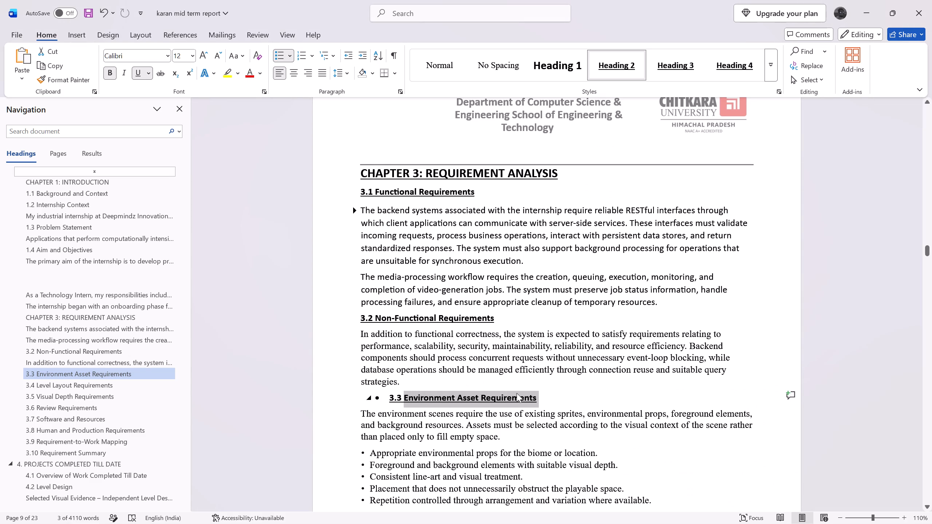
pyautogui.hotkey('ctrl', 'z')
# Replace the heading text "3.3 Environment Asset Requirements" with the copied "3.3 Software and Technology Environment", keeping its line break.
pyautogui.click(506, 397)
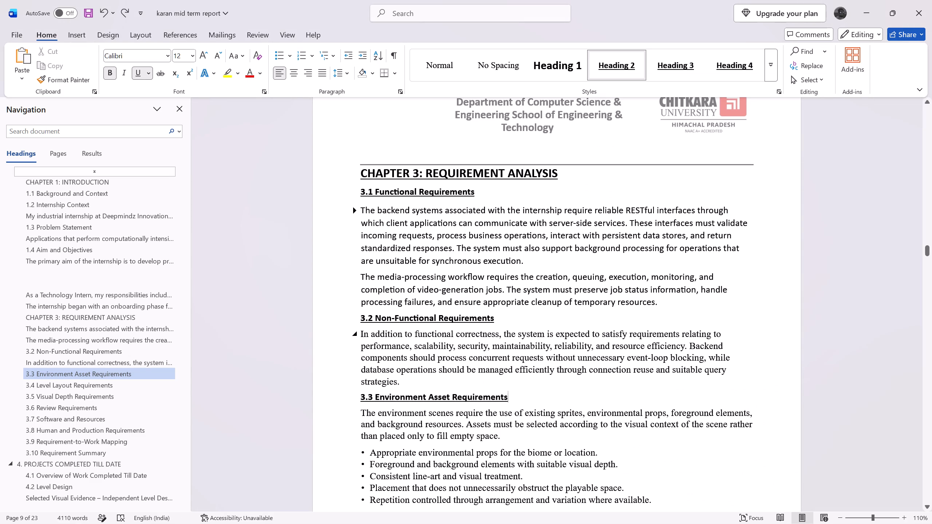
pyautogui.hotkey('shift', 'Left')
pyautogui.hotkey('shift', 'Left')
pyautogui.hotkey('shift', 'Left')
pyautogui.hotkey('shift', 'Left')
pyautogui.hotkey('shift', 'Left')
pyautogui.hotkey('shift', 'Left')
pyautogui.hotkey('shift', 'Left')
pyautogui.hotkey('shift', 'Left')
pyautogui.hotkey('shift', 'Left')
pyautogui.hotkey('shift', 'Left')
pyautogui.hotkey('shift', 'Left')
pyautogui.hotkey('shift', 'Left')
pyautogui.hotkey('shift', 'Left')
pyautogui.hotkey('shift', 'Left')
pyautogui.hotkey('shift', 'Left')
pyautogui.hotkey('shift', 'Left')
pyautogui.hotkey('shift', 'Left')
pyautogui.hotkey('shift', 'Left')
pyautogui.hotkey('shift', 'Left')
pyautogui.hotkey('shift', 'Left')
pyautogui.hotkey('shift', 'Left')
pyautogui.hotkey('shift', 'Left')
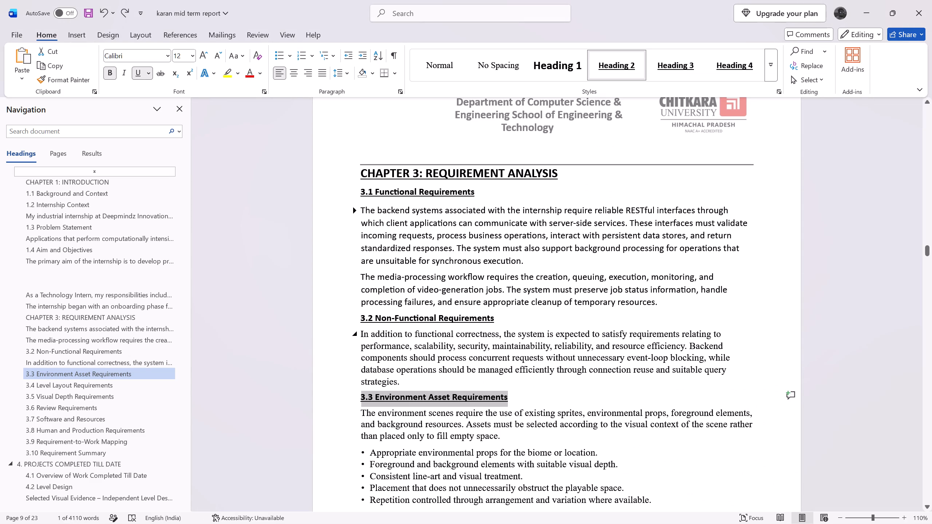
pyautogui.hotkey('ctrl', 'v')
# Replace the paragraph and bullets under 3.3 with the ChatGPT report's 3.3 paragraph from Chrome, keeping the 3.4 heading on its own line.
pyautogui.hotkey('alt', 'Tab')
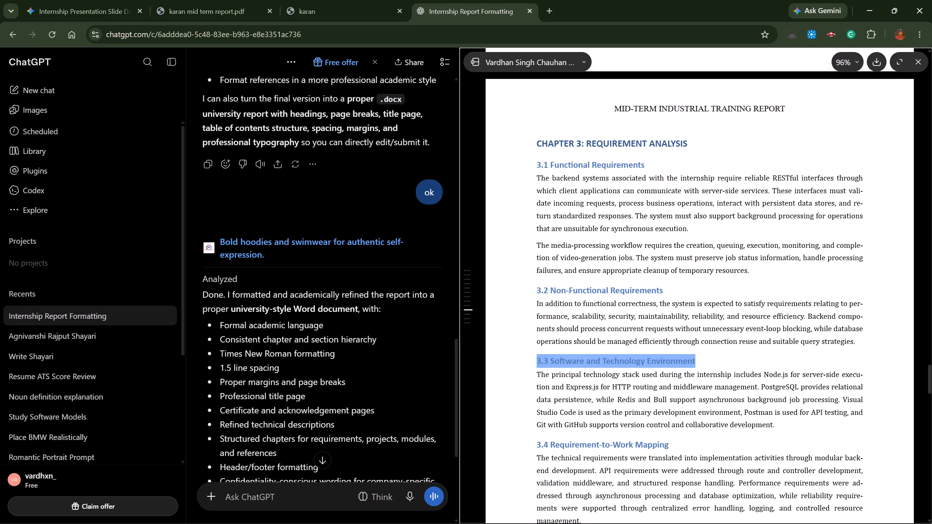
pyautogui.scroll(-1, 587, 340)
pyautogui.moveTo(803, 372); pyautogui.dragTo(550, 321)
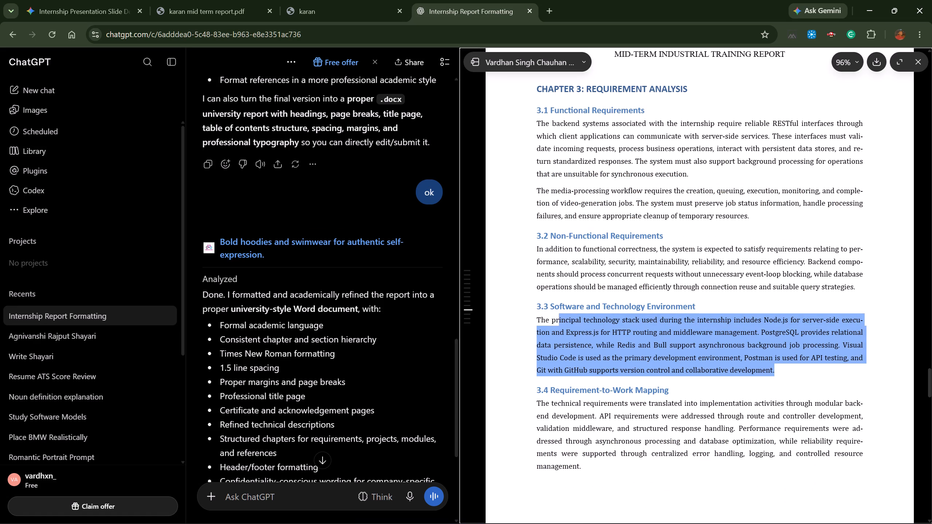
pyautogui.moveTo(550, 321); pyautogui.dragTo(537, 322)
pyautogui.hotkey('ctrl', 'c')
pyautogui.hotkey('alt', 'Tab')
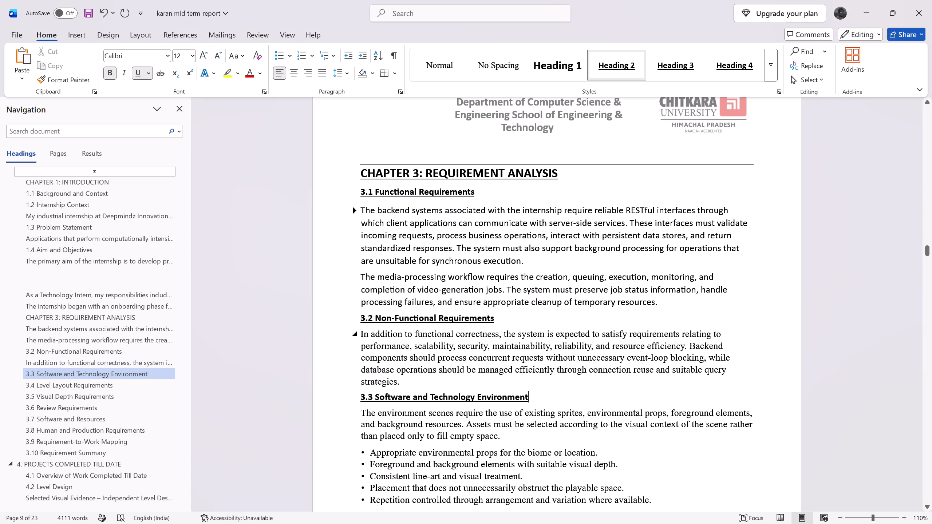
pyautogui.scroll(-4, 493, 427)
pyautogui.moveTo(659, 386); pyautogui.dragTo(364, 331)
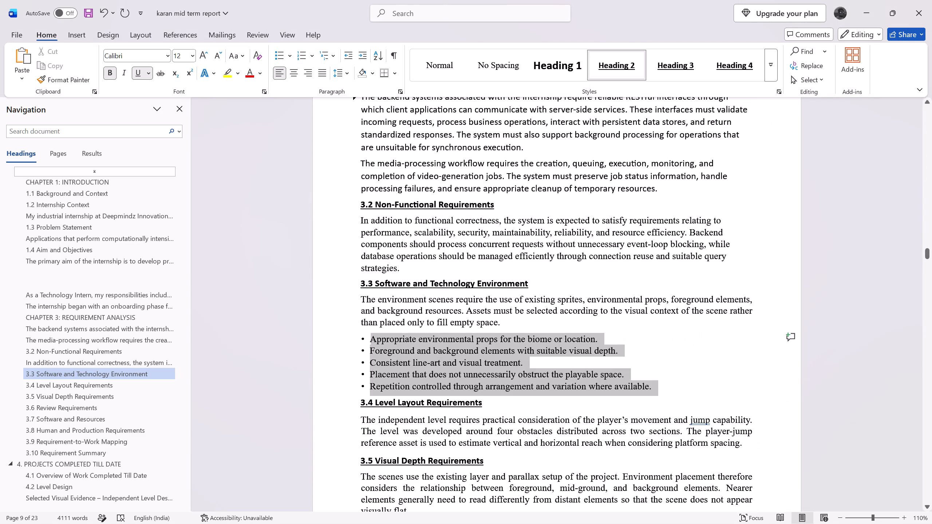
pyautogui.moveTo(364, 331); pyautogui.dragTo(355, 301)
pyautogui.hotkey('ctrl', 'v')
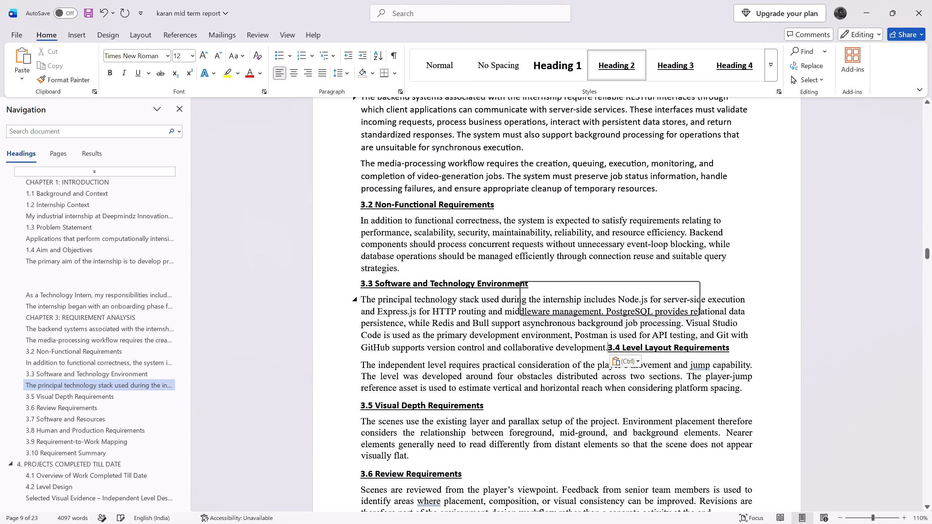
pyautogui.press('Return')
# Replace the heading "3.4 Level Layout Requirements" with "3.4 Requirement-to-Work Mapping" from the ChatGPT report in Chrome, on its own line above the body text.
pyautogui.hotkey('alt', 'Tab')
pyautogui.scroll(-2, 588, 364)
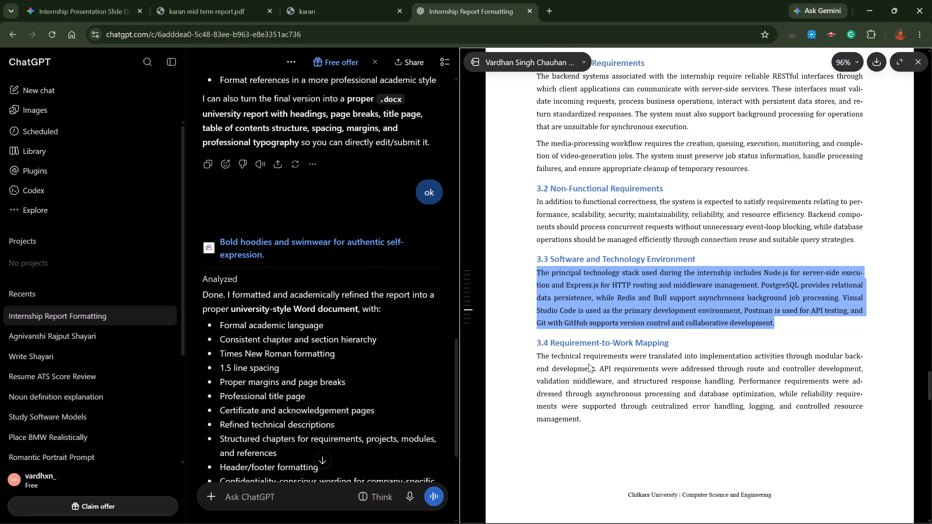
pyautogui.moveTo(678, 285); pyautogui.dragTo(525, 284)
pyautogui.hotkey('ctrl', 'c')
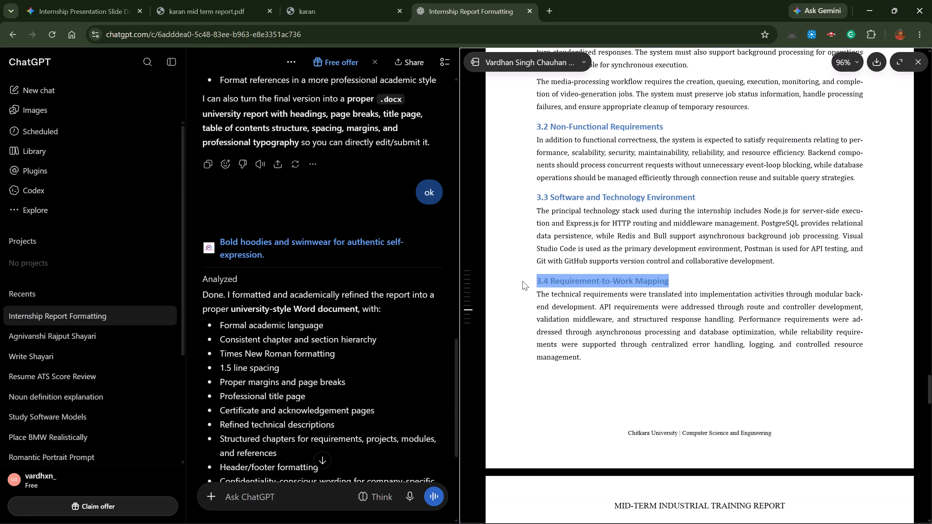
pyautogui.hotkey('alt', 'Tab')
pyautogui.moveTo(489, 364); pyautogui.dragTo(350, 361)
pyautogui.hotkey('ctrl', 'v')
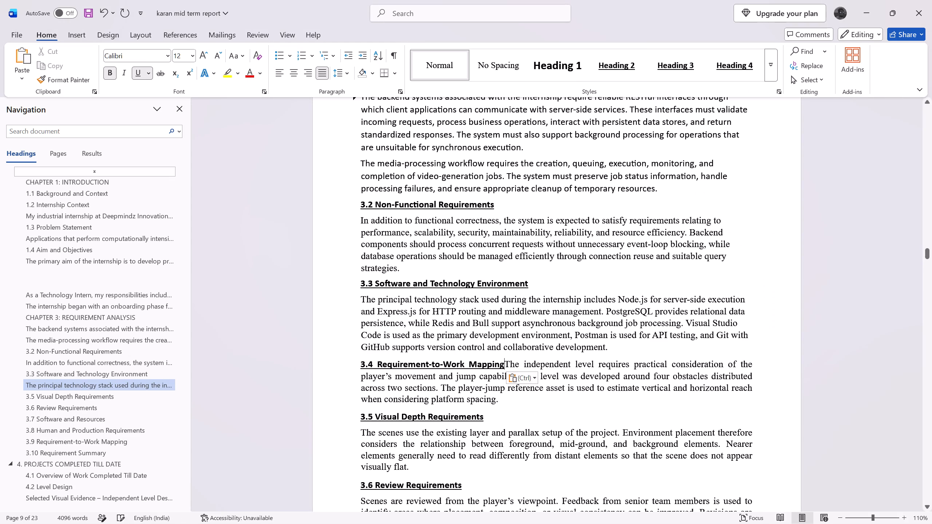
pyautogui.press('Return')
# Replace the paragraph under section 3.4 with the ChatGPT report's 3.4 text from Chrome, keeping the 3.5 heading on its own line.
pyautogui.hotkey('alt', 'Tab')
pyautogui.moveTo(595, 358); pyautogui.dragTo(522, 303)
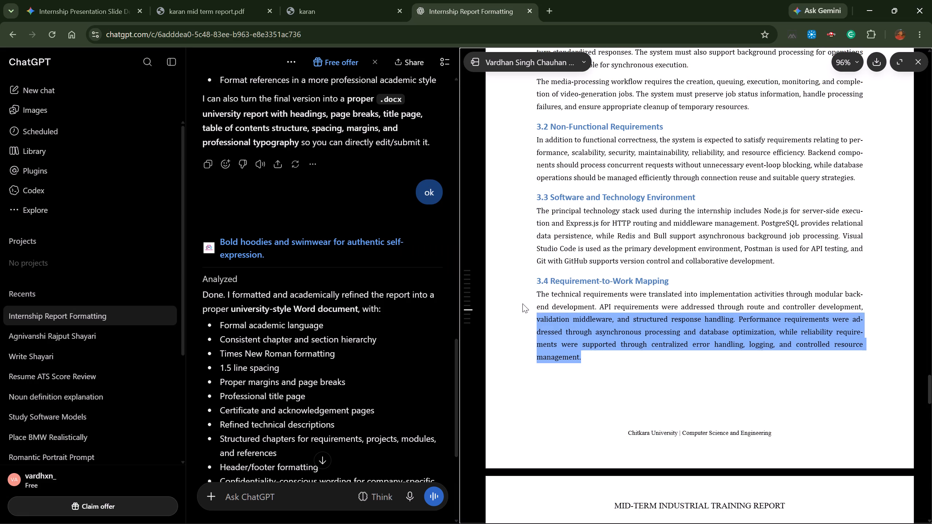
pyautogui.moveTo(522, 303); pyautogui.dragTo(521, 287)
pyautogui.hotkey('ctrl', 'c')
pyautogui.hotkey('alt', 'Tab')
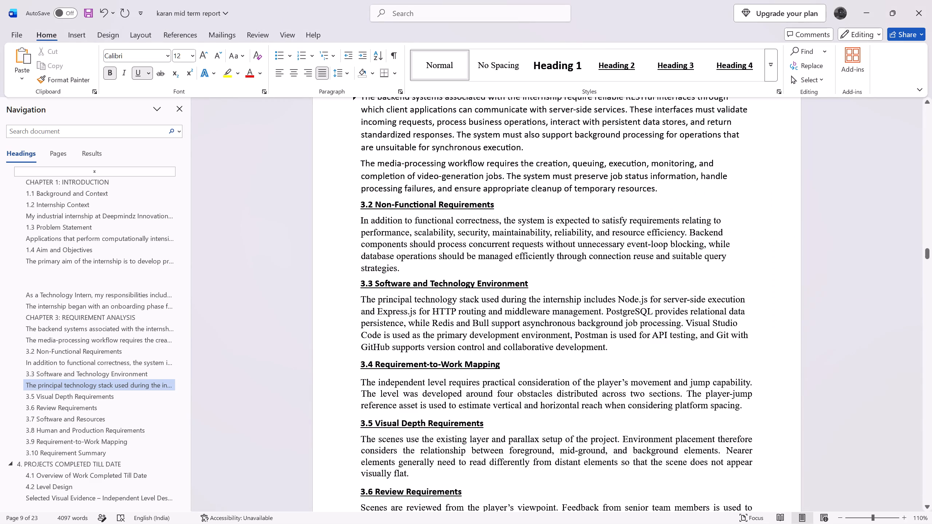
pyautogui.moveTo(756, 402); pyautogui.dragTo(349, 384)
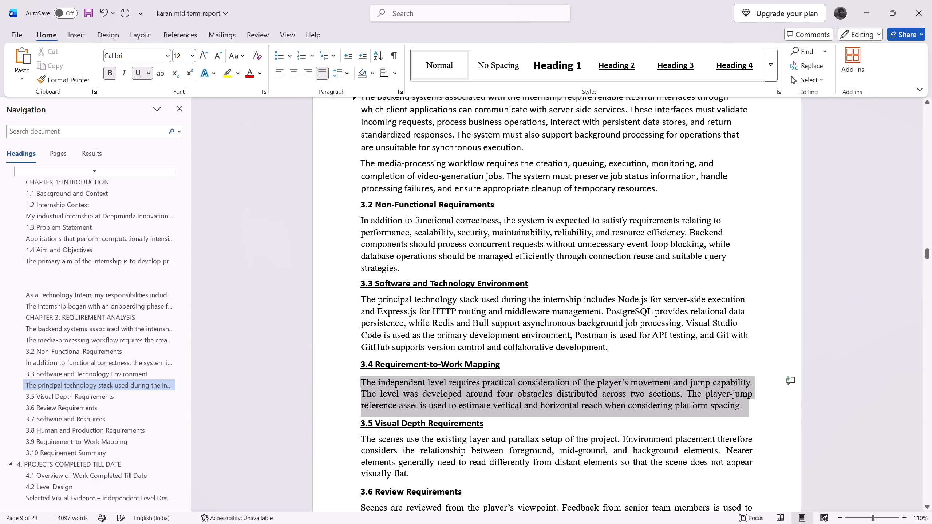
pyautogui.hotkey('ctrl', 'v')
pyautogui.press('Return')
# Compare what follows section 3.4 in the ChatGPT report in Chrome with the remaining Chapter 3 sections in Word.
pyautogui.hotkey('alt', 'Tab')
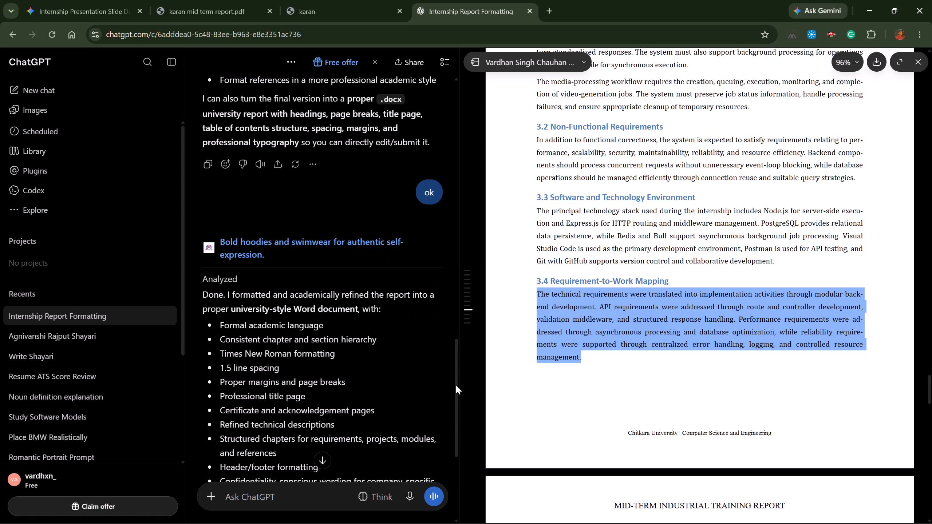
pyautogui.scroll(-5, 553, 337)
pyautogui.hotkey('alt', 'Tab')
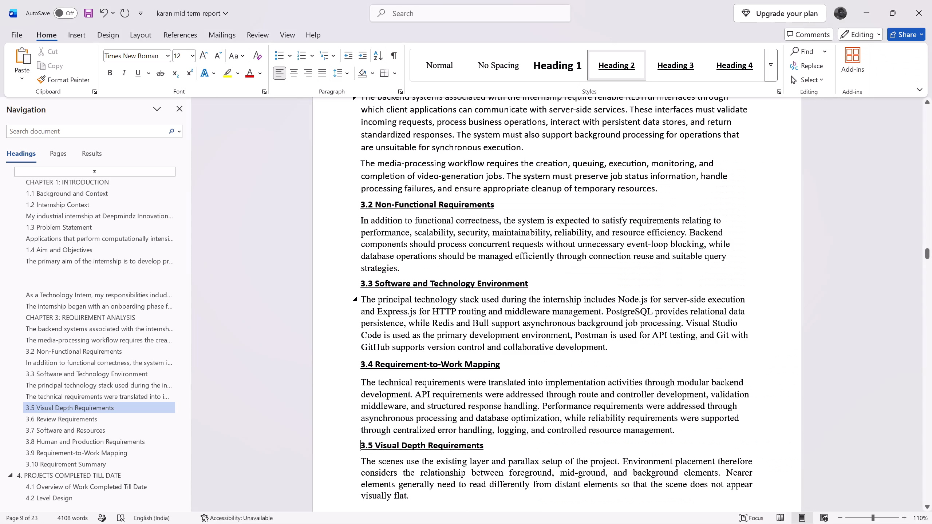
pyautogui.scroll(-4, 446, 357)
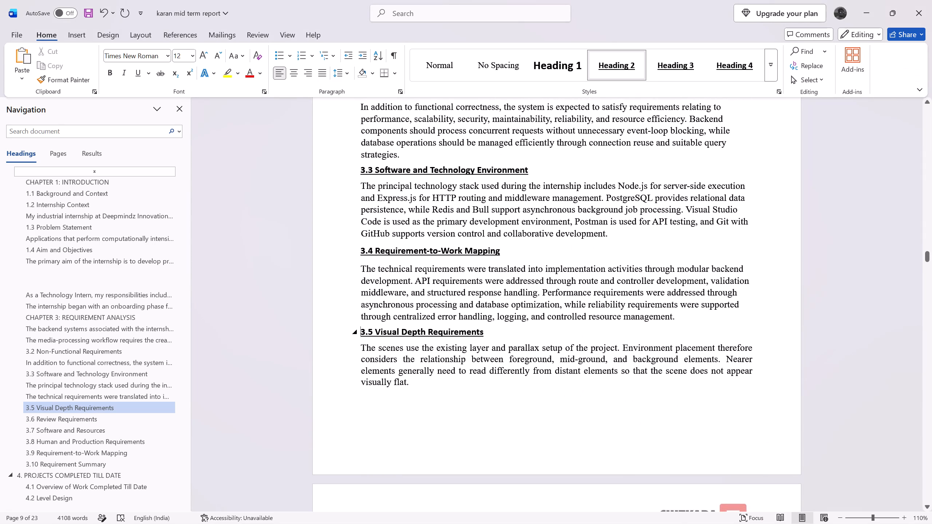
pyautogui.hotkey('alt', 'Tab')
pyautogui.scroll(3, 544, 264)
pyautogui.click(566, 259)
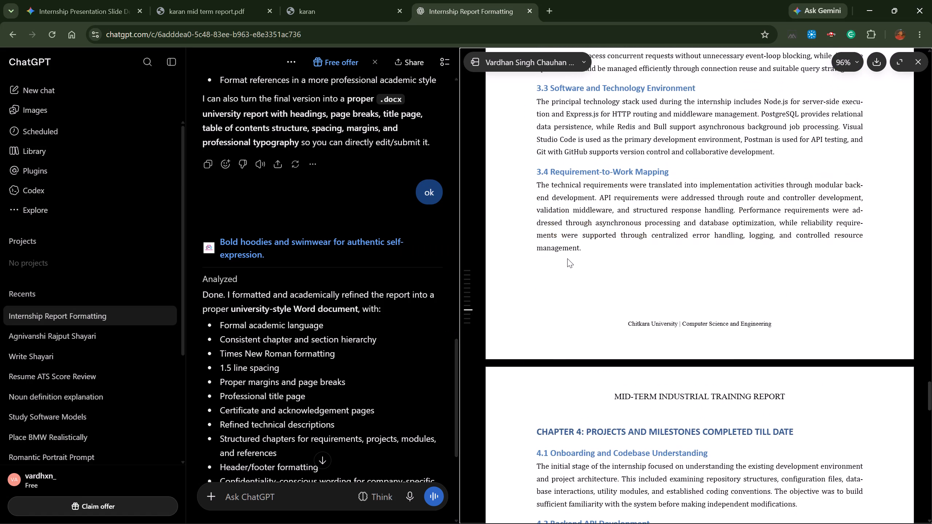
# In the Word report, delete the heading "3.5 Visual Depth Requirements" together with its paragraph.
pyautogui.hotkey('alt', 'Tab')
pyautogui.scroll(-1, 538, 279)
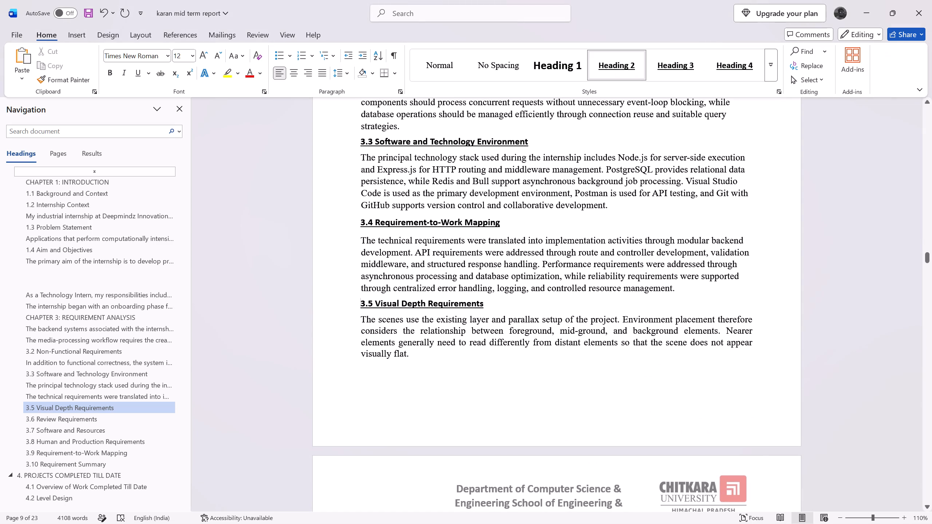
pyautogui.moveTo(423, 361); pyautogui.dragTo(339, 300)
pyautogui.press('BackSpace')
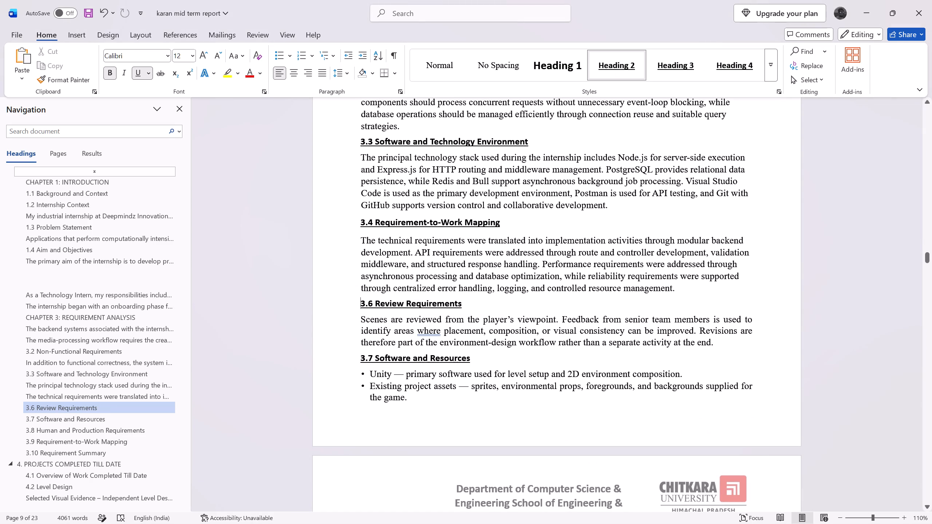
# Collapse the leftover Chapter 3 sections from "3.6 Review Requirements" through "3.10 Requirement Summary" and delete them together with their content.
pyautogui.moveTo(351, 304); pyautogui.dragTo(406, 327)
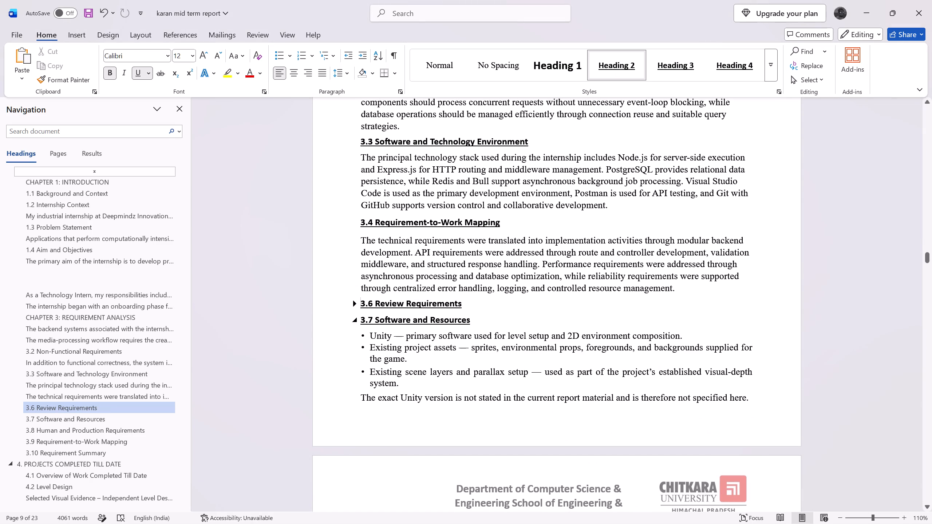
pyautogui.click(355, 322)
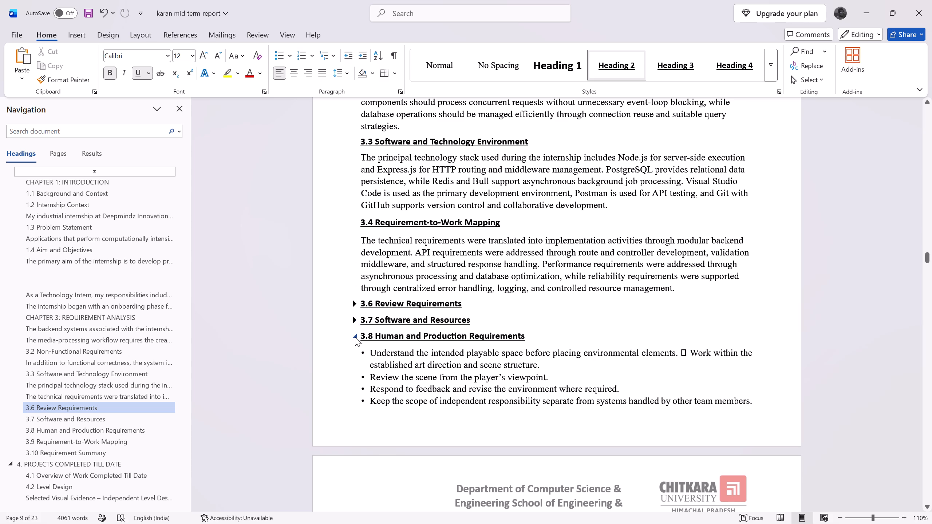
pyautogui.click(355, 337)
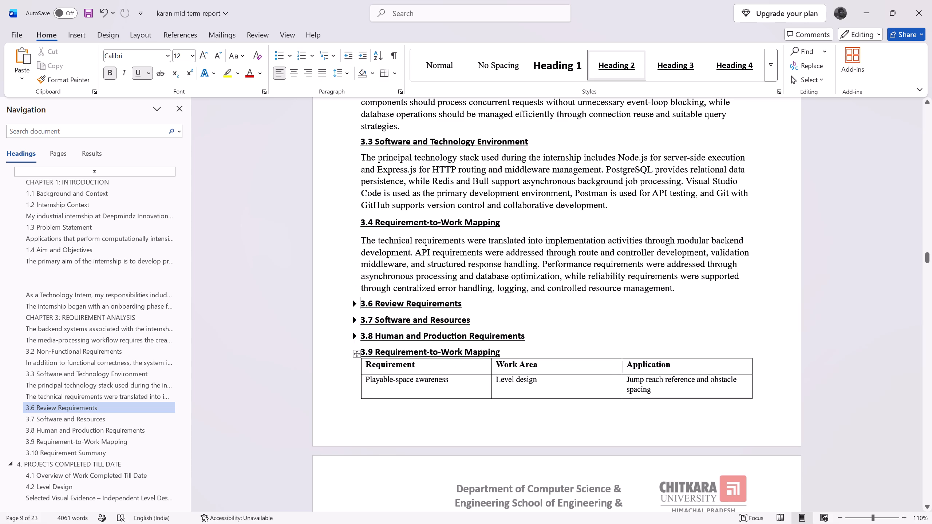
pyautogui.click(349, 351)
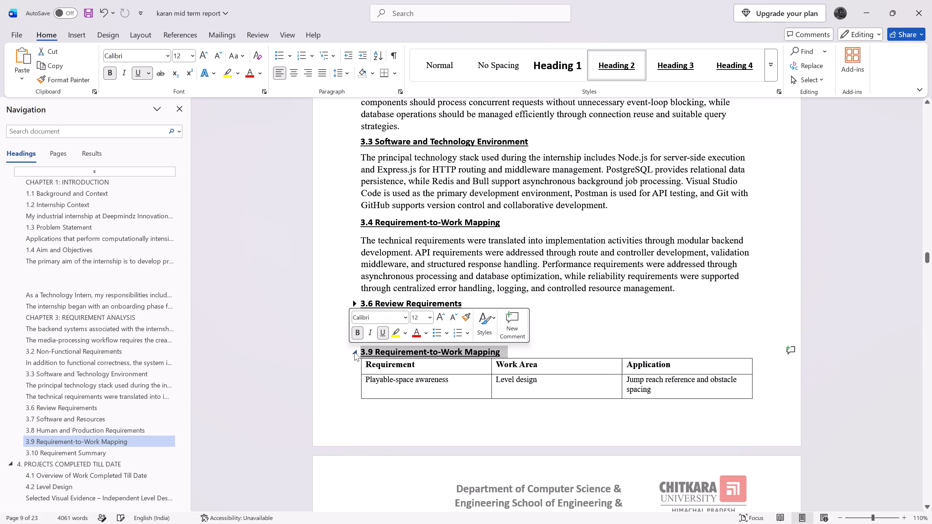
pyautogui.click(354, 352)
pyautogui.click(353, 362)
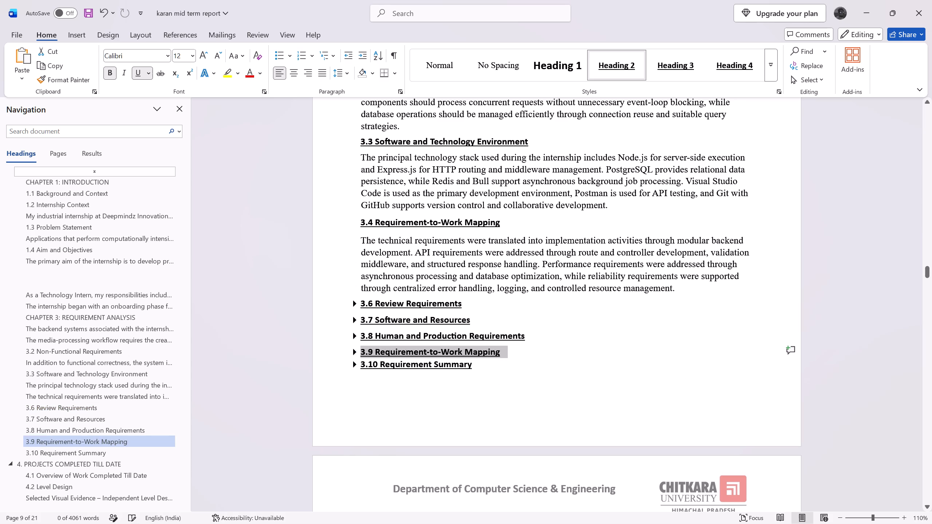
pyautogui.moveTo(481, 371); pyautogui.dragTo(346, 306)
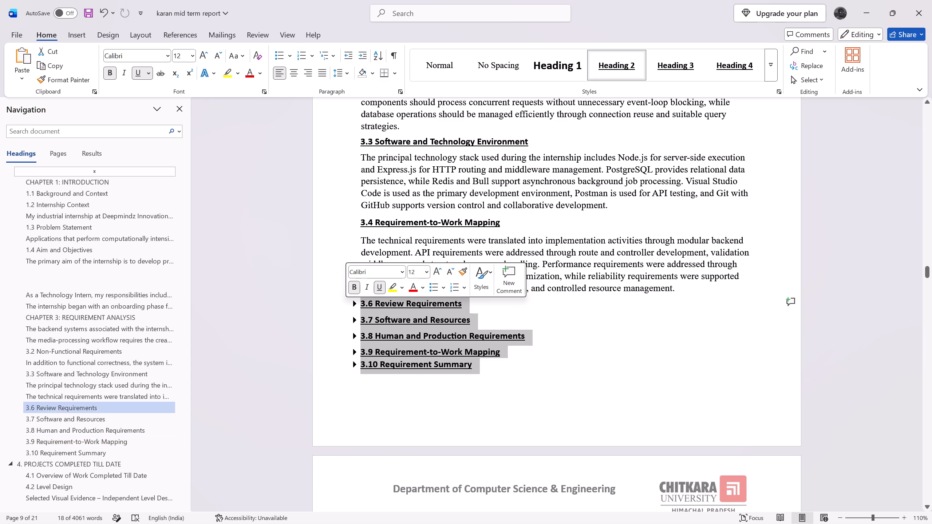
pyautogui.press('Delete')
pyautogui.press('Delete')
pyautogui.press('Delete')
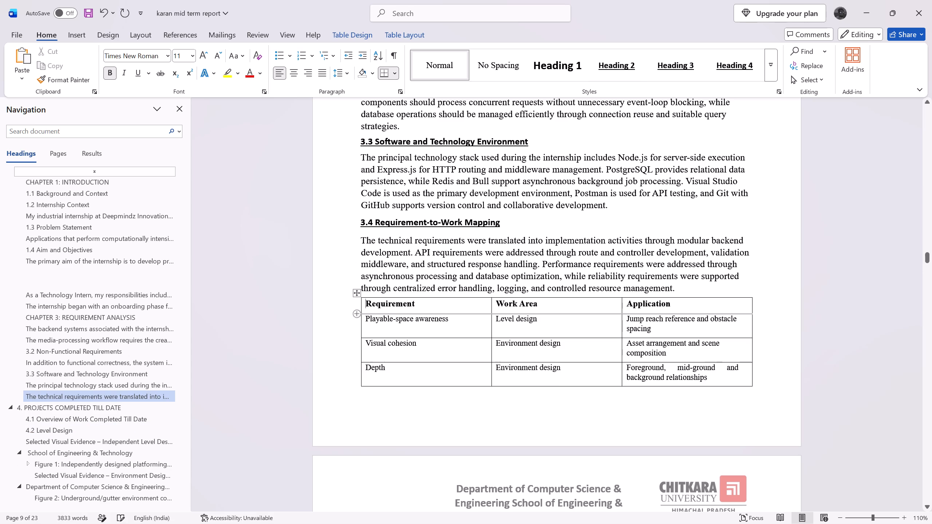
# Delete the leftover Requirement / Work Area / Application table below the section 3.4 paragraph, including its rows on the following page.
pyautogui.press('Delete')
pyautogui.press('Delete')
pyautogui.scroll(-10, 378, 318)
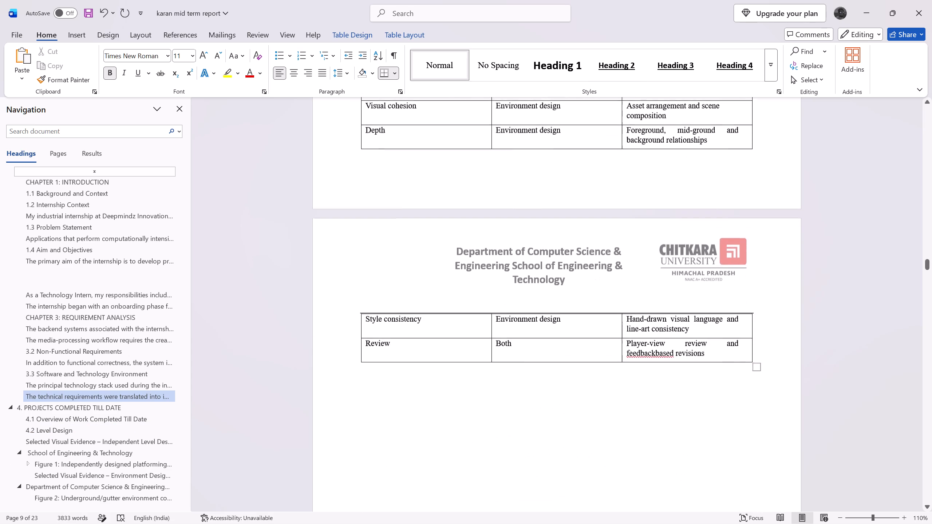
pyautogui.scroll(-7, 374, 317)
pyautogui.scroll(-14, 707, 303)
pyautogui.middleClick(685, 307)
pyautogui.scroll(7, 685, 307)
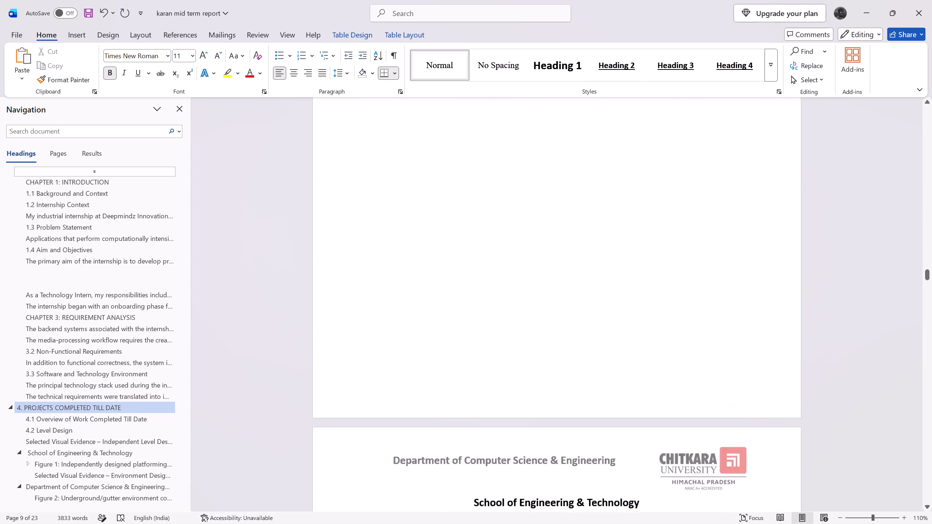
pyautogui.scroll(14, 685, 307)
pyautogui.scroll(7, 682, 302)
pyautogui.moveTo(766, 258); pyautogui.dragTo(612, 268)
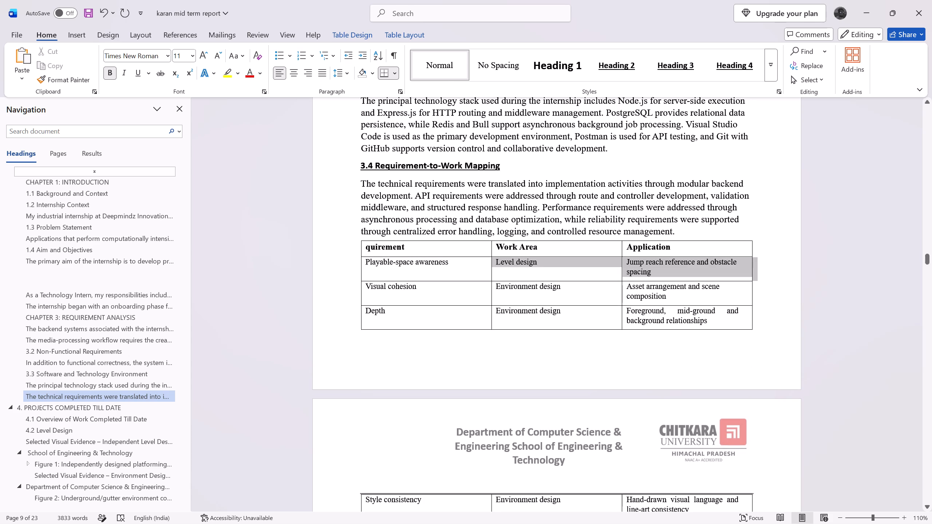
pyautogui.moveTo(612, 268); pyautogui.dragTo(357, 241)
pyautogui.press('Delete')
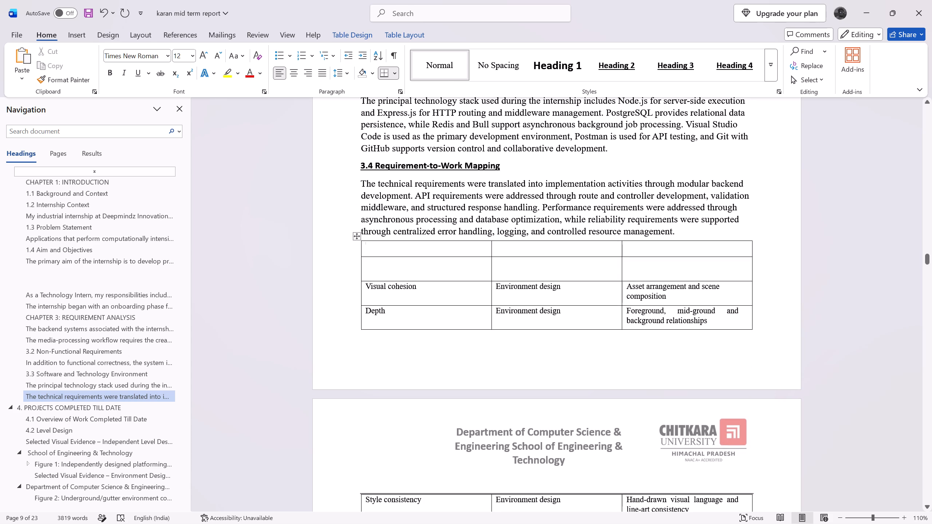
pyautogui.click(358, 237)
pyautogui.rightClick(358, 237)
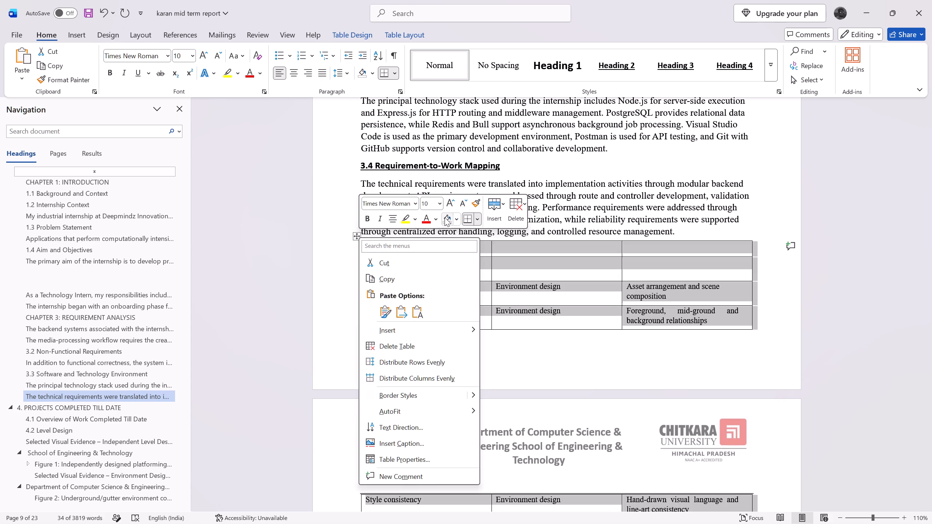
pyautogui.click(514, 209)
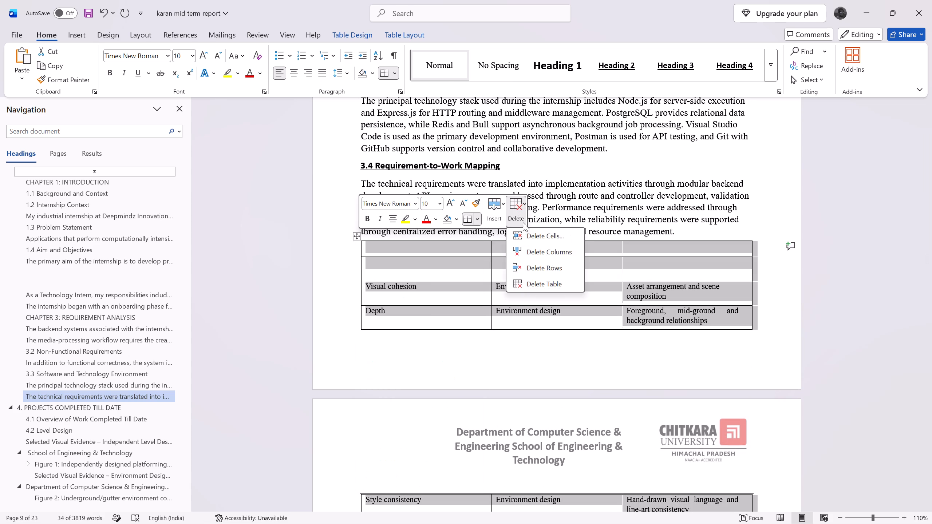
pyautogui.click(550, 269)
# Remove the trailing blank space after the section 3.4 paragraph.
pyautogui.scroll(-3, 505, 336)
pyautogui.scroll(1, 494, 332)
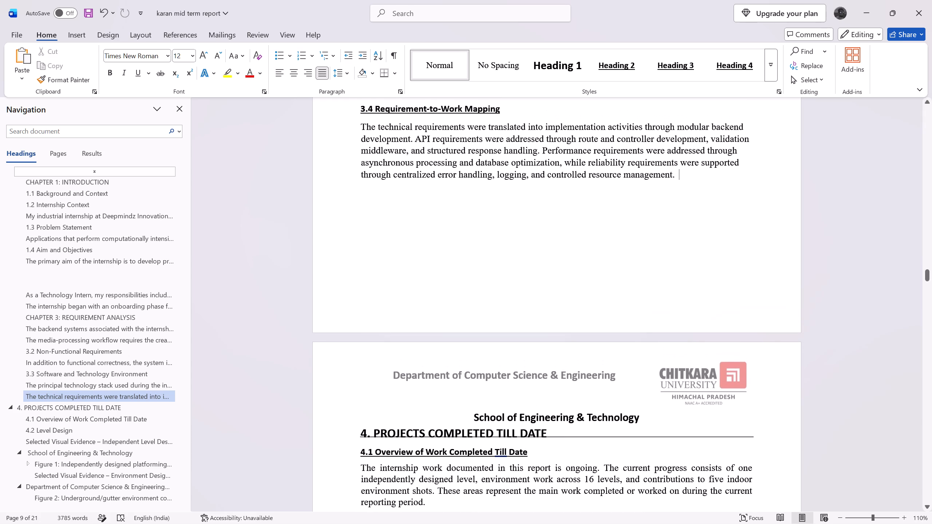
pyautogui.press('BackSpace')
pyautogui.press('BackSpace')
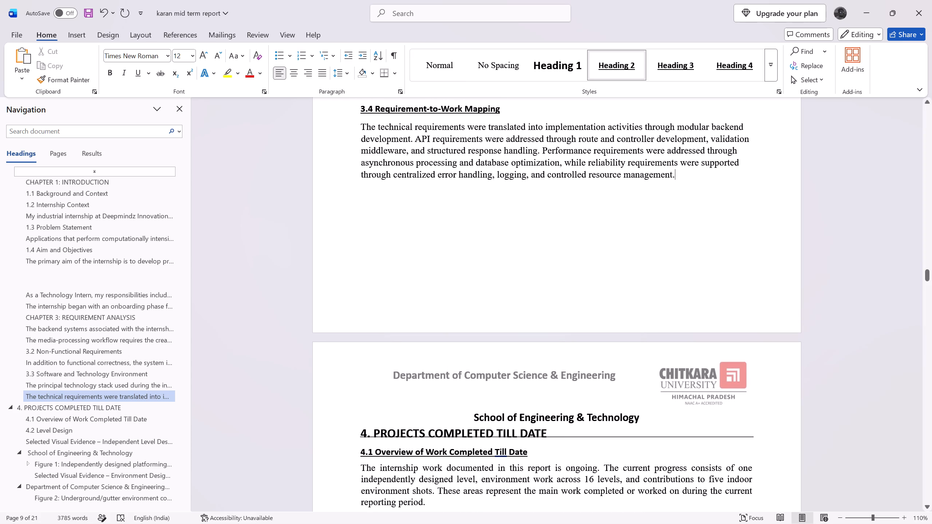
# Delete the "School of Engineering & Technology" line above the "4. PROJECTS COMPLETED TILL DATE" heading.
pyautogui.scroll(-1, 537, 397)
pyautogui.click(569, 404)
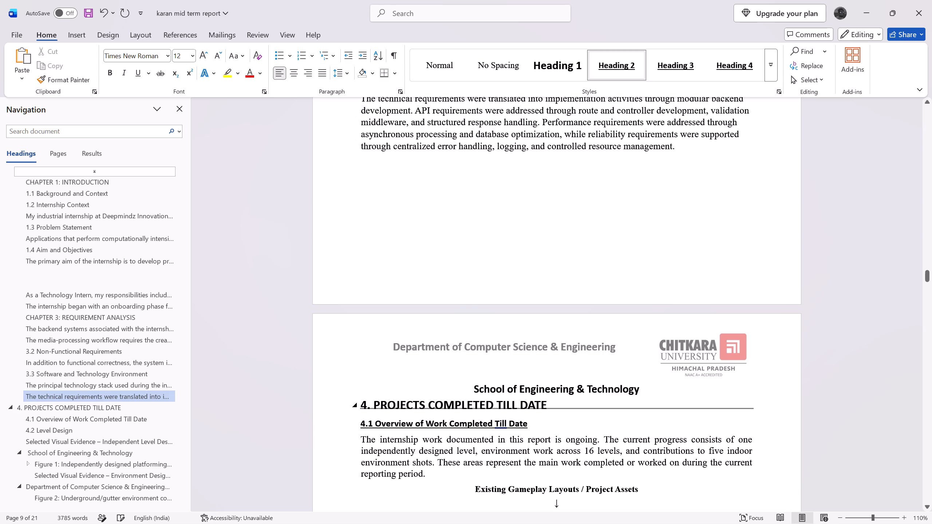
pyautogui.moveTo(660, 383); pyautogui.dragTo(471, 390)
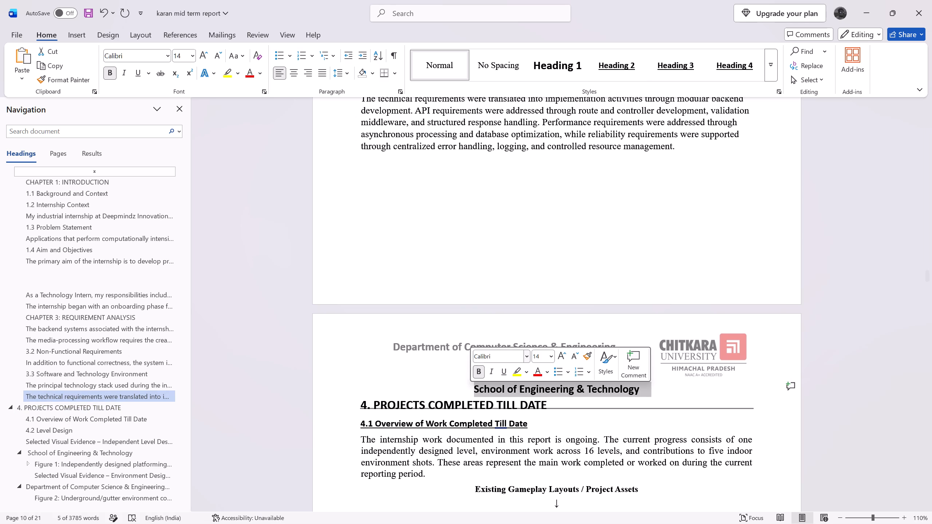
pyautogui.press('BackSpace')
pyautogui.doubleClick(580, 348)
pyautogui.click(558, 390)
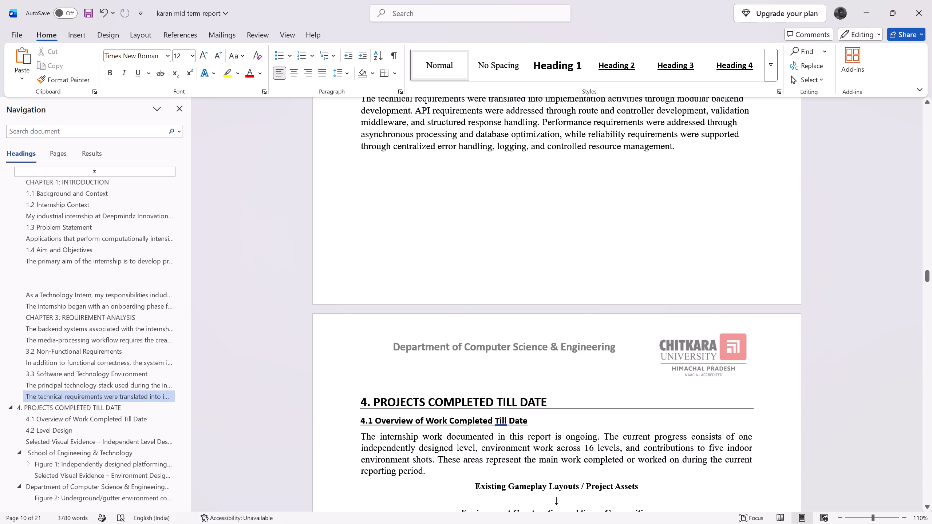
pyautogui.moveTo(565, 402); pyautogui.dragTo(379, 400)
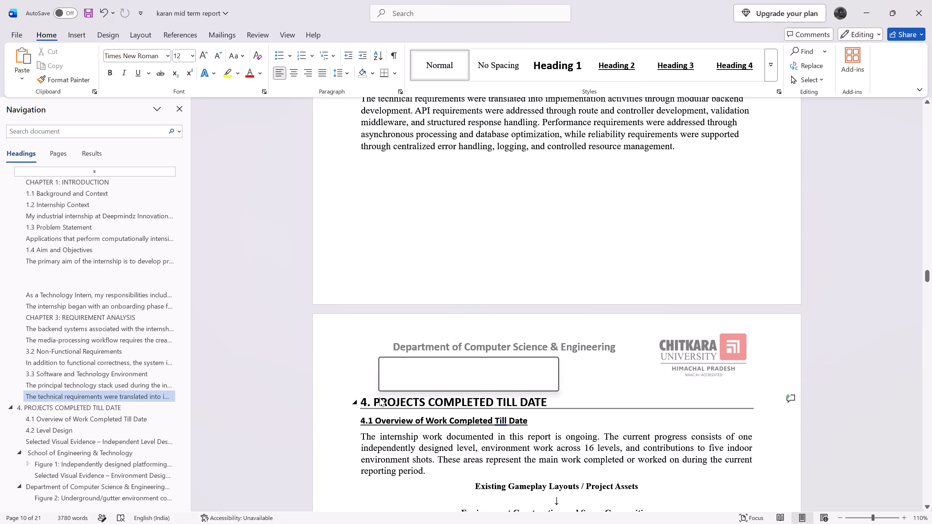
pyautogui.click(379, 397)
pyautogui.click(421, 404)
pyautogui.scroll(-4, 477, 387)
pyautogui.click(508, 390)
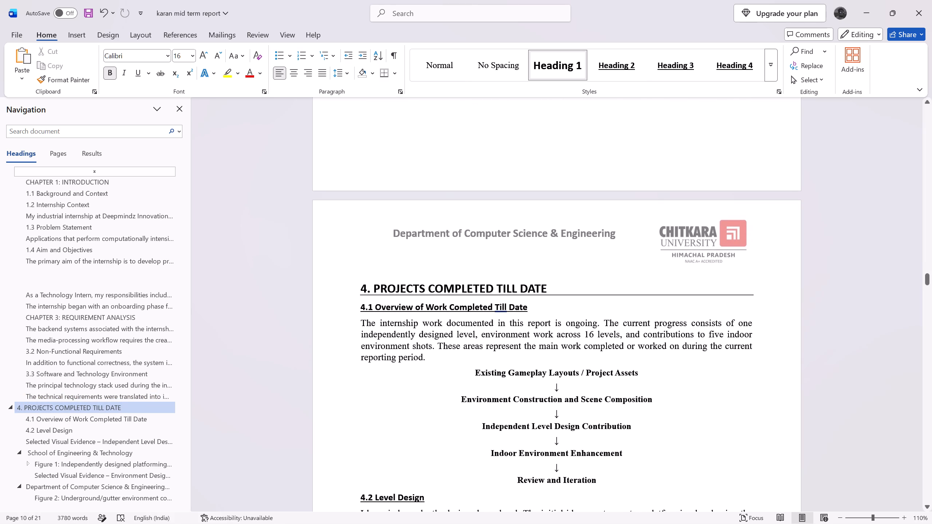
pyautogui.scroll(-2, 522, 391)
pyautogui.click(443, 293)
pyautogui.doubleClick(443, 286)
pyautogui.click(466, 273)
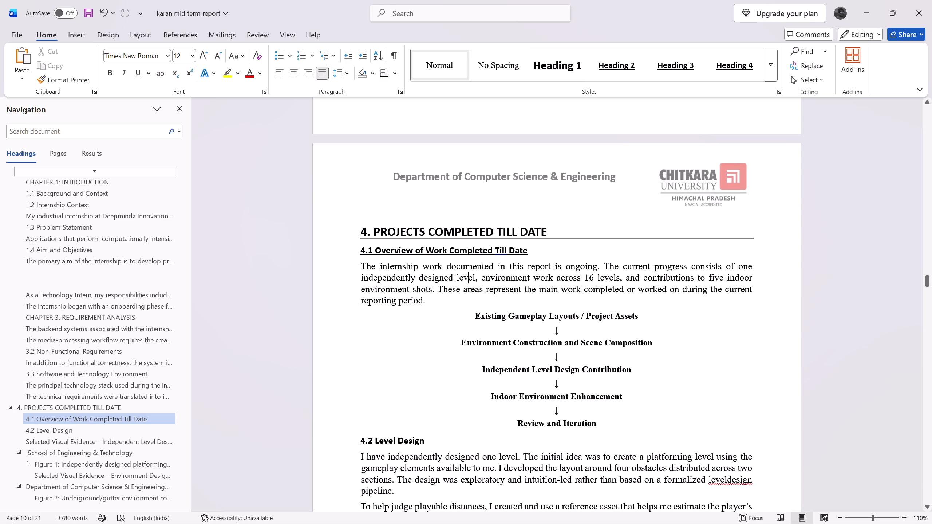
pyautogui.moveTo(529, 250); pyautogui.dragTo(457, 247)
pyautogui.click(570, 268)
# Replace the Chapter 4 heading with "CHAPTER 4: PROJECTS AND MILESTONES COMPLETED TILL DATE" from the ChatGPT report in Chrome, keeping heading 4.1 on its own line.
pyautogui.hotkey('alt', 'Tab')
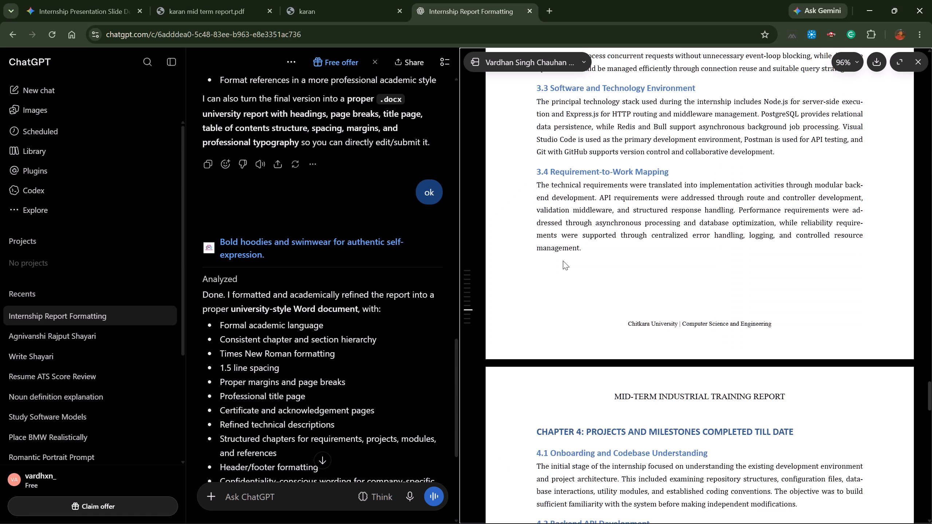
pyautogui.scroll(-5, 553, 284)
pyautogui.moveTo(807, 160); pyautogui.dragTo(531, 149)
pyautogui.hotkey('ctrl', 'c')
pyautogui.hotkey('alt', 'Tab')
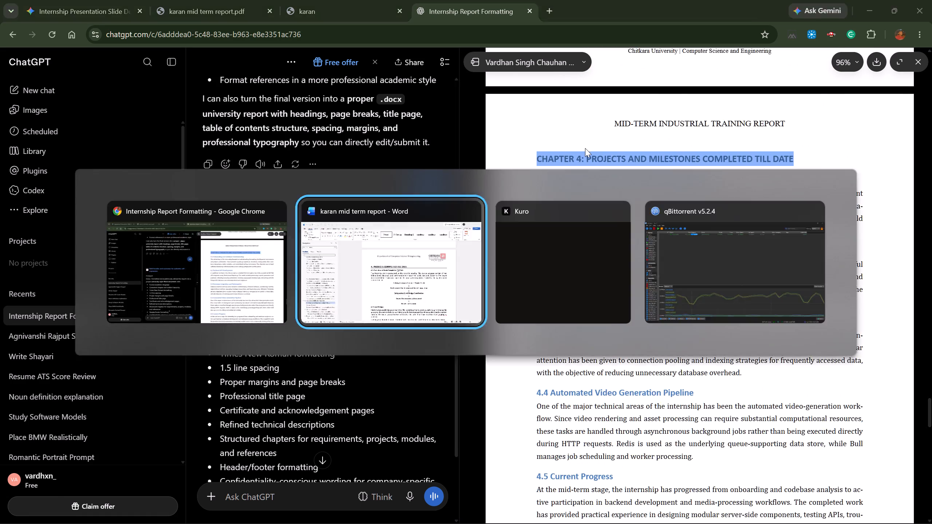
pyautogui.moveTo(553, 227); pyautogui.dragTo(358, 238)
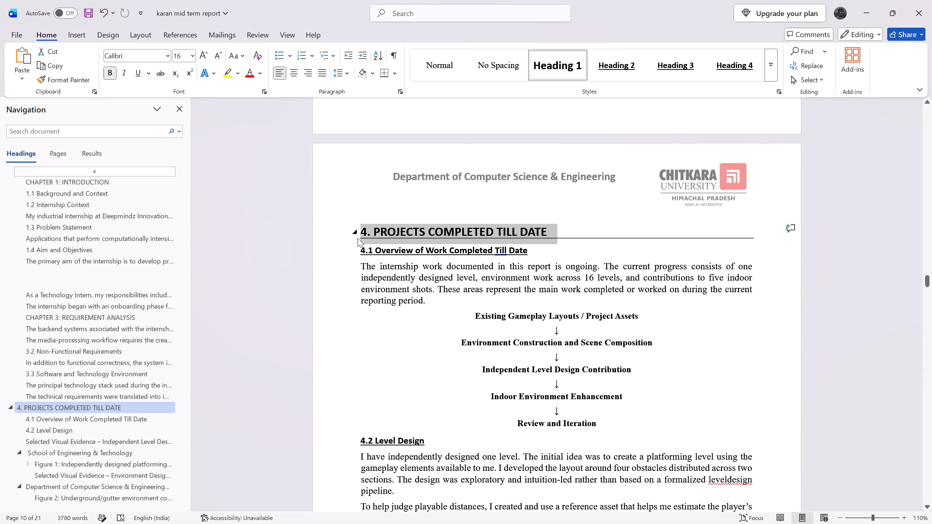
pyautogui.hotkey('ctrl', 'v')
pyautogui.press('Return')
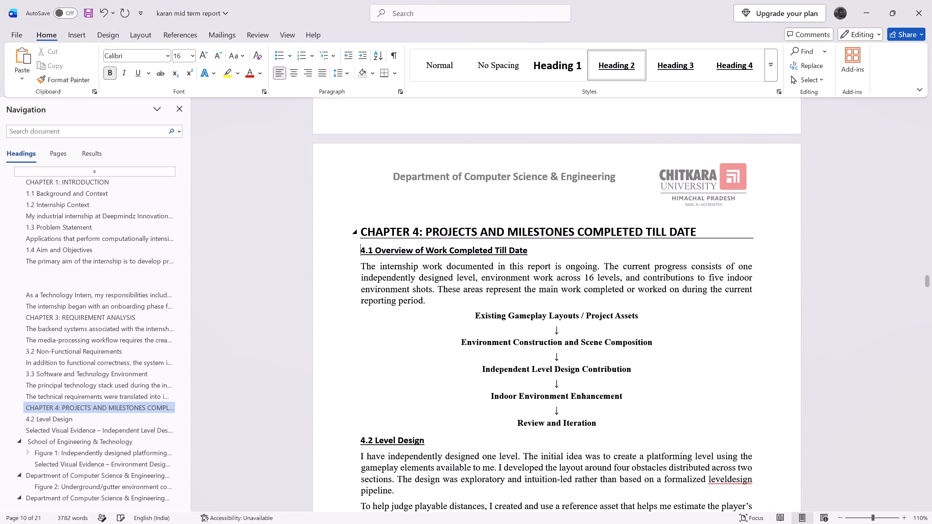
# Underline the Chapter 4 heading across the full text width, keeping the 4.1 heading on its own line beneath it.
pyautogui.moveTo(720, 235); pyautogui.dragTo(421, 230)
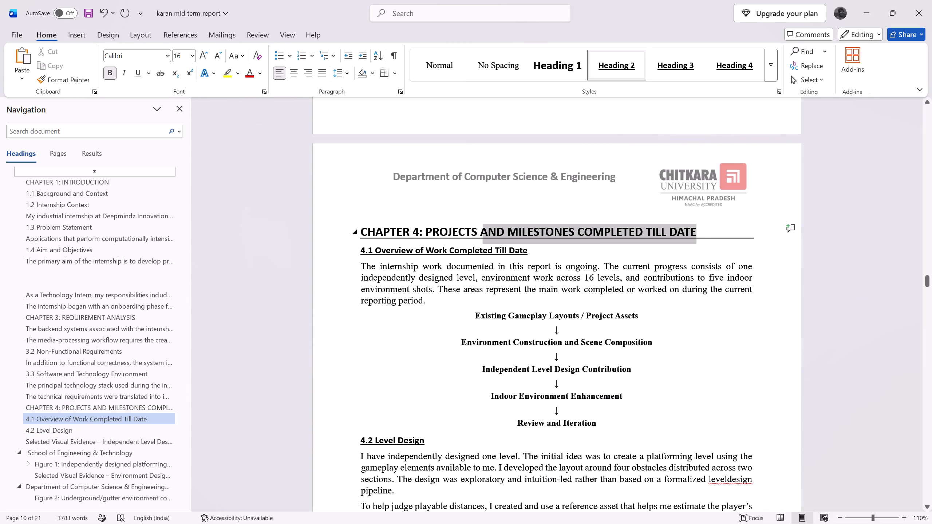
pyautogui.moveTo(421, 230); pyautogui.dragTo(379, 233)
pyautogui.click(411, 216)
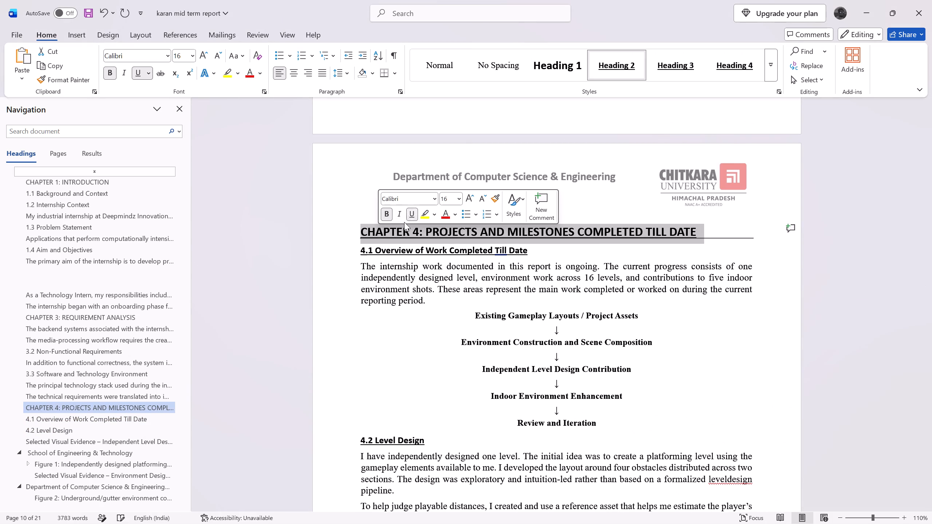
pyautogui.click(330, 266)
pyautogui.click(767, 238)
pyautogui.click(758, 238)
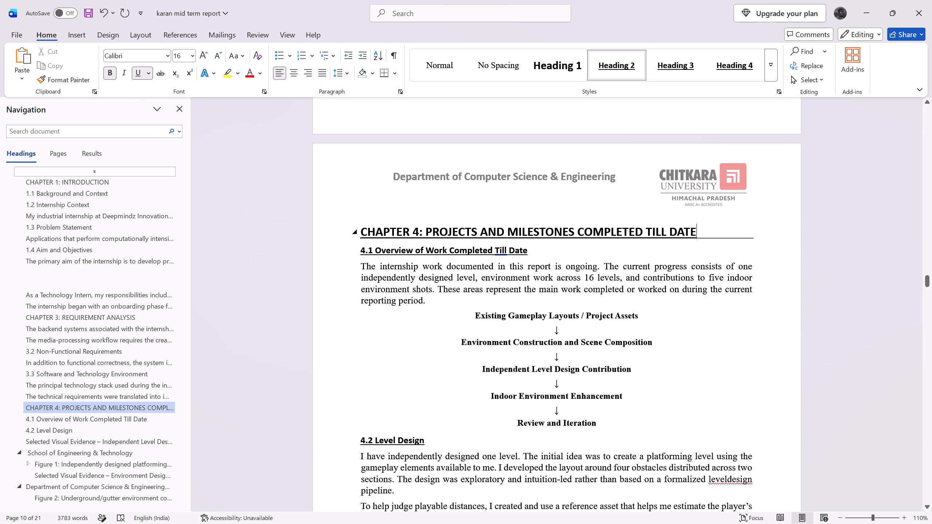
pyautogui.doubleClick(750, 238)
pyautogui.rightClick(750, 238)
pyautogui.doubleClick(750, 238)
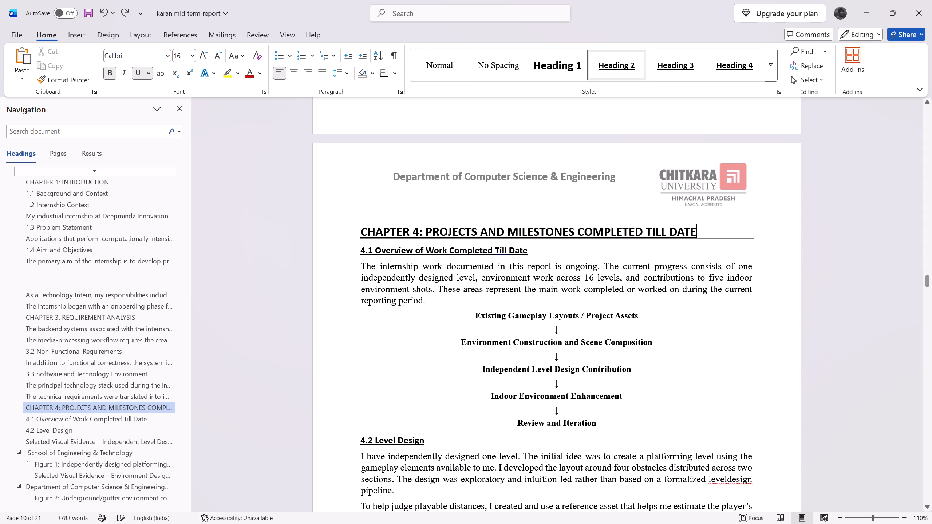
pyautogui.doubleClick(750, 238)
pyautogui.click(750, 238)
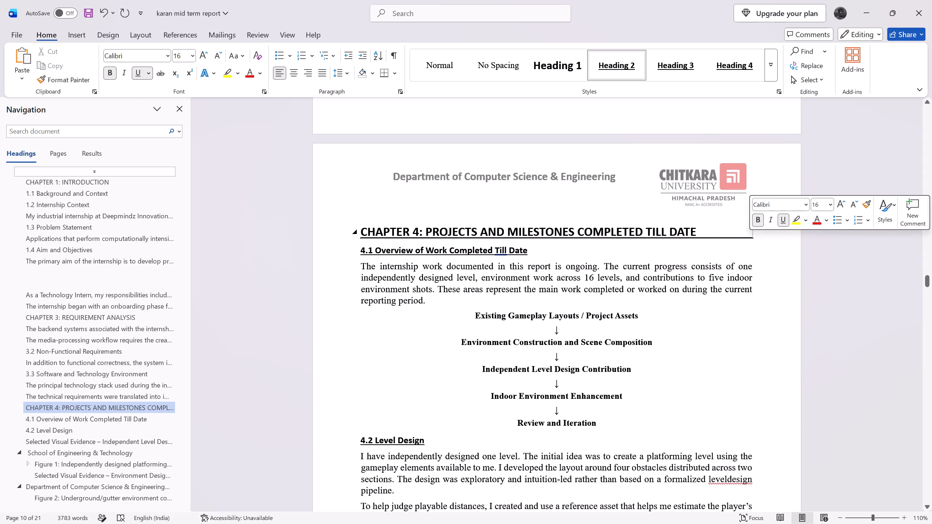
pyautogui.press('Delete')
pyautogui.press('Return')
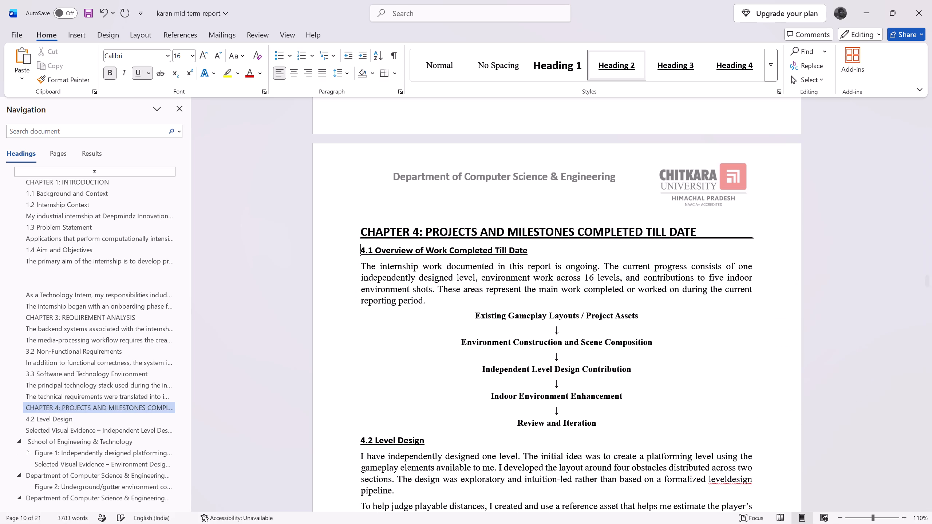
# Review the Chapter 3 sections and their spacing leading up to the Chapter 4 heading.
pyautogui.scroll(17, 509, 235)
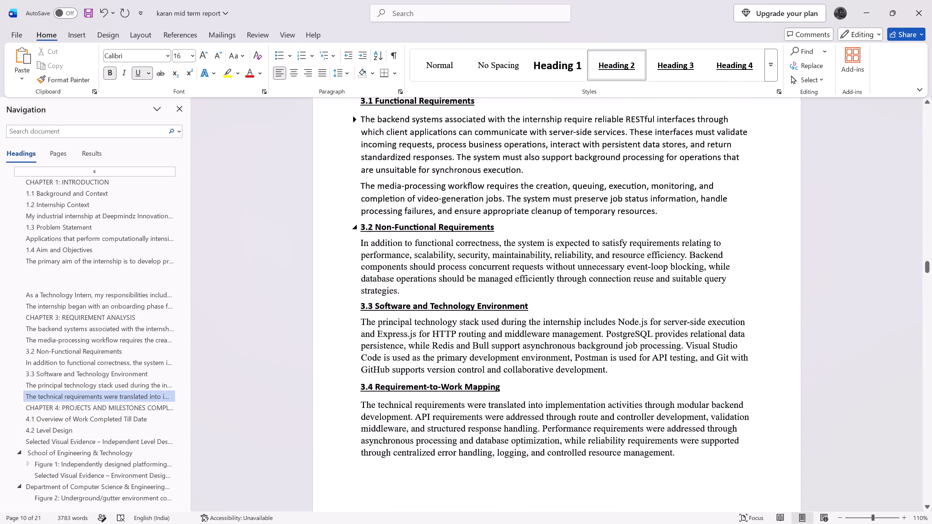
pyautogui.scroll(6, 510, 234)
pyautogui.scroll(-3, 510, 234)
pyautogui.scroll(1, 510, 237)
pyautogui.scroll(-6, 510, 237)
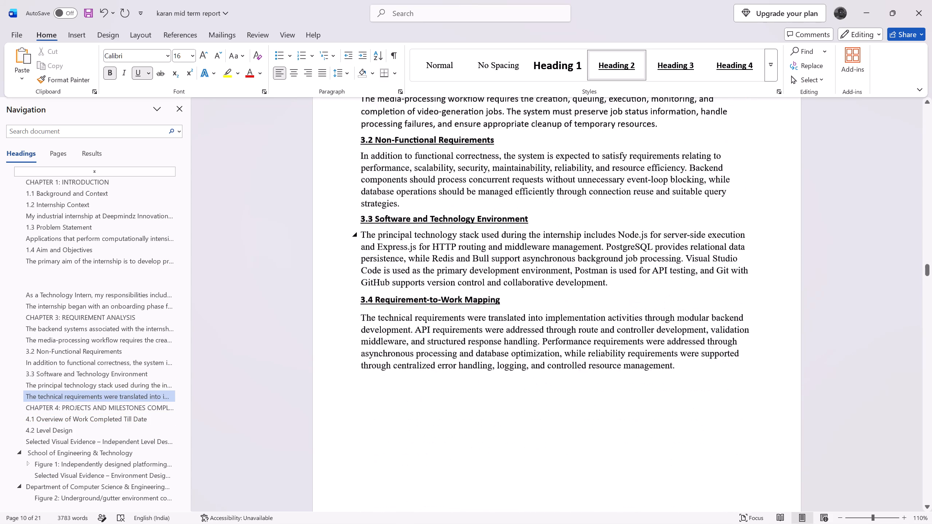
pyautogui.scroll(-12, 500, 229)
pyautogui.click(357, 308)
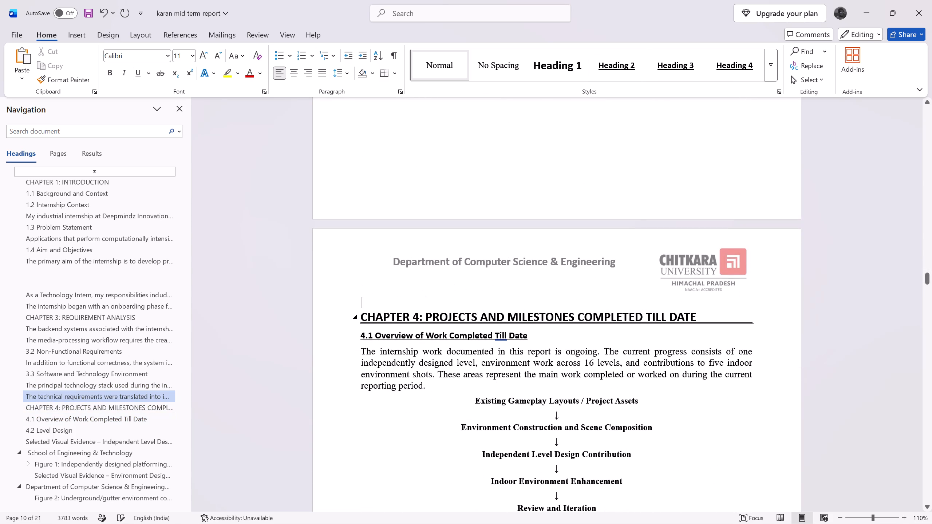
# Insert a blank line above the Chapter 4 heading so it sits below the page header's rule.
pyautogui.click(362, 317)
pyautogui.press('Return')
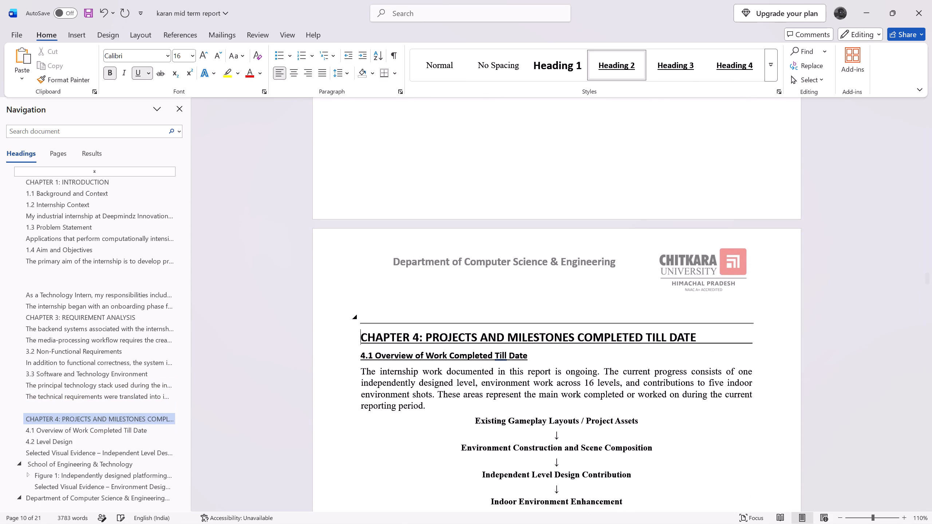
# Remove the underline from the empty space after the Chapter 4 heading, keeping it only under the heading text.
pyautogui.moveTo(754, 344); pyautogui.dragTo(719, 342)
pyautogui.click(724, 323)
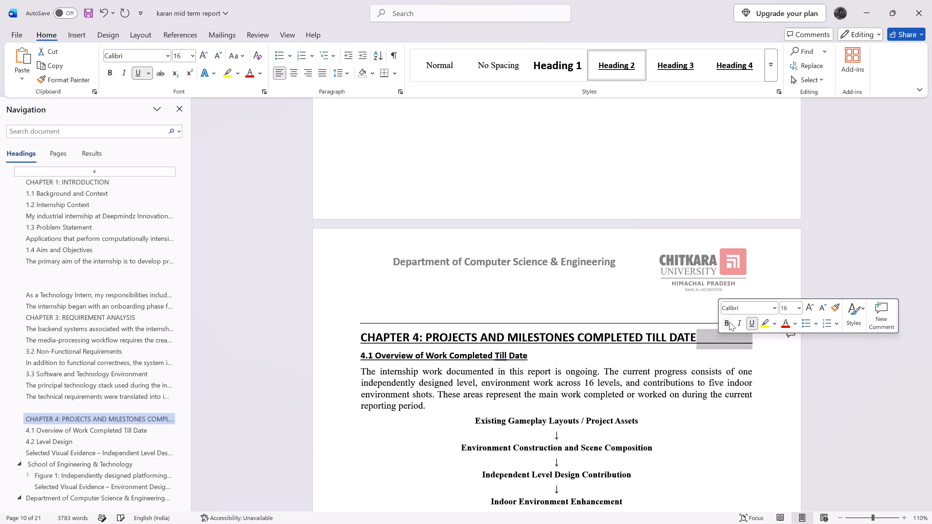
pyautogui.click(749, 324)
pyautogui.click(817, 364)
# Compare the Chapter 3 heading and section layout with the start of Chapter 4.
pyautogui.scroll(2, 489, 202)
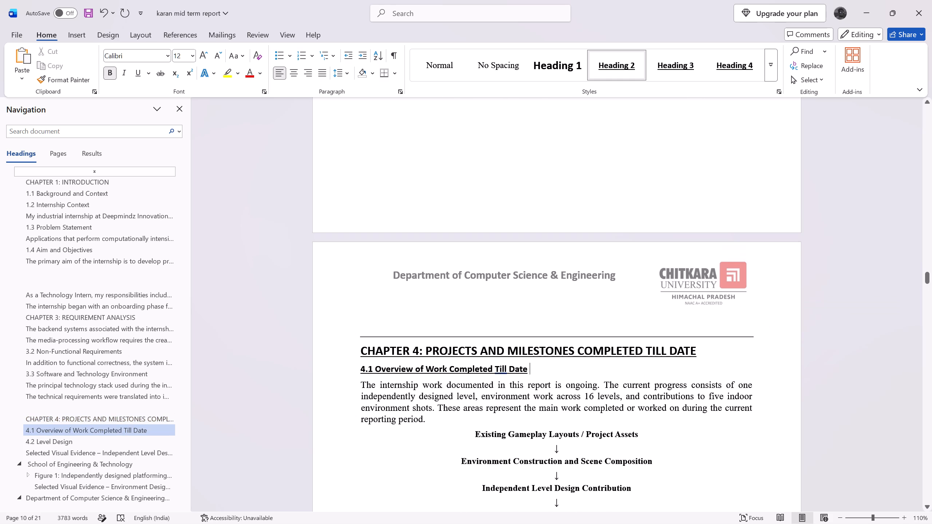
pyautogui.scroll(17, 489, 202)
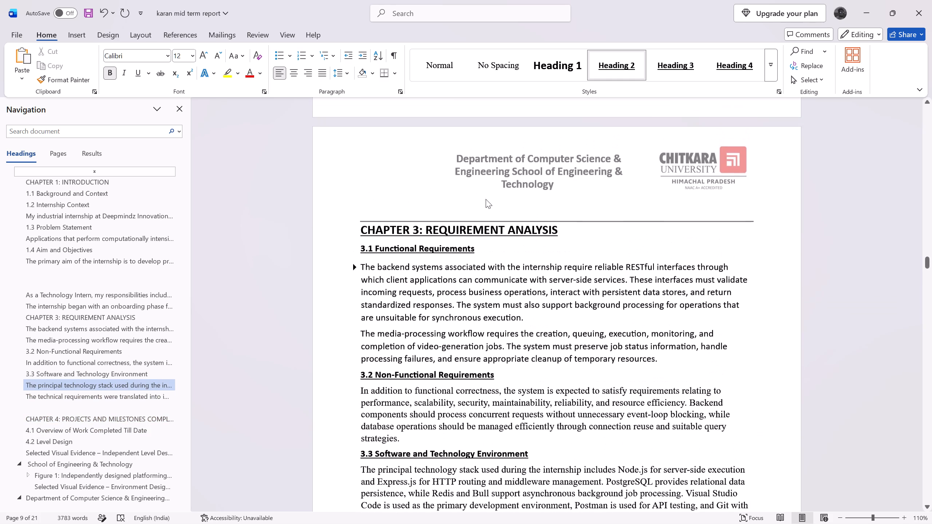
pyautogui.click(473, 239)
pyautogui.scroll(-12, 487, 250)
pyautogui.middleClick(488, 251)
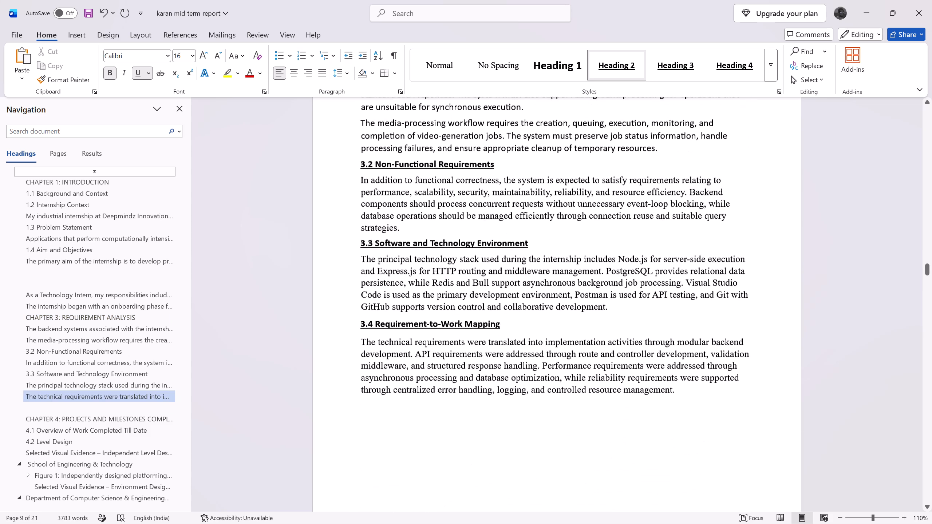
pyautogui.scroll(-2, 487, 253)
pyautogui.scroll(-4, 457, 395)
pyautogui.click(456, 393)
pyautogui.scroll(-2, 457, 392)
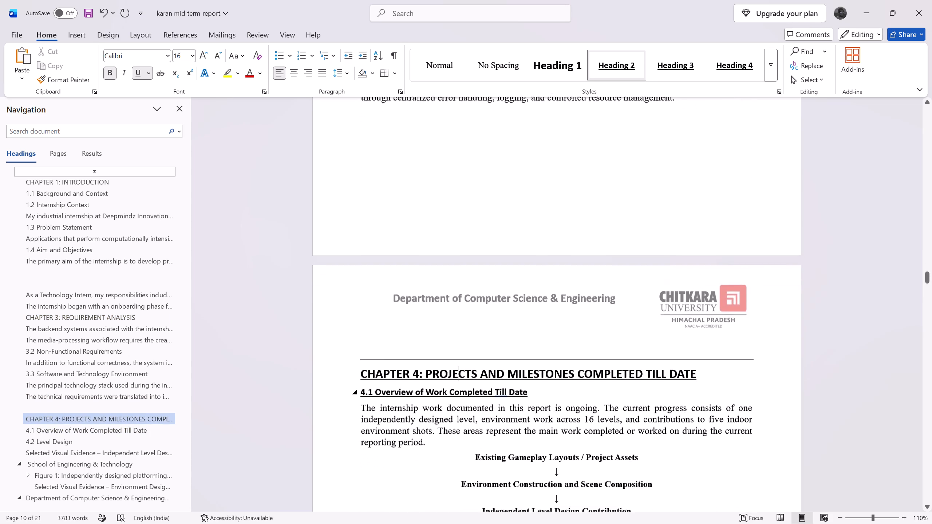
pyautogui.scroll(-4, 457, 392)
# Replace the 4.1 heading with "4.1 Onboarding and Codebase Understanding" from the ChatGPT report in Chrome, keeping it on its own line.
pyautogui.hotkey('alt', 'Tab')
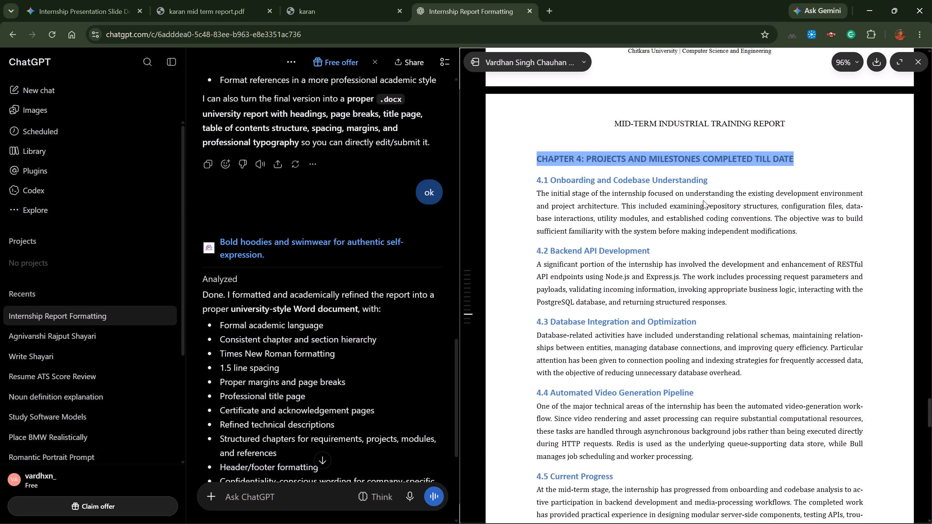
pyautogui.moveTo(708, 179); pyautogui.dragTo(536, 181)
pyautogui.hotkey('ctrl', 'c')
pyautogui.hotkey('alt', 'Tab')
pyautogui.moveTo(536, 239); pyautogui.dragTo(534, 238)
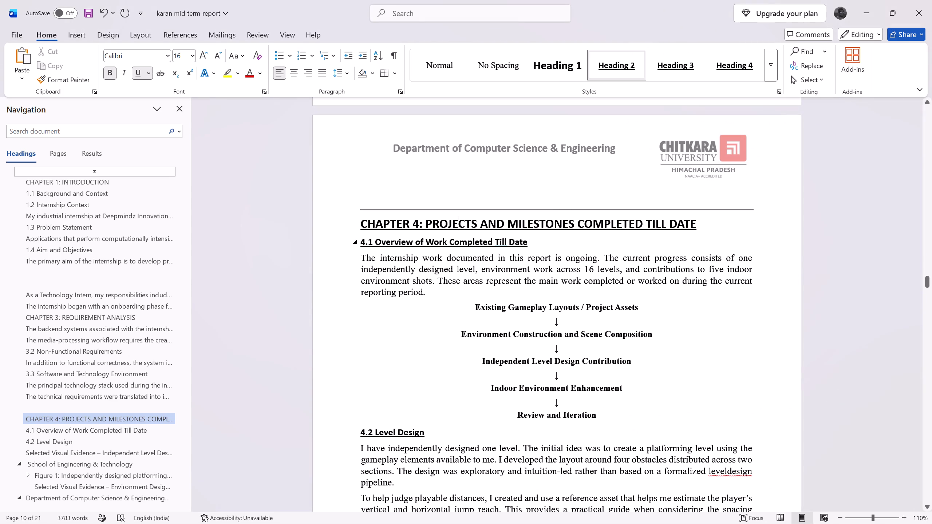
pyautogui.moveTo(534, 238); pyautogui.dragTo(360, 241)
pyautogui.hotkey('ctrl', 'v')
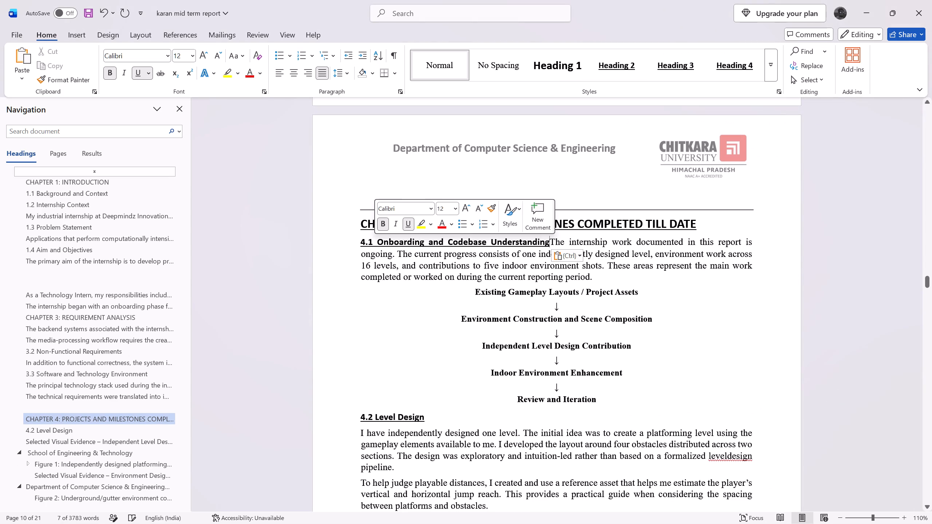
pyautogui.press('Return')
# Replace the old 4.1 paragraph and flow diagram with the ChatGPT report's 4.1 paragraph from Chrome, keeping the 4.2 heading on its own line.
pyautogui.hotkey('alt', 'Tab')
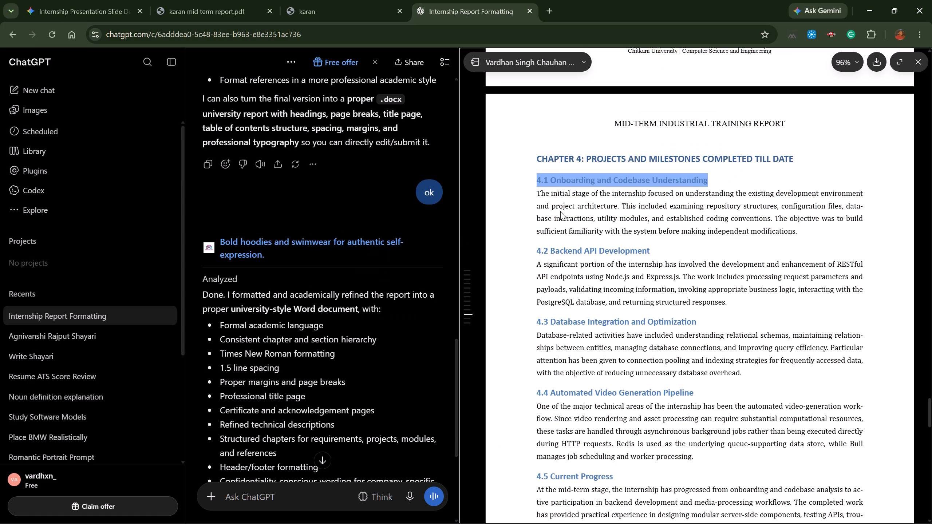
pyautogui.click(816, 224)
pyautogui.moveTo(801, 237); pyautogui.dragTo(667, 198)
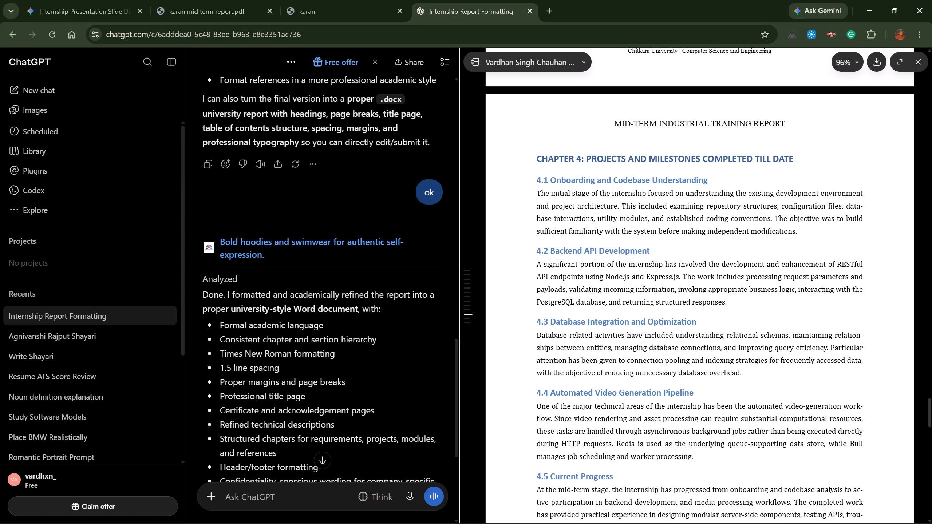
pyautogui.moveTo(533, 189); pyautogui.dragTo(820, 231)
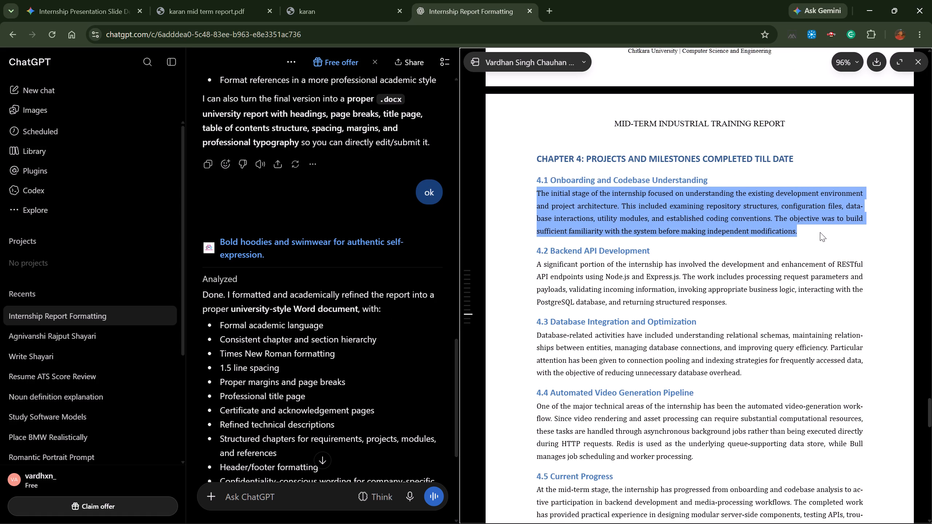
pyautogui.hotkey('ctrl', 'c')
pyautogui.keyDown('ctrl'); pyautogui.click(815, 234); pyautogui.keyUp('ctrl')
pyautogui.hotkey('alt', 'Tab')
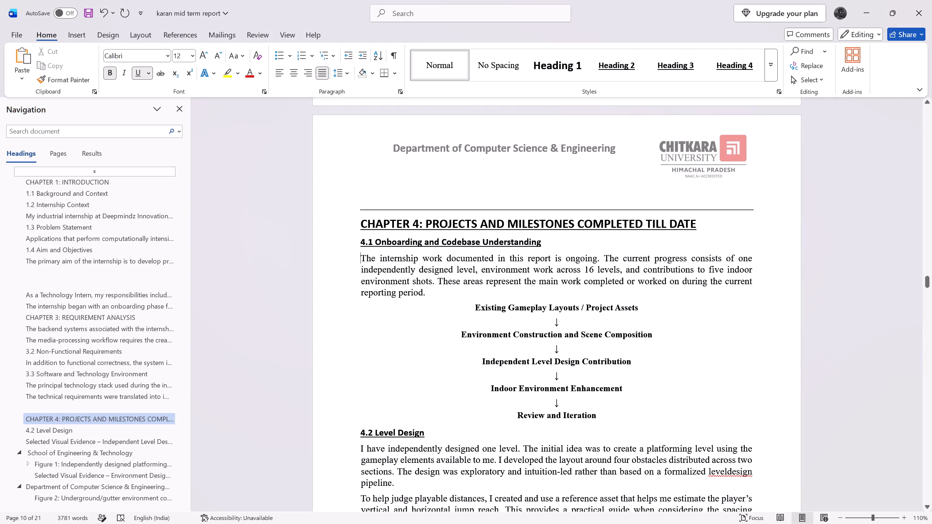
pyautogui.moveTo(360, 255); pyautogui.dragTo(610, 414)
pyautogui.hotkey('ctrl', 'v')
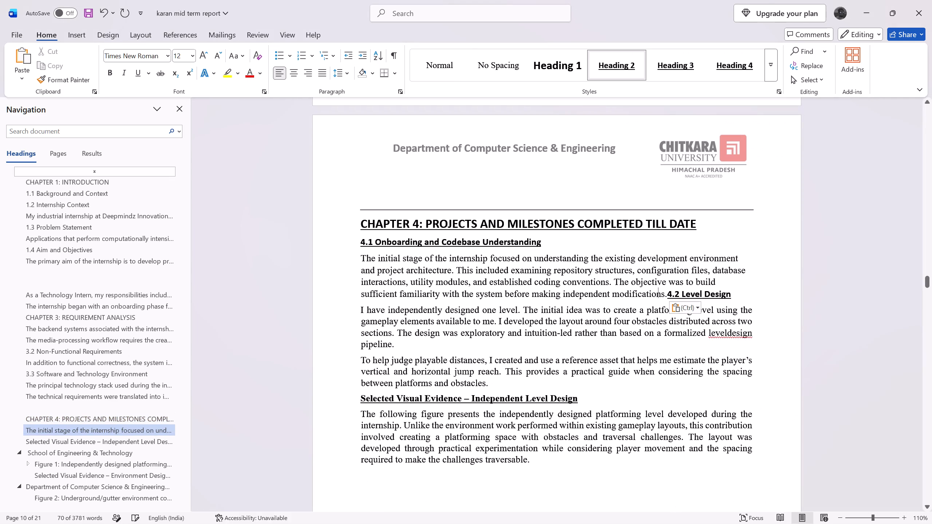
pyautogui.press('Return')
# Look through the remaining old Chapter 4 content in Word around Figure 1 and section 4.3.
pyautogui.hotkey('alt', 'Tab')
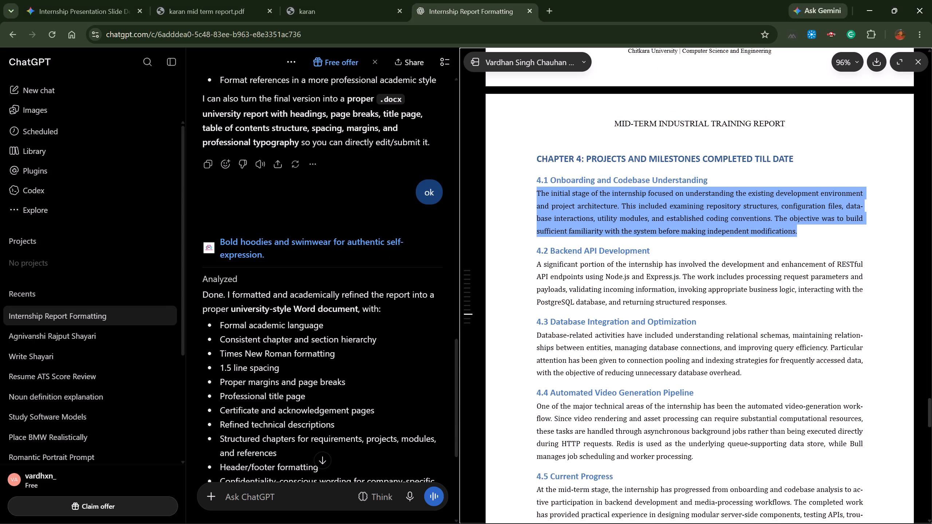
pyautogui.hotkey('alt', 'Tab')
pyautogui.scroll(-7, 554, 421)
pyautogui.scroll(-19, 553, 416)
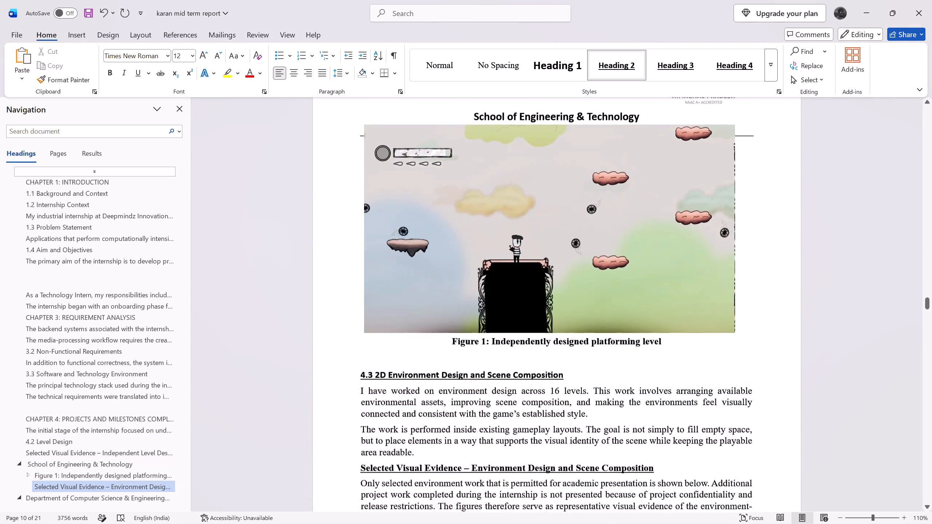
pyautogui.scroll(-4, 552, 418)
pyautogui.scroll(7, 552, 418)
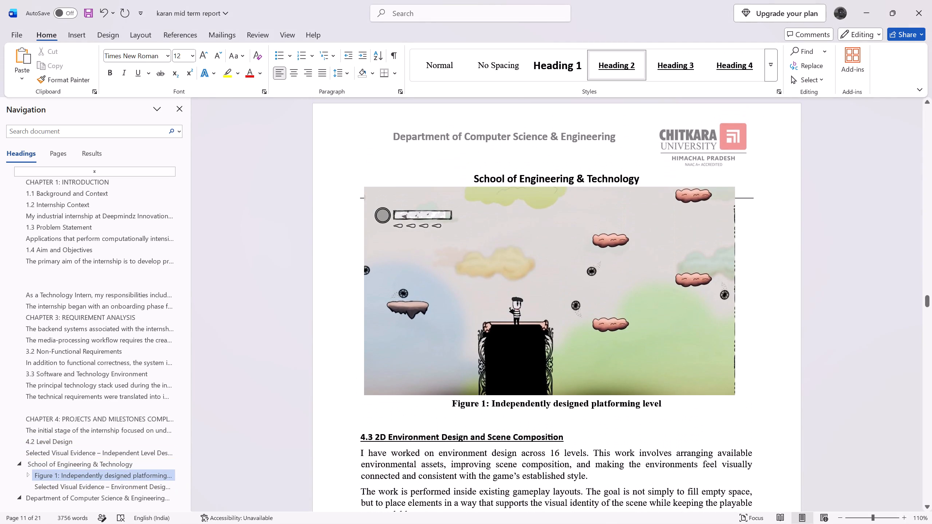
pyautogui.scroll(-4, 552, 418)
pyautogui.scroll(6, 552, 418)
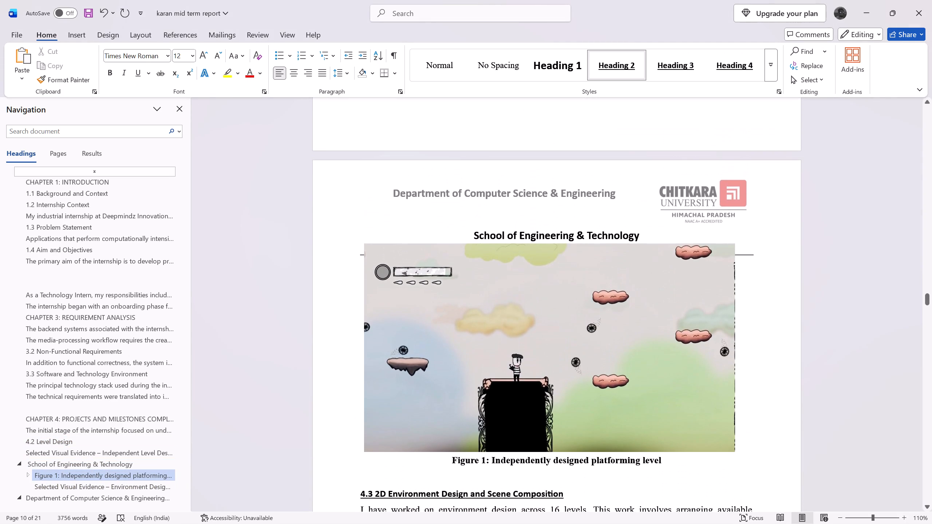
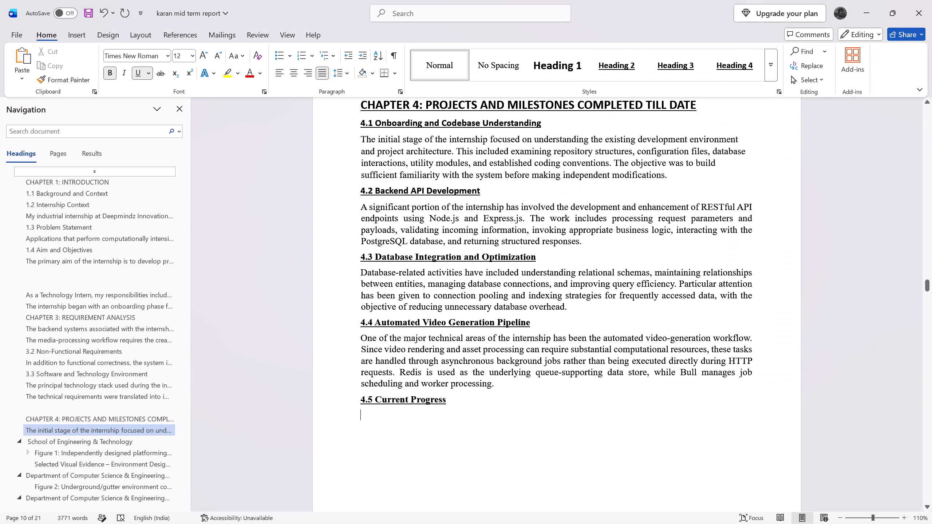
pyautogui.hotkey('ctrl', 'v')
# Remove the underline from the paragraph under 4.5 Current Progress.
pyautogui.moveTo(518, 459); pyautogui.dragTo(470, 444)
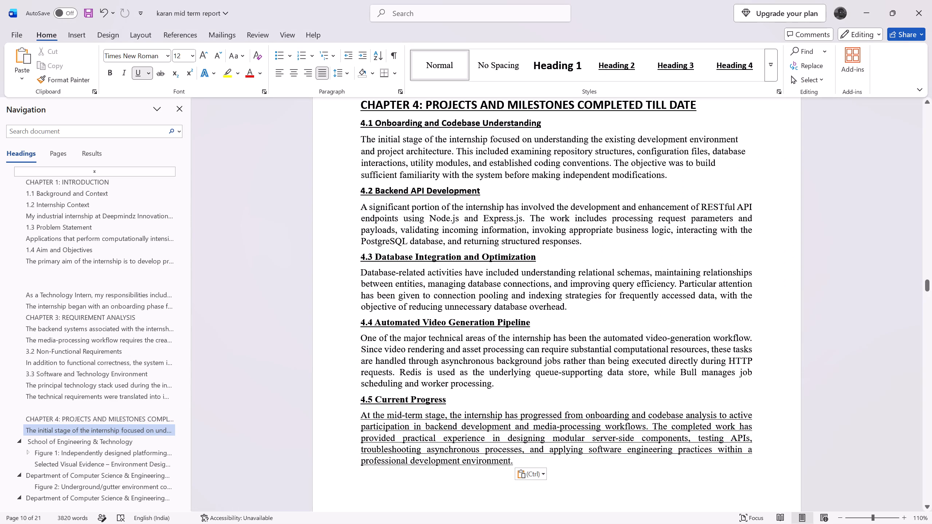
pyautogui.moveTo(470, 444); pyautogui.dragTo(366, 414)
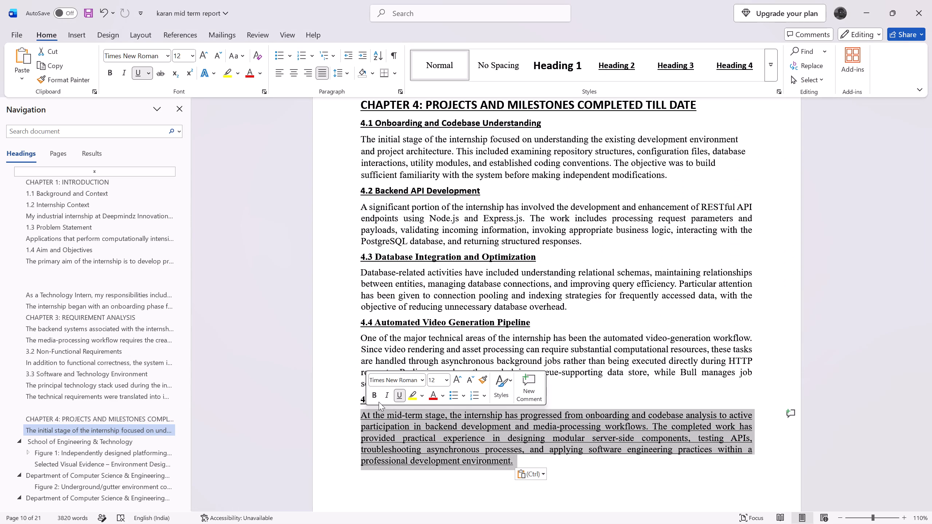
pyautogui.click(399, 397)
pyautogui.click(566, 450)
pyautogui.click(536, 461)
# Check in Chrome what follows section 4.5 in the ChatGPT report, and return to Word.
pyautogui.scroll(-2, 536, 461)
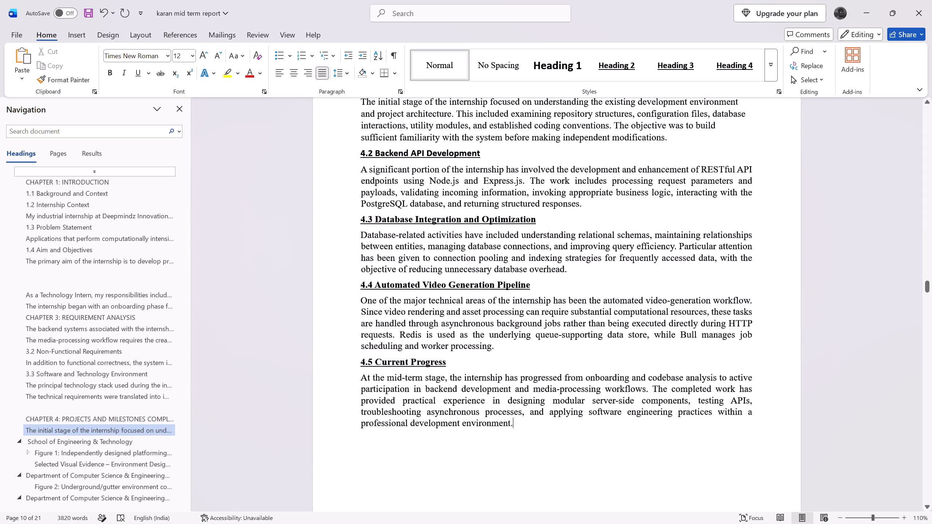
pyautogui.scroll(-4, 532, 461)
pyautogui.press('Return')
pyautogui.hotkey('alt', 'Tab')
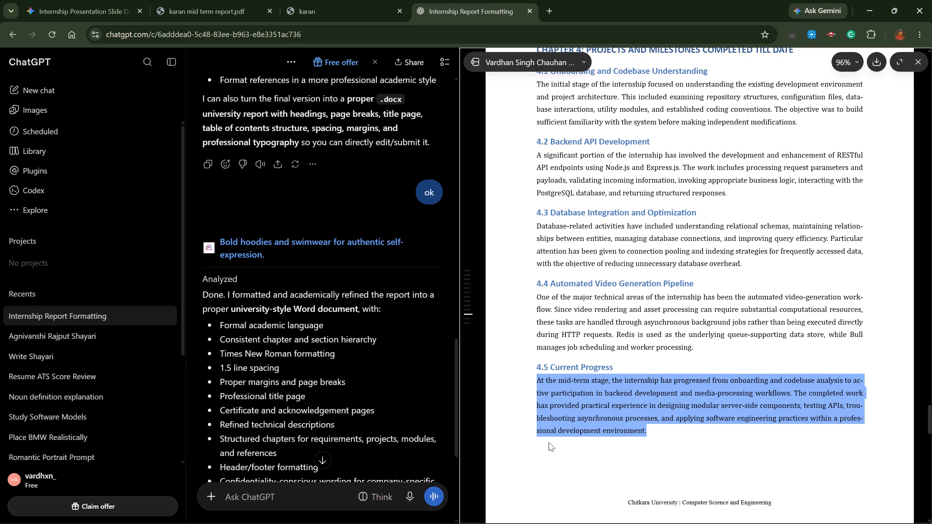
pyautogui.scroll(-7, 587, 416)
pyautogui.scroll(1, 615, 422)
pyautogui.scroll(-3, 615, 422)
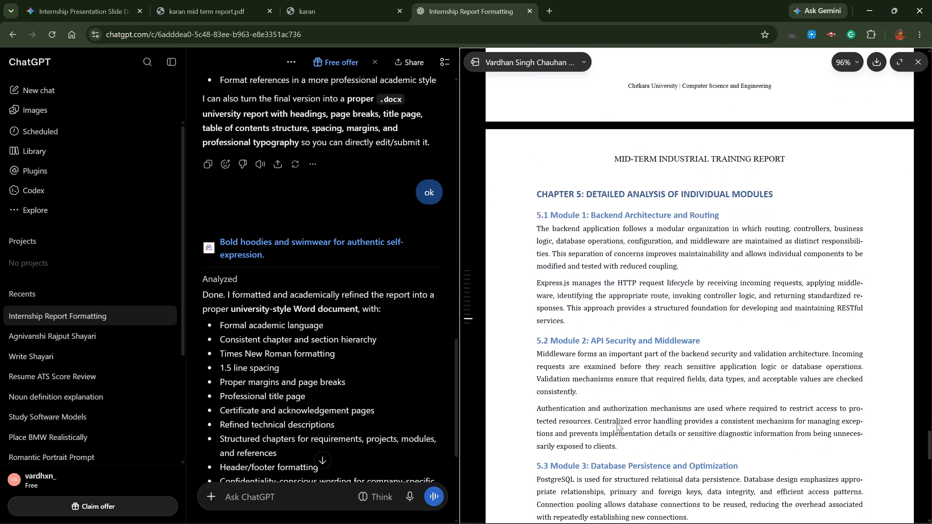
pyautogui.hotkey('alt', 'Tab')
# Delete the "School of Engineering & Technology" line and the blank space above the Figure 1 image.
pyautogui.scroll(-11, 529, 315)
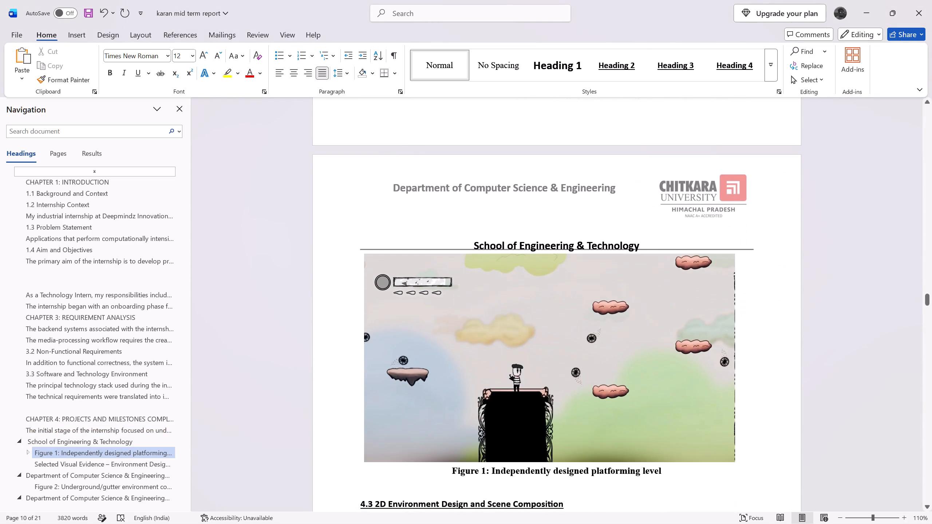
pyautogui.moveTo(513, 251); pyautogui.dragTo(513, 243)
pyautogui.moveTo(631, 239); pyautogui.dragTo(554, 227)
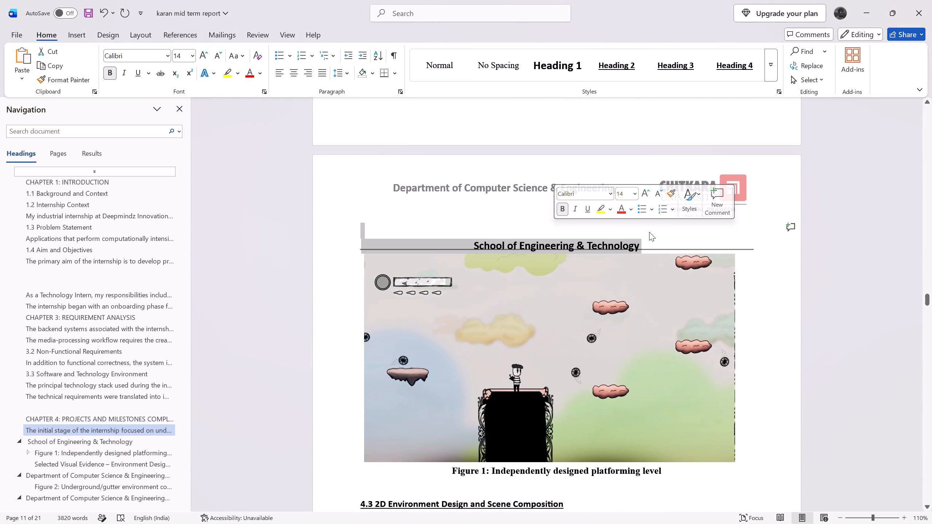
pyautogui.press('BackSpace')
pyautogui.press('Delete')
pyautogui.press('Delete')
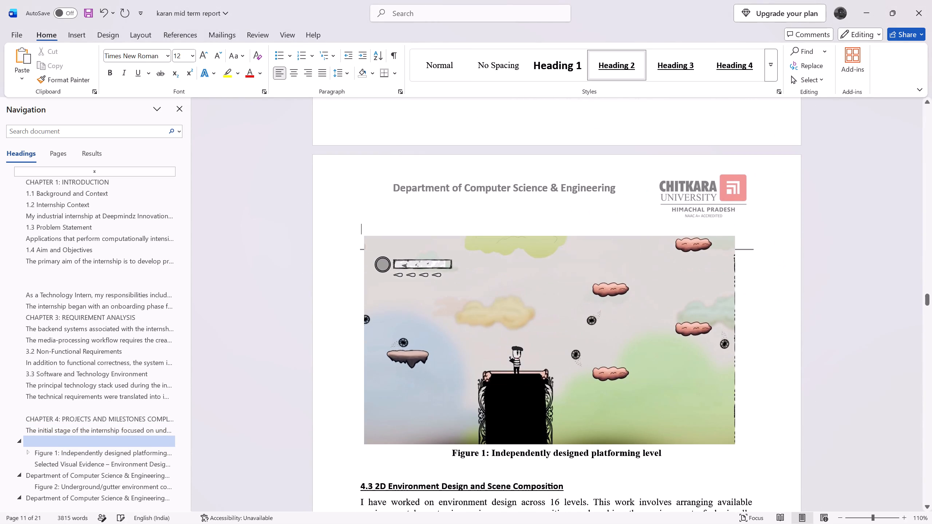
pyautogui.press('Delete')
# Delete the Figure 1 platforming level image and its caption.
pyautogui.click(600, 326)
pyautogui.press('Delete')
pyautogui.moveTo(666, 242); pyautogui.dragTo(439, 229)
pyautogui.press('Delete')
# Collapse the leftover 4.3 2D Environment Design, Selected Visual Evidence and Department of Computer Science & Engineering headings covering Figures 2 to 4.
pyautogui.scroll(-6, 499, 285)
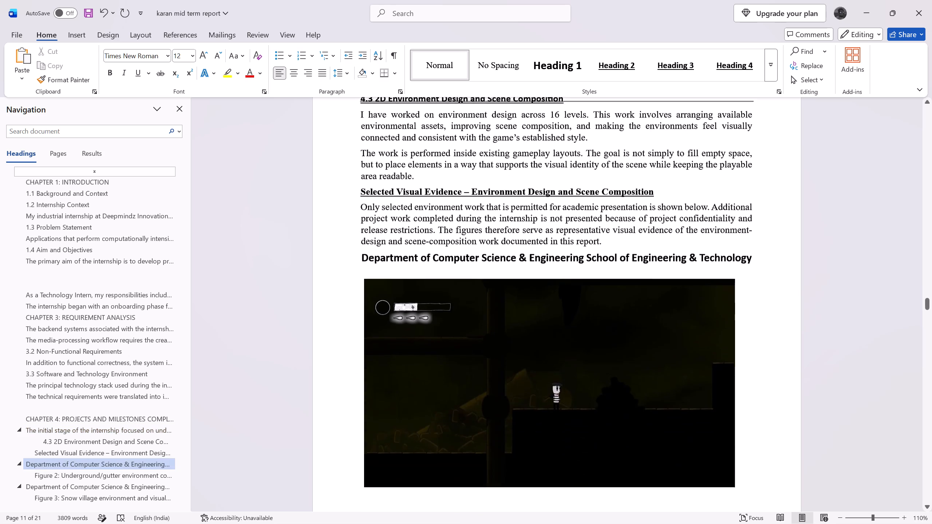
pyautogui.scroll(2, 488, 287)
pyautogui.scroll(-1, 488, 287)
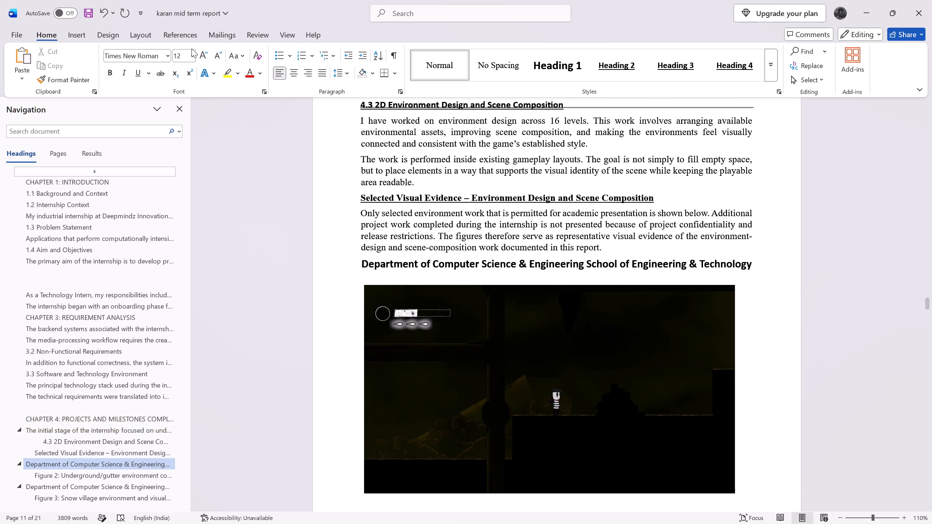
pyautogui.moveTo(357, 106); pyautogui.dragTo(536, 228)
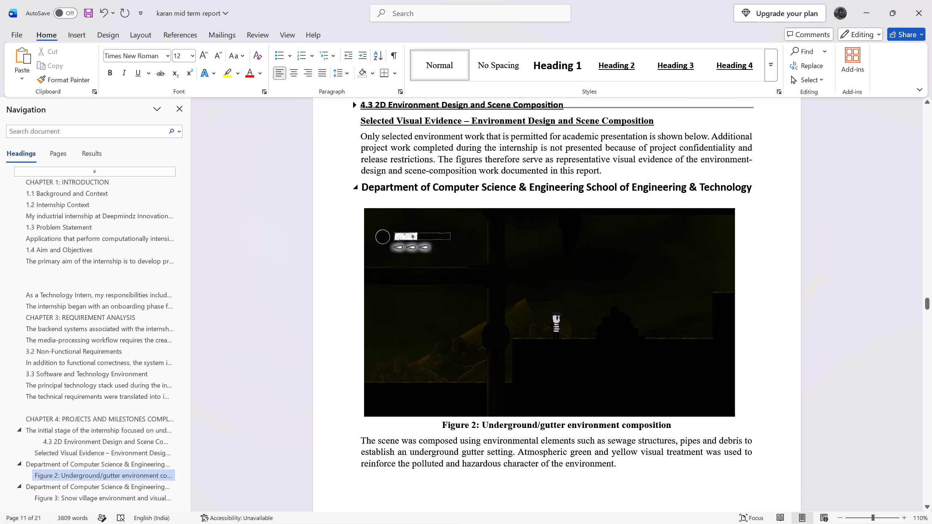
pyautogui.click(354, 123)
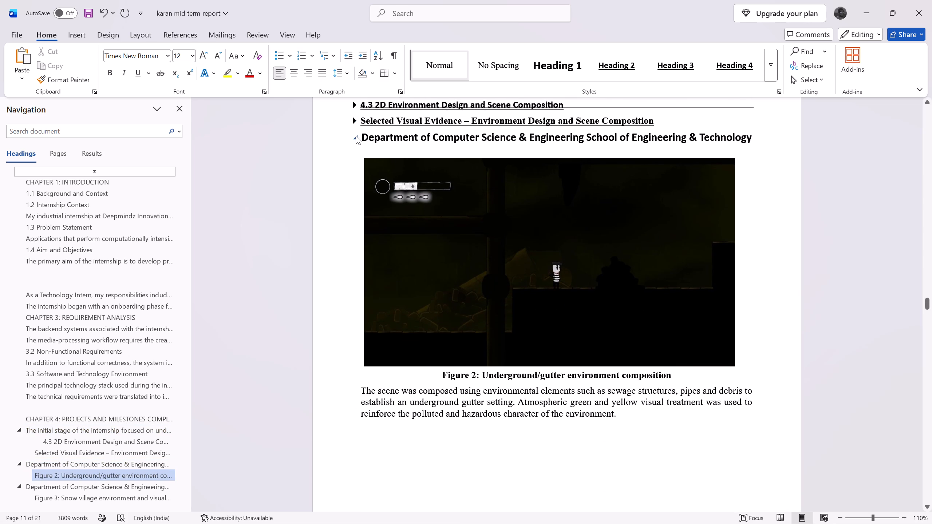
pyautogui.click(356, 135)
pyautogui.scroll(-16, 368, 180)
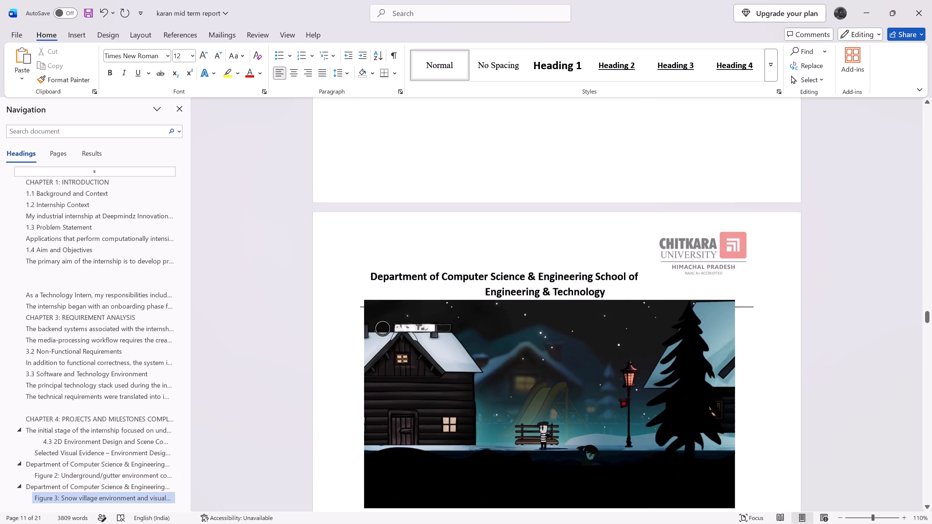
pyautogui.scroll(-11, 344, 157)
pyautogui.scroll(9, 356, 171)
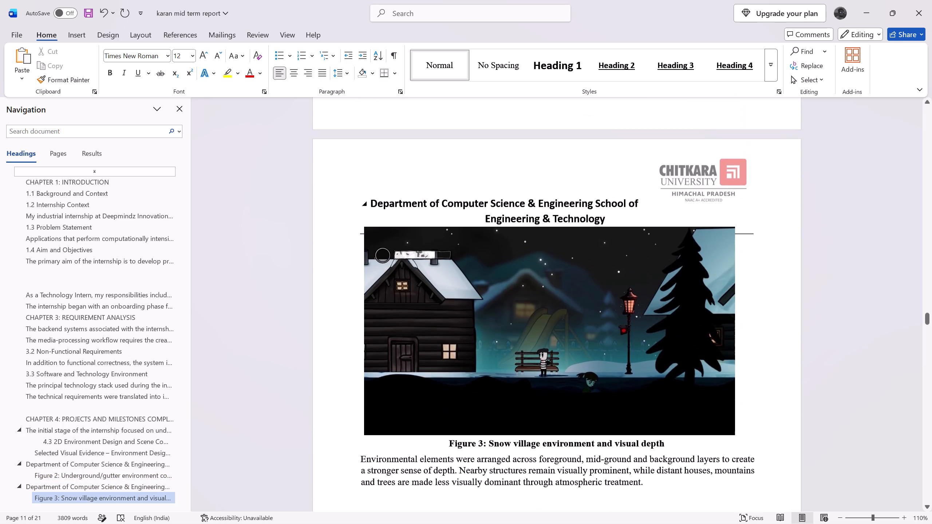
pyautogui.click(365, 207)
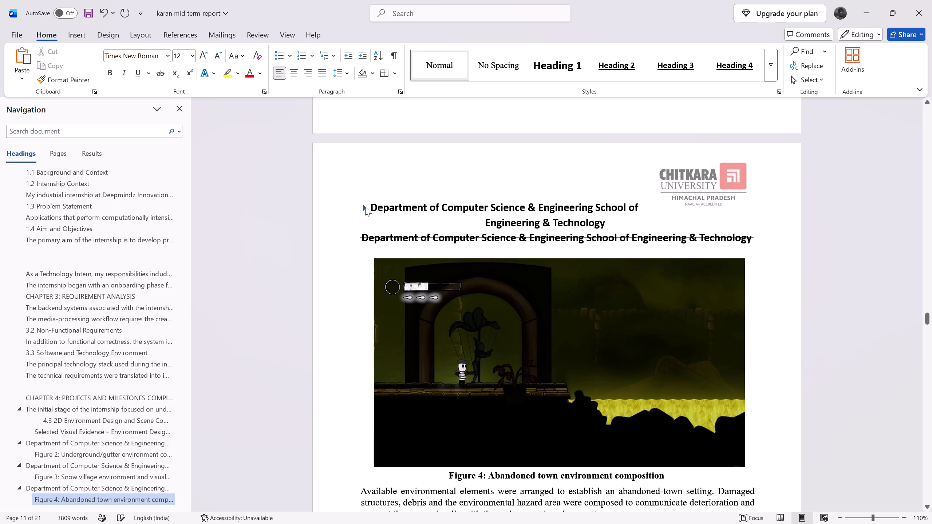
pyautogui.click(358, 237)
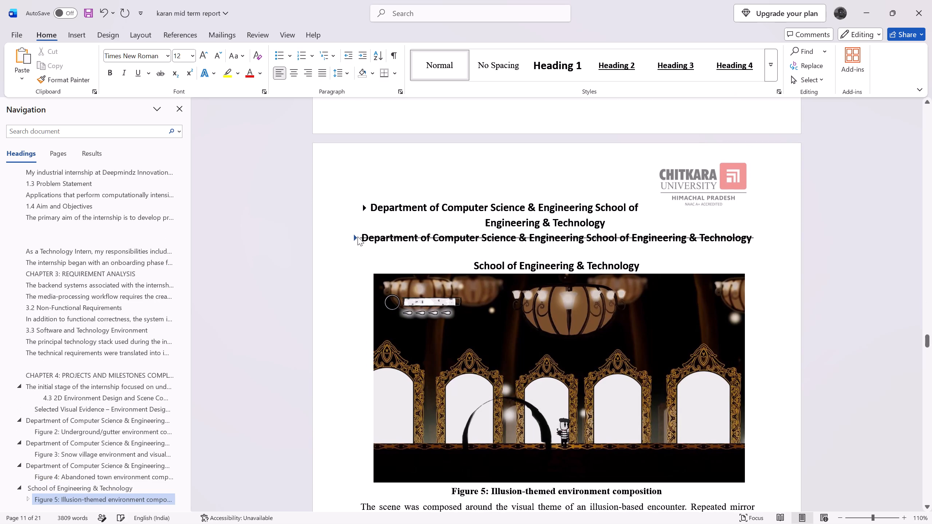
# Delete all leftover chapter 4 content from the 4.3 2D Environment Design heading through the end of section 4.7.
pyautogui.scroll(-5, 473, 254)
pyautogui.scroll(-2, 402, 291)
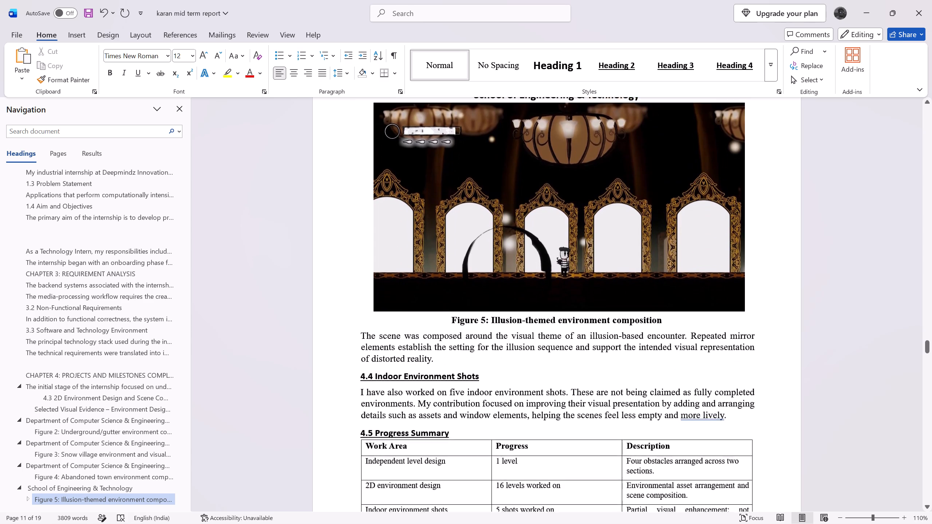
pyautogui.scroll(-19, 401, 293)
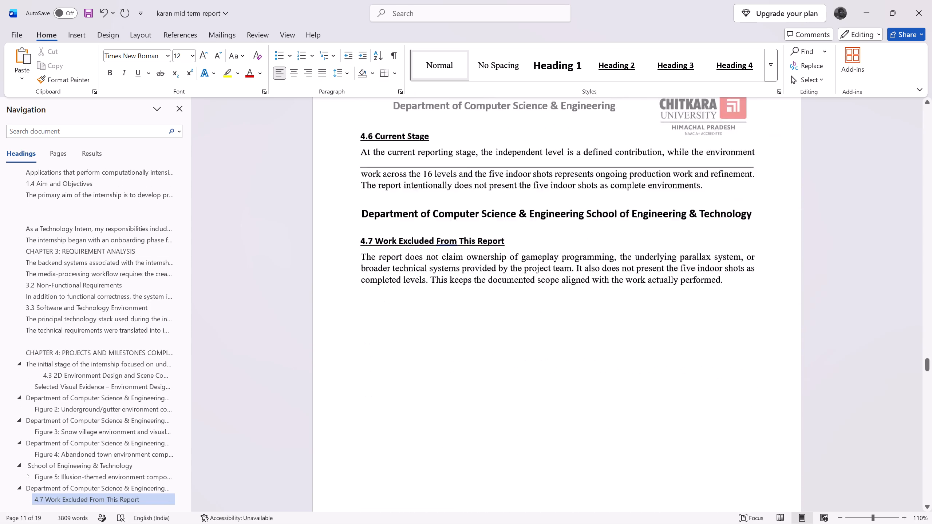
pyautogui.scroll(-14, 391, 288)
pyautogui.scroll(-7, 392, 279)
pyautogui.scroll(14, 392, 279)
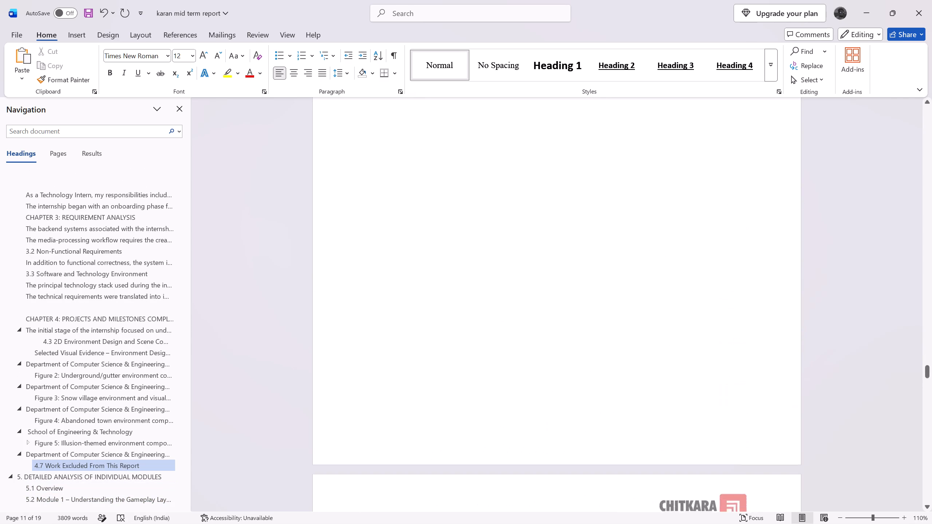
pyautogui.scroll(10, 389, 277)
pyautogui.moveTo(749, 406); pyautogui.dragTo(22, 0)
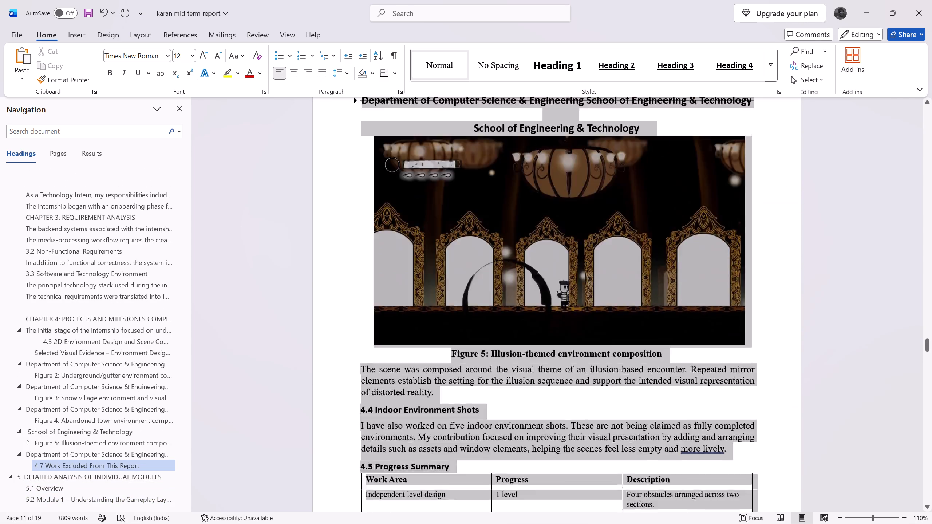
pyautogui.moveTo(22, 0); pyautogui.dragTo(318, 91)
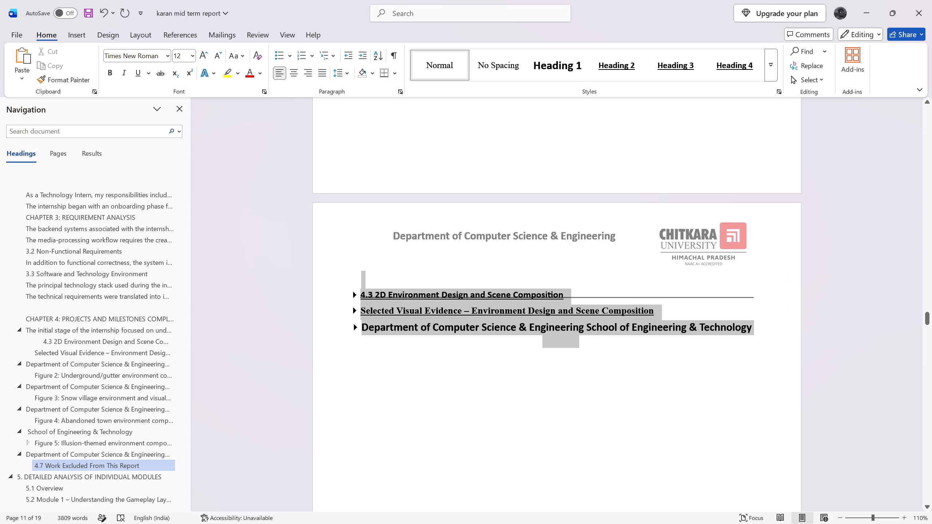
pyautogui.moveTo(318, 91); pyautogui.dragTo(343, 315)
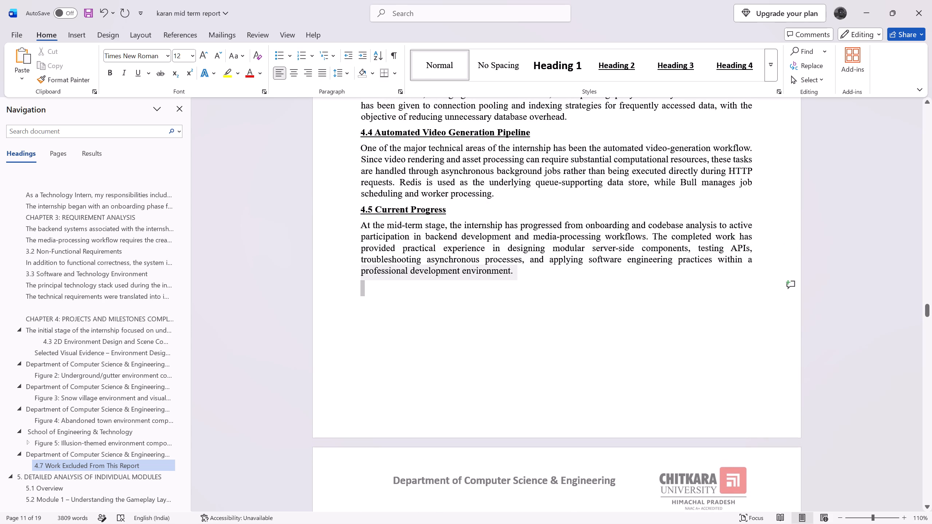
pyautogui.moveTo(343, 315); pyautogui.dragTo(347, 376)
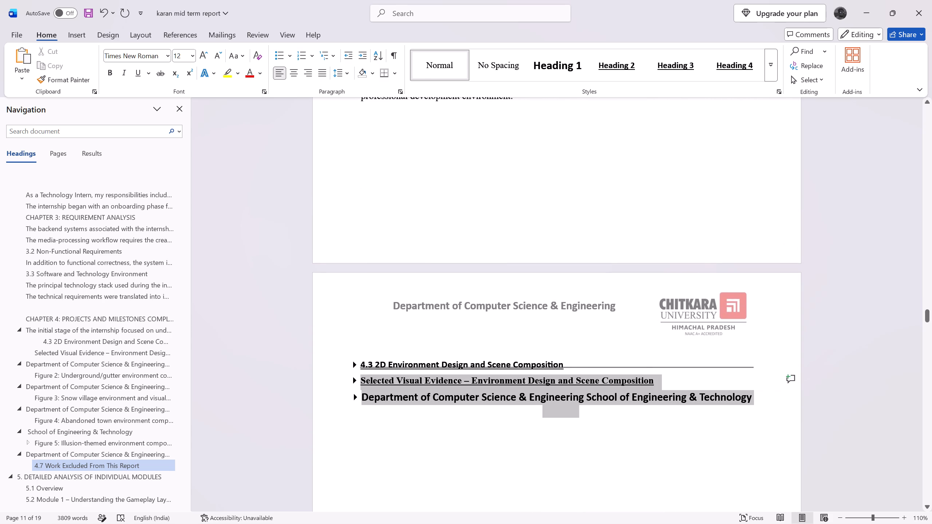
pyautogui.moveTo(347, 376); pyautogui.dragTo(348, 359)
pyautogui.press(']')
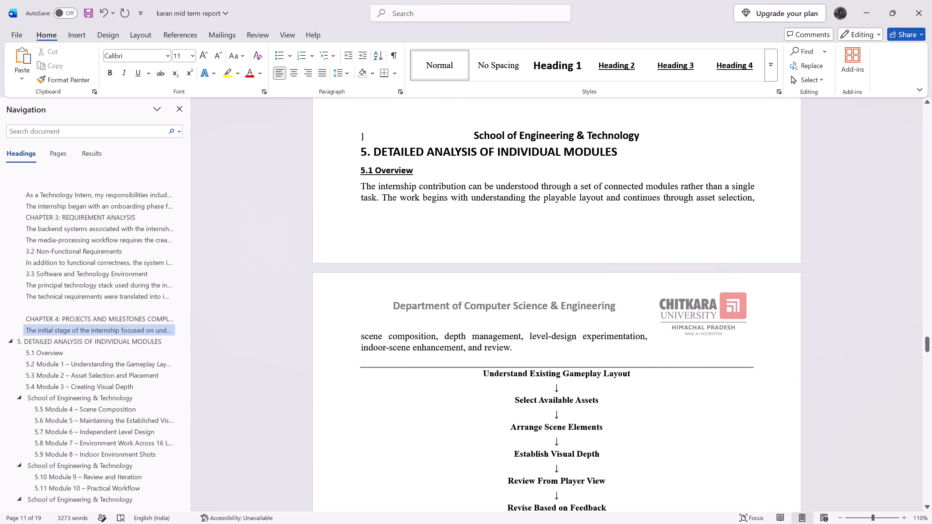
pyautogui.hotkey('ctrl', 'z')
pyautogui.press('BackSpace')
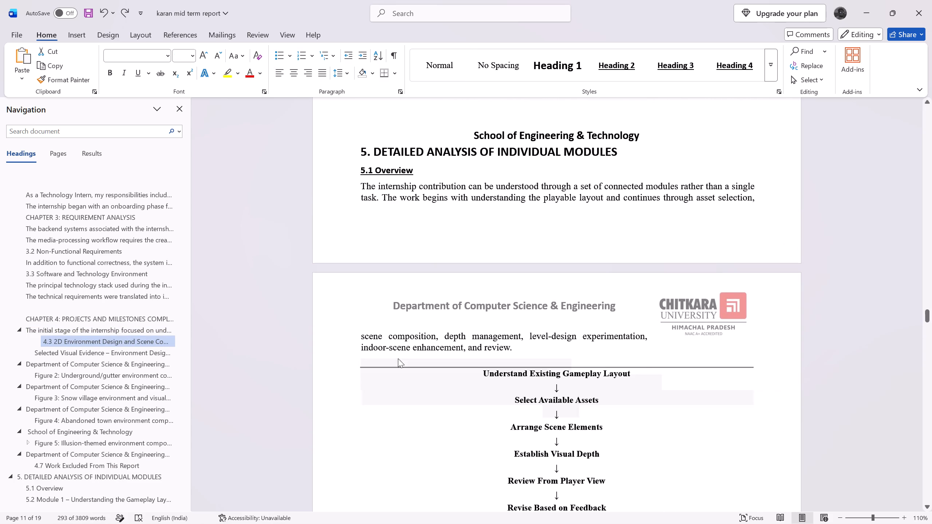
# Delete the "School of Engineering & Technology" line above chapter 5 and add blank lines so the chapter heading starts on a new page.
pyautogui.scroll(9, 418, 265)
pyautogui.middleClick(418, 265)
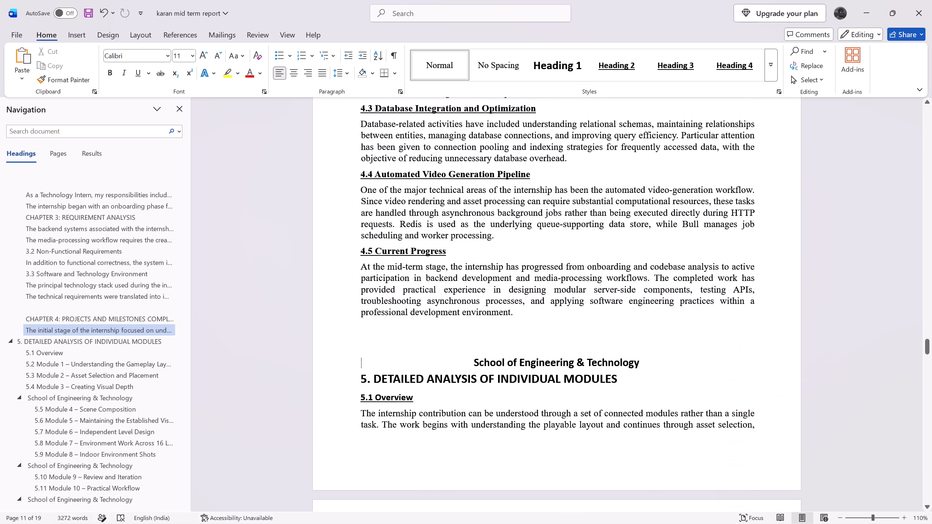
pyautogui.press('Return')
pyautogui.press('Return')
pyautogui.press('Return')
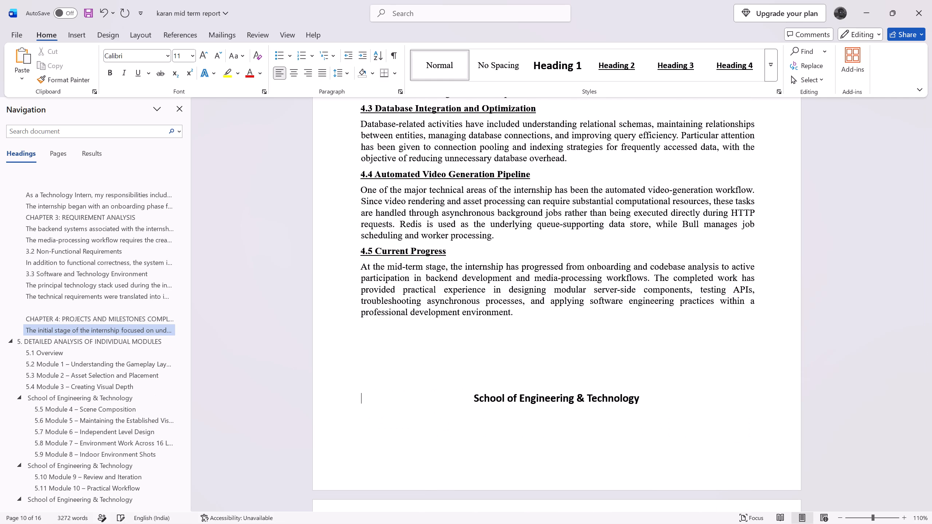
pyautogui.moveTo(670, 399); pyautogui.dragTo(369, 387)
pyautogui.press('BackSpace')
pyautogui.press('Return')
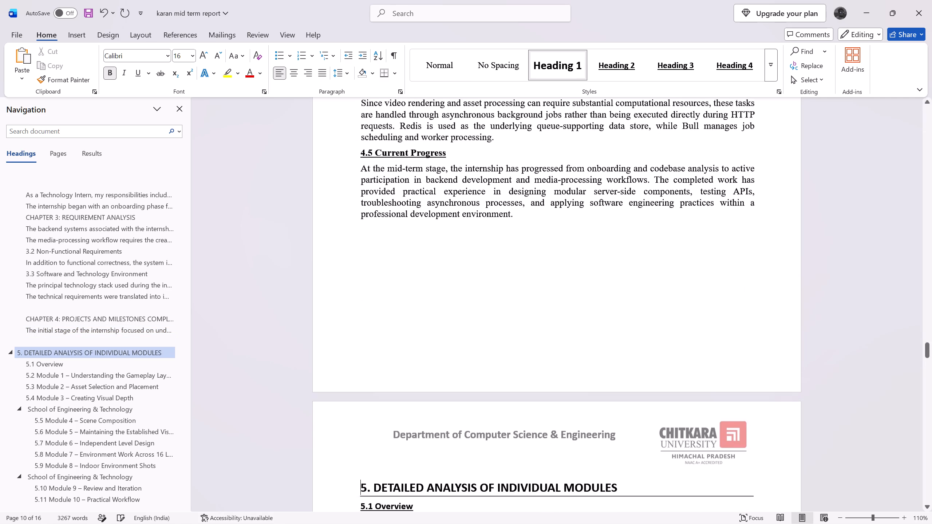
pyautogui.scroll(-3, 387, 360)
pyautogui.press('Return')
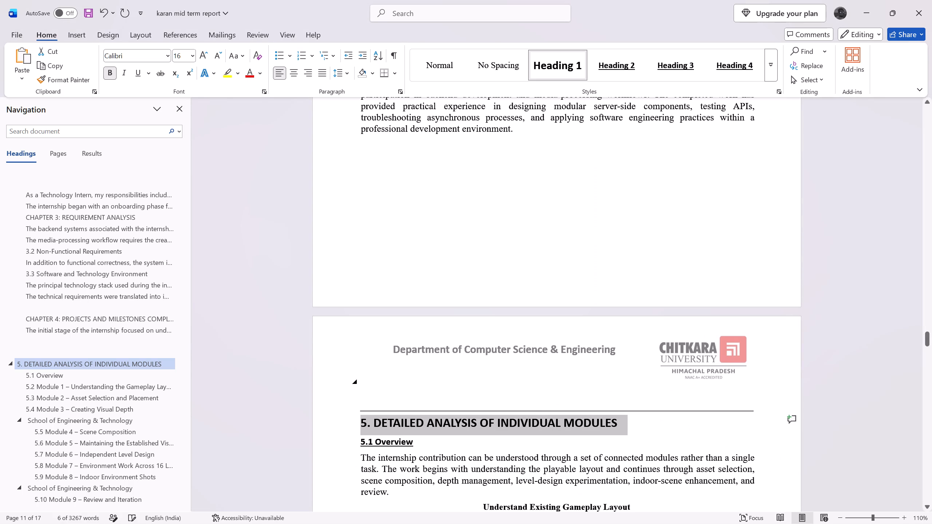
pyautogui.hotkey('ctrl', 'v')
pyautogui.press('Return')
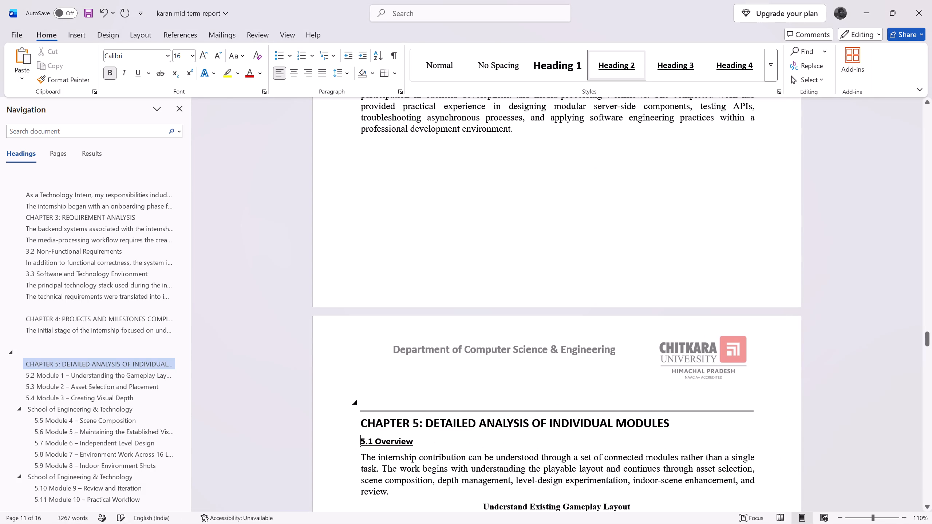
pyautogui.moveTo(673, 421); pyautogui.dragTo(368, 426)
pyautogui.click(406, 410)
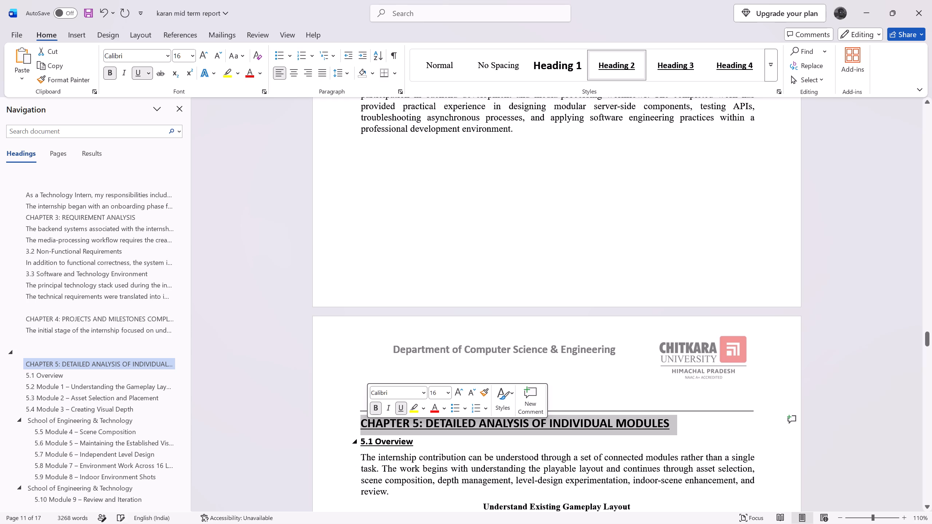
# Replace the "5.1 Overview" heading with the ChatGPT report's "5.1 Module 1: Backend Architecture and Routing", on its own line.
pyautogui.click(416, 441)
pyautogui.hotkey('alt', 'Tab')
pyautogui.moveTo(729, 136); pyautogui.dragTo(529, 144)
pyautogui.hotkey('ctrl', 'c')
pyautogui.hotkey('alt', 'Tab')
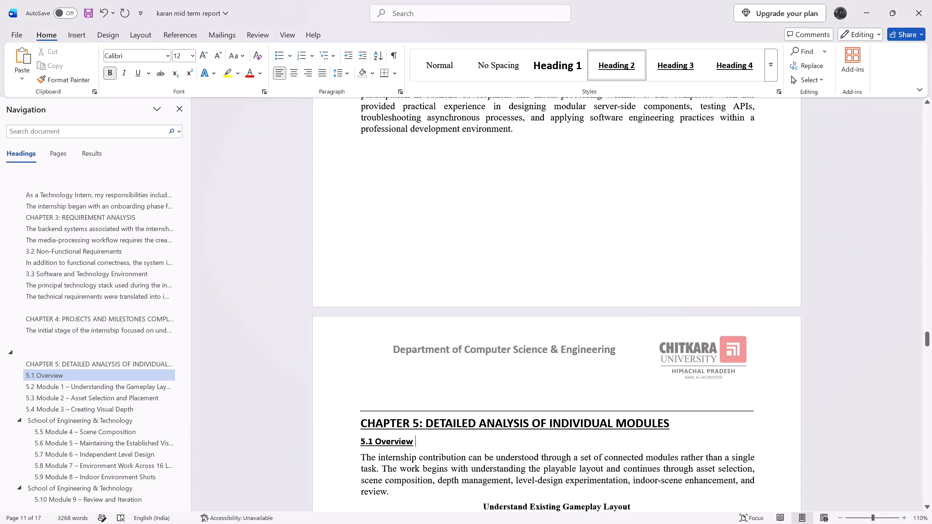
pyautogui.moveTo(424, 441); pyautogui.dragTo(361, 443)
pyautogui.hotkey('ctrl', 'v')
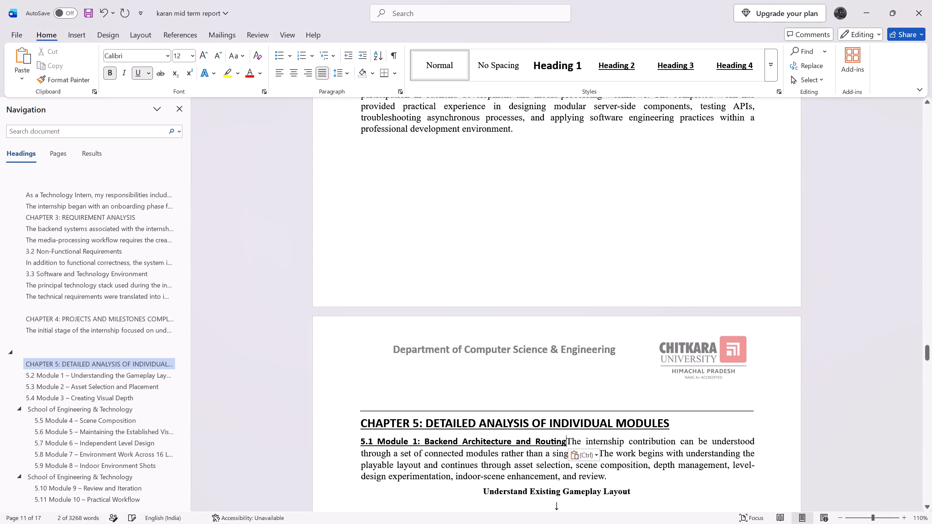
pyautogui.press('Return')
# Replace the paragraph under heading 5.1 with the ChatGPT report's two paragraphs on the backend application and Express.js.
pyautogui.hotkey('alt', 'Tab')
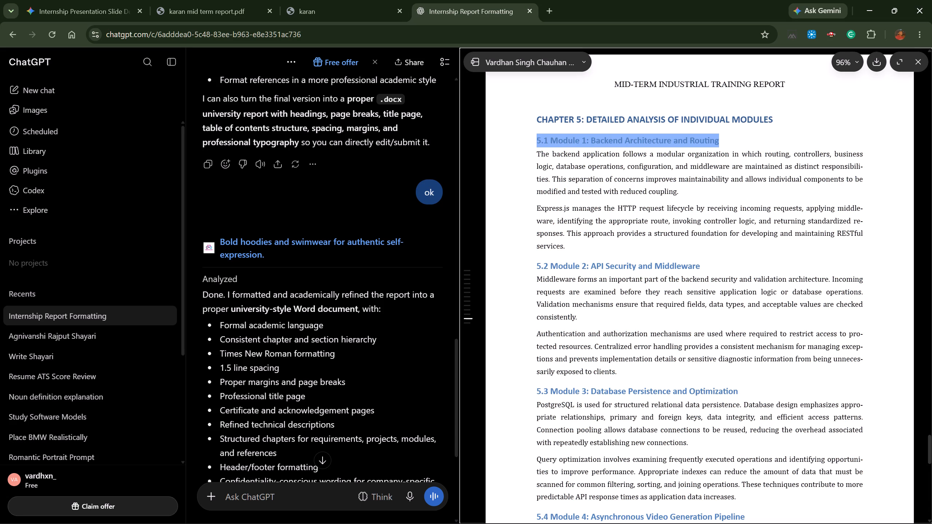
pyautogui.moveTo(571, 250); pyautogui.dragTo(510, 153)
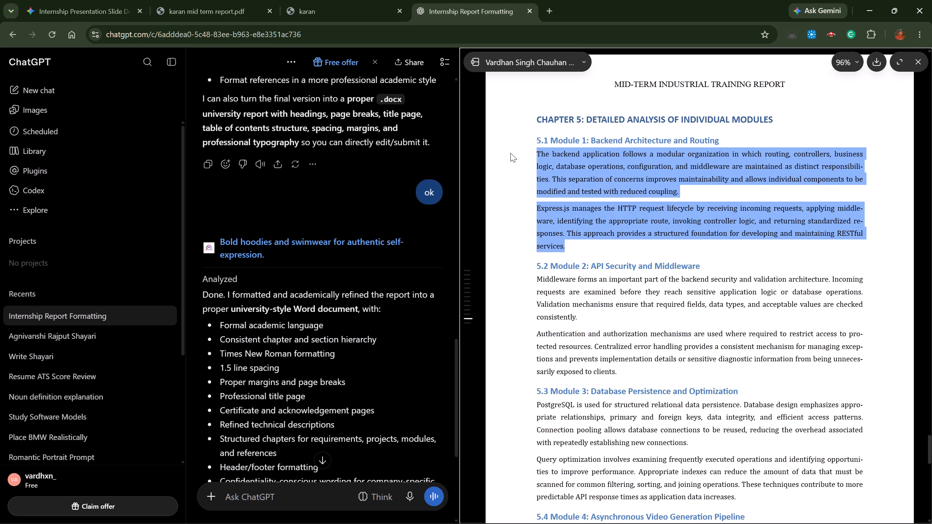
pyautogui.moveTo(510, 153); pyautogui.dragTo(510, 152)
pyautogui.hotkey('ctrl', 'c')
pyautogui.hotkey('alt', 'Tab')
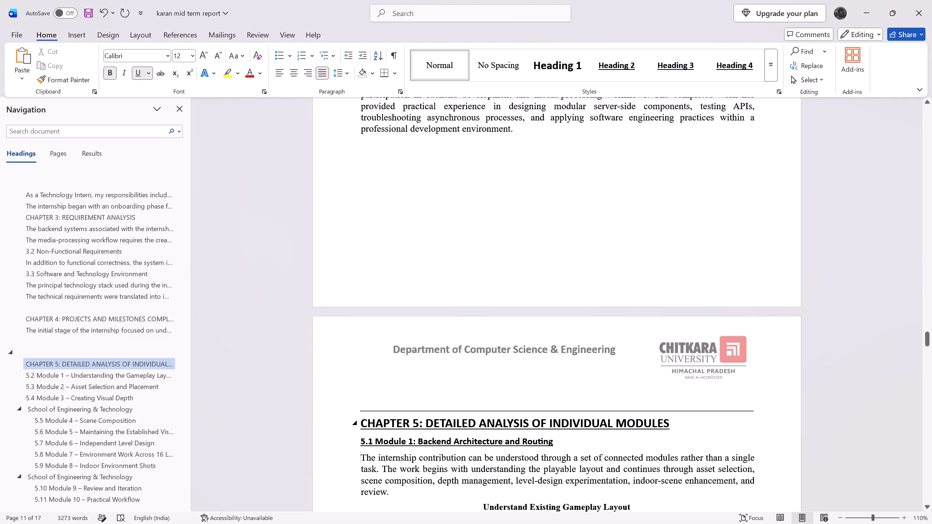
pyautogui.scroll(-3, 469, 433)
pyautogui.moveTo(398, 408); pyautogui.dragTo(364, 373)
pyautogui.hotkey('ctrl', 'v')
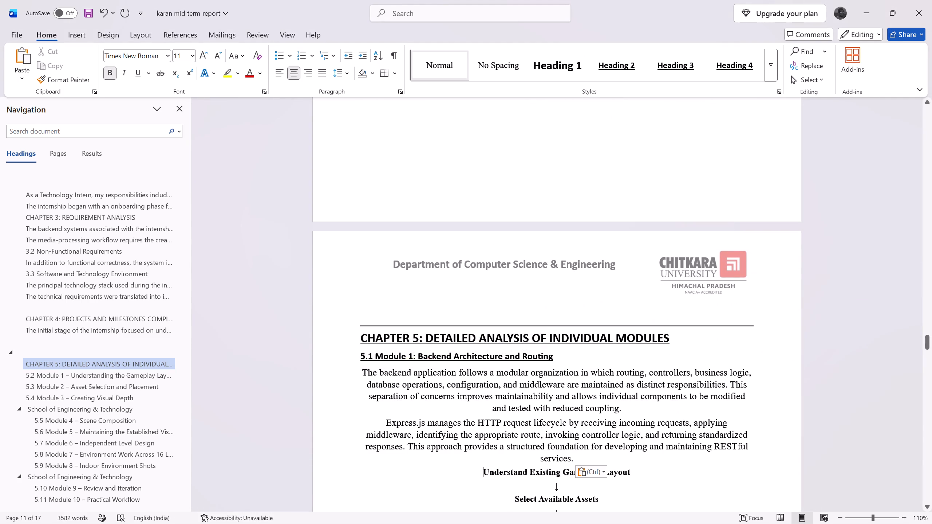
# Left-align the two pasted paragraphs of section 5.1.
pyautogui.moveTo(578, 459); pyautogui.dragTo(353, 380)
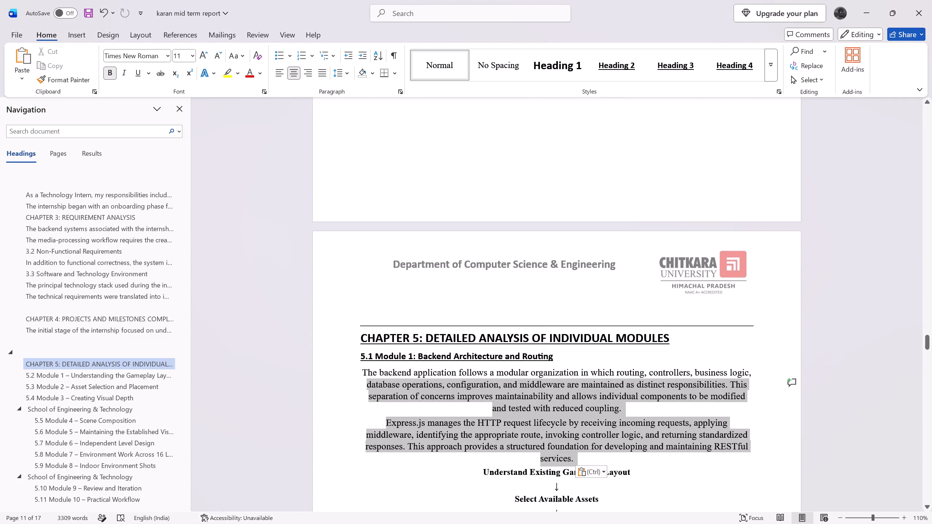
pyautogui.moveTo(353, 380); pyautogui.dragTo(354, 376)
pyautogui.click(283, 79)
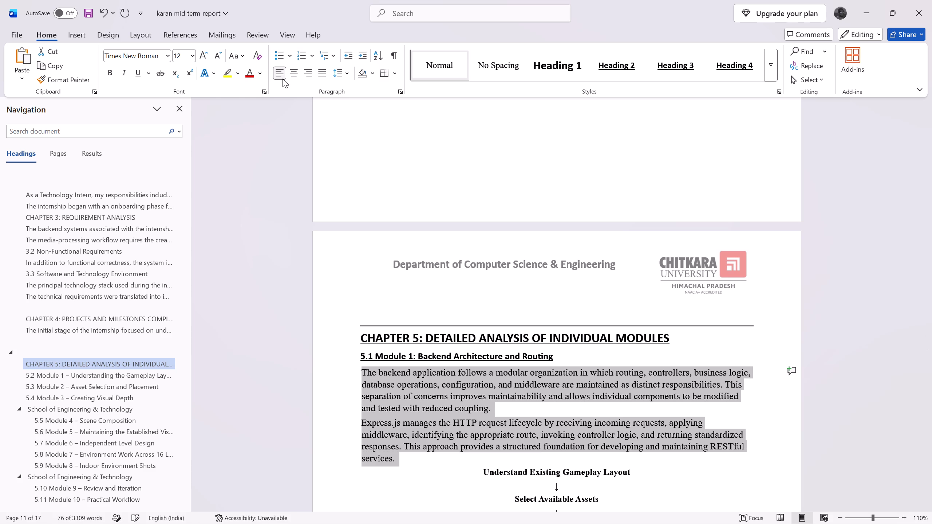
pyautogui.click(531, 434)
# Delete the flowchart from "Understand Existing Gameplay Layout" to "Revise Based on Feedback" and the blank line above heading 5.2.
pyautogui.scroll(-2, 528, 426)
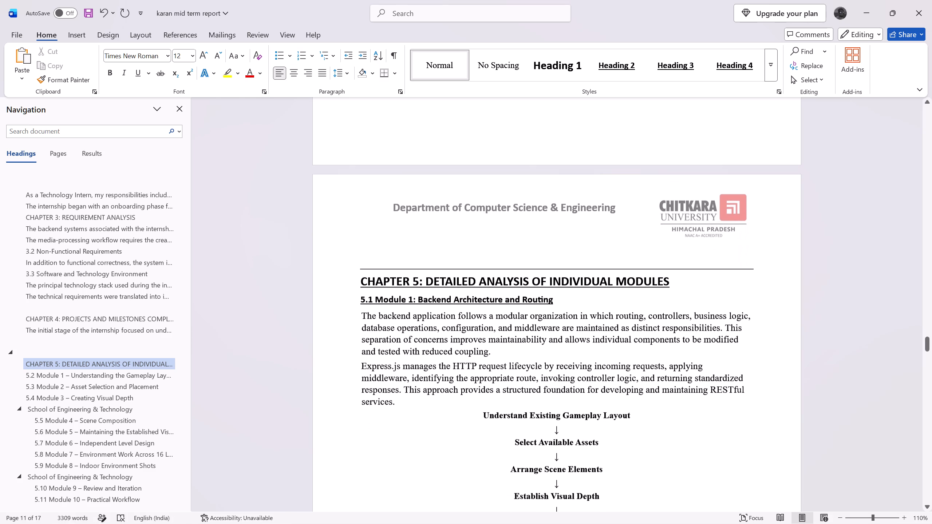
pyautogui.moveTo(421, 428); pyautogui.dragTo(438, 425)
pyautogui.click(441, 423)
pyautogui.moveTo(467, 414); pyautogui.dragTo(559, 511)
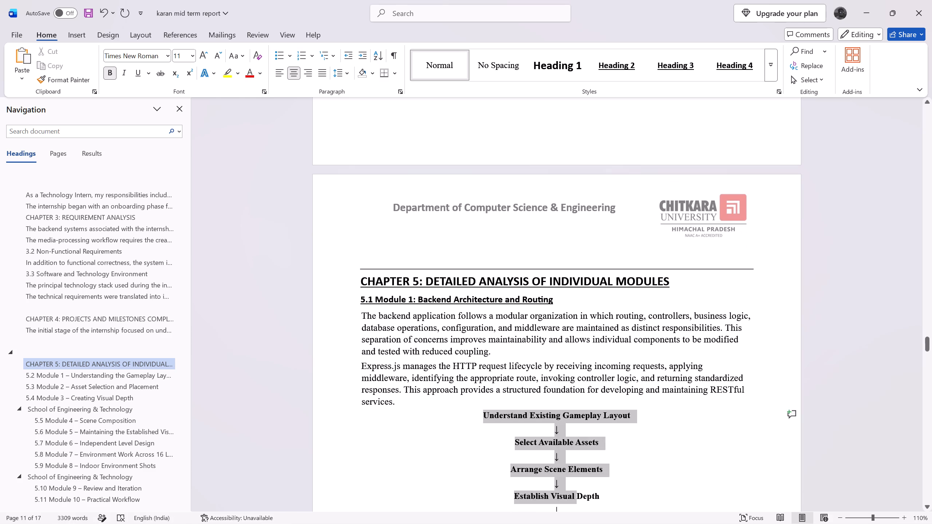
pyautogui.moveTo(559, 511); pyautogui.dragTo(604, 309)
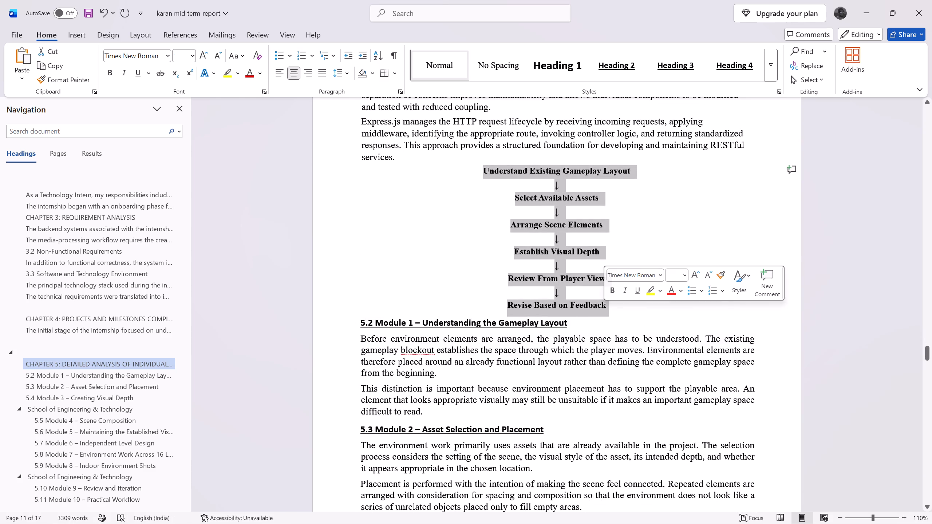
pyautogui.press('BackSpace')
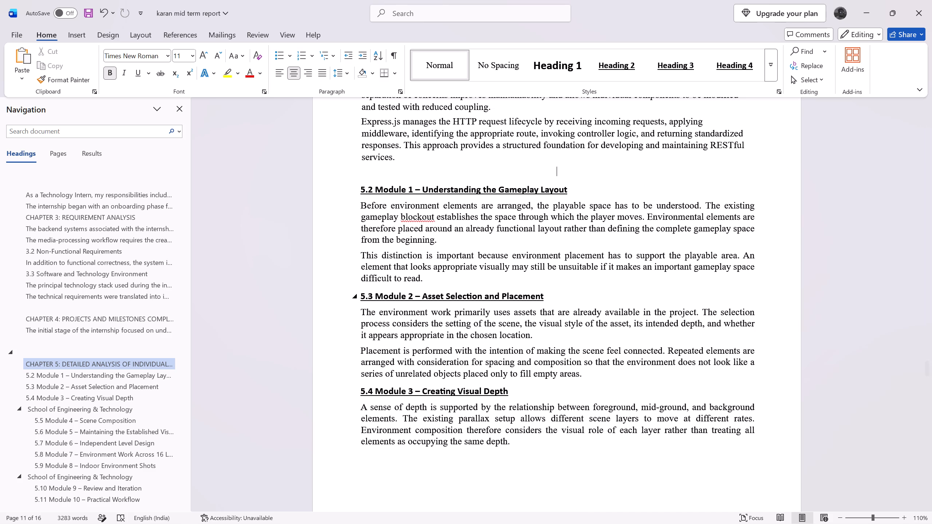
pyautogui.click(396, 167)
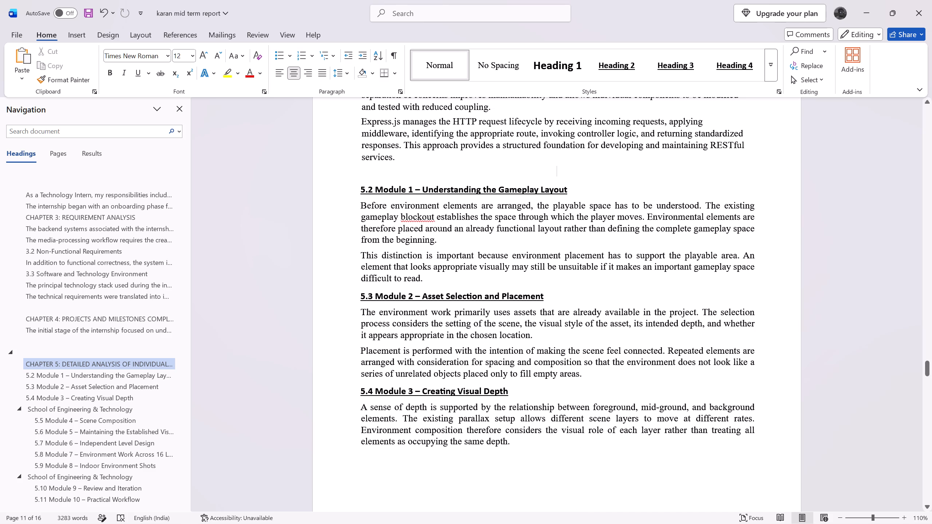
pyautogui.click(367, 171)
pyautogui.press('BackSpace')
pyautogui.press('BackSpace')
pyautogui.press('BackSpace')
pyautogui.press('BackSpace')
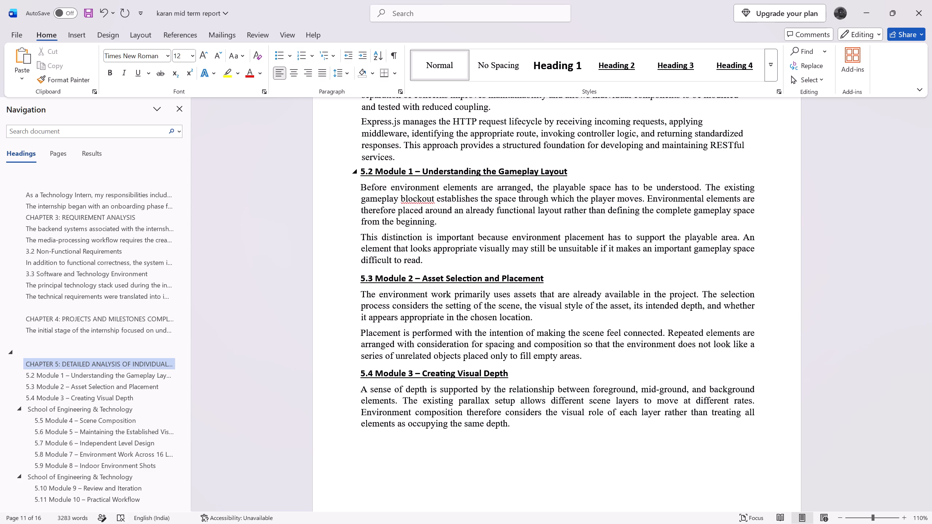
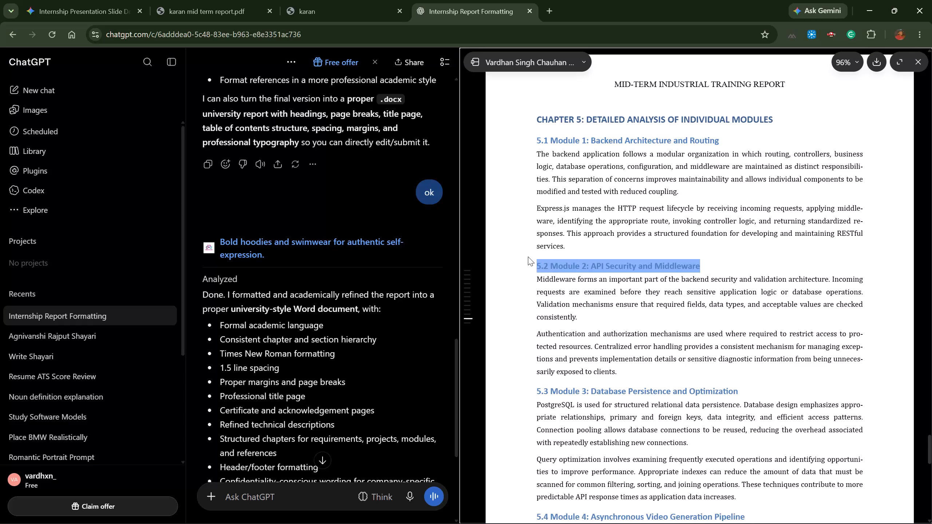
# Replace the "5.2 Module 1" gameplay heading with the ChatGPT report's "5.2 Module 2: API Security and Middleware", on its own line.
pyautogui.hotkey('ctrl', 'c')
pyautogui.hotkey('alt', 'Tab')
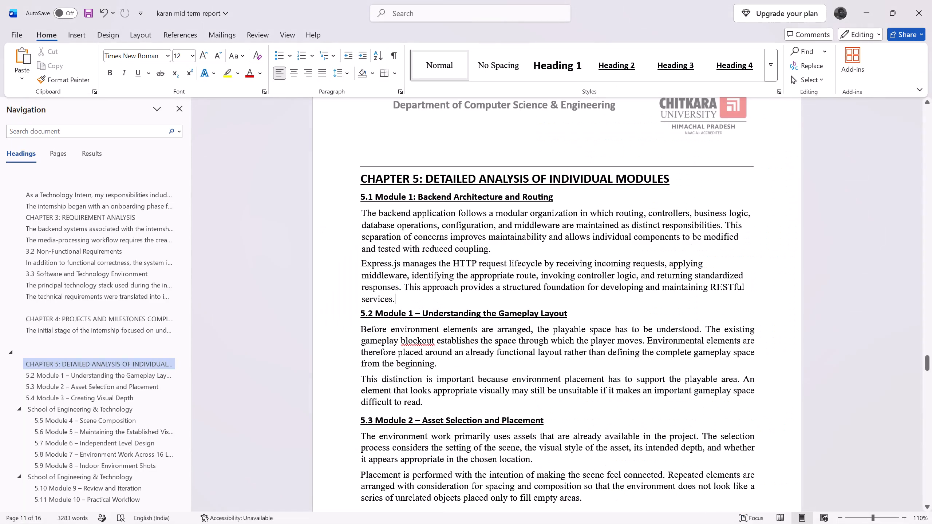
pyautogui.moveTo(584, 310); pyautogui.dragTo(348, 314)
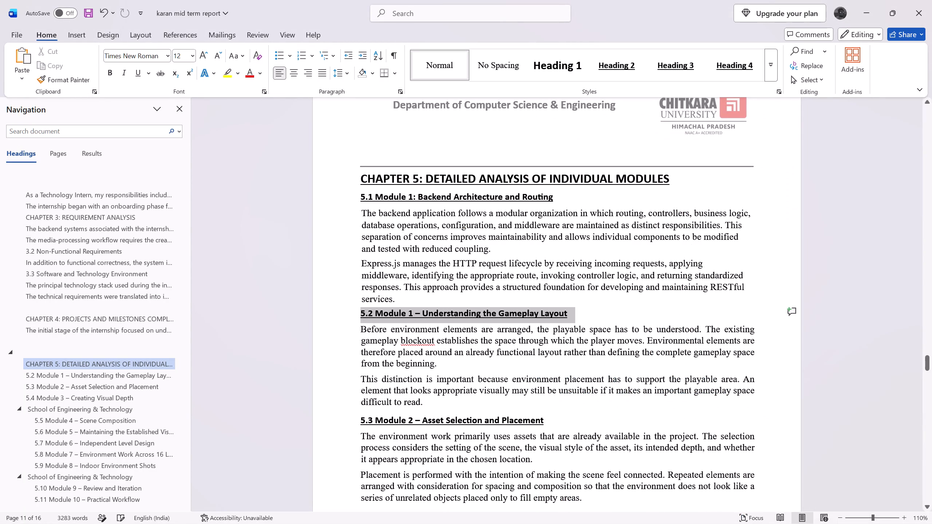
pyautogui.hotkey('ctrl', 'v')
pyautogui.press('Return')
# Replace the two paragraphs under heading 5.2 with the ChatGPT report's two paragraphs on middleware and on authentication and authorization.
pyautogui.hotkey('alt', 'Tab')
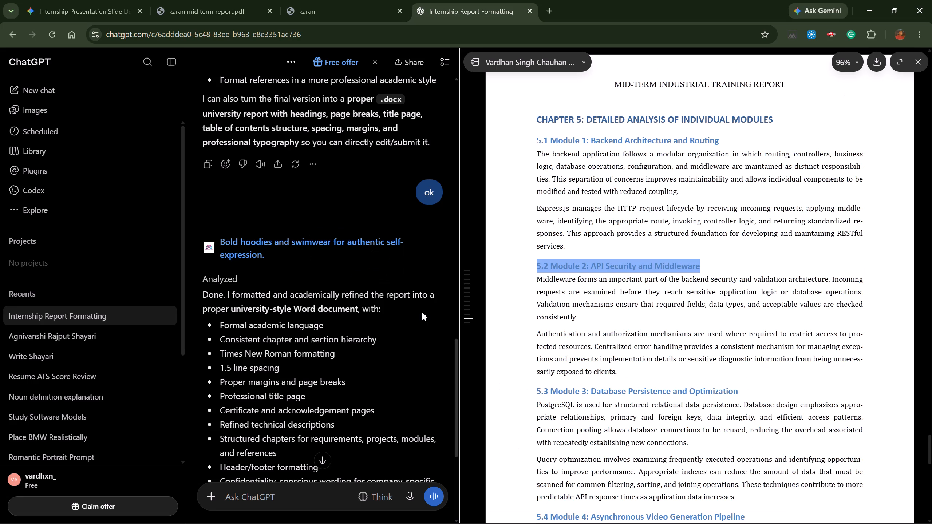
pyautogui.moveTo(621, 372); pyautogui.dragTo(534, 283)
pyautogui.hotkey('ctrl', 'c')
pyautogui.hotkey('alt', 'Tab')
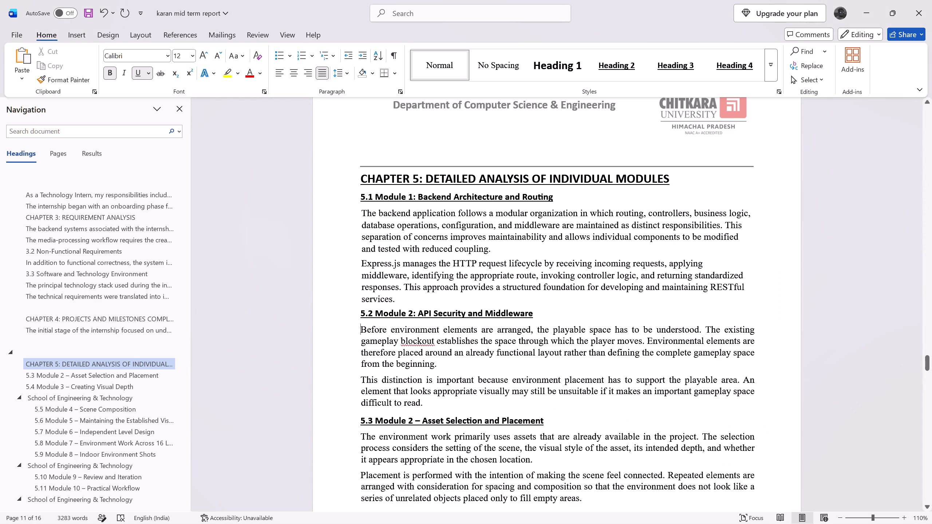
pyautogui.moveTo(438, 400); pyautogui.dragTo(352, 332)
pyautogui.hotkey('ctrl', 'v')
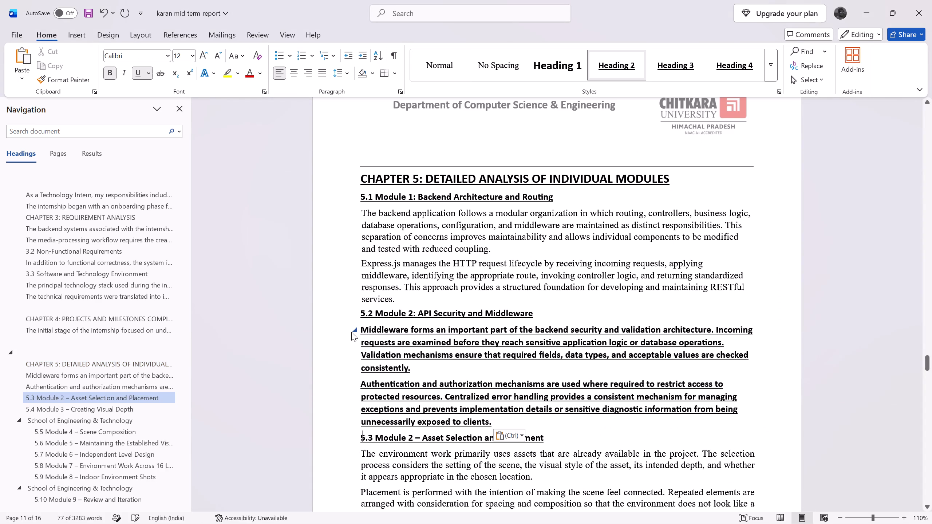
# Remove the underline and bold from the two pasted paragraphs of section 5.2.
pyautogui.moveTo(505, 422); pyautogui.dragTo(359, 341)
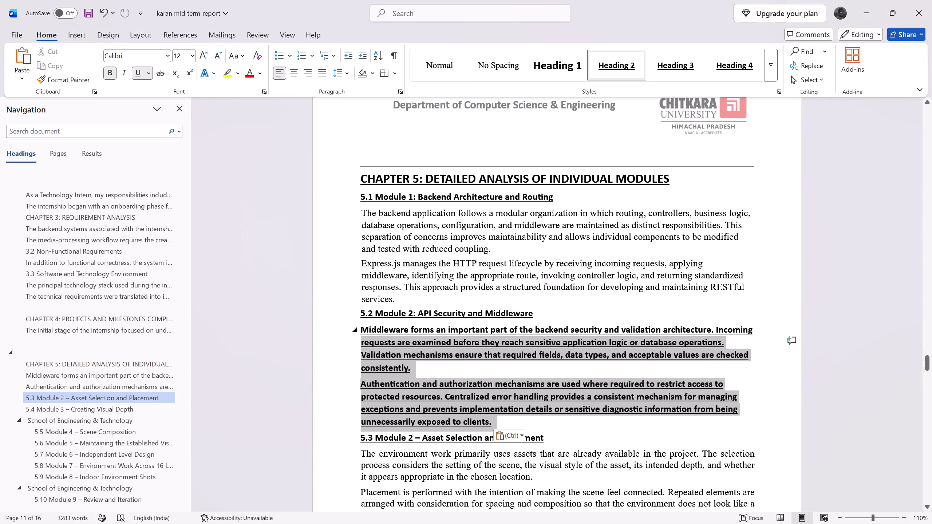
pyautogui.moveTo(359, 341); pyautogui.dragTo(360, 334)
pyautogui.click(394, 315)
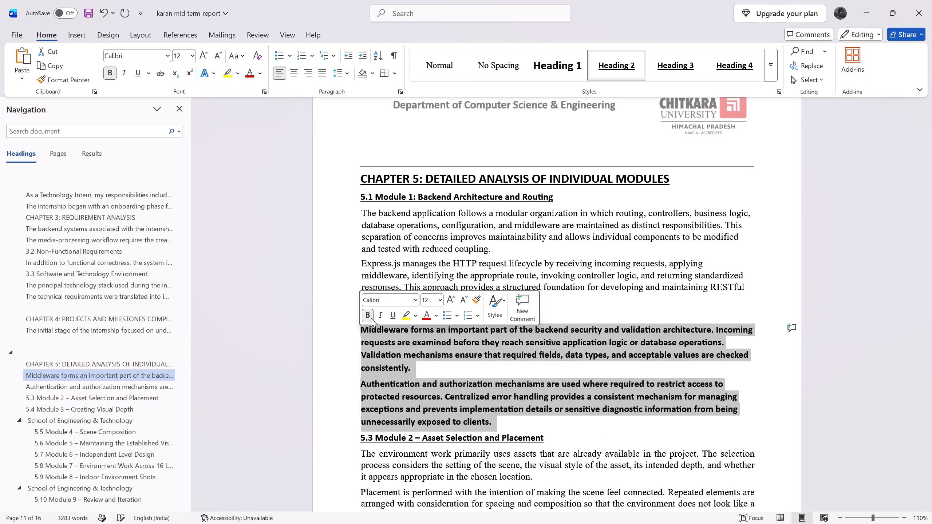
pyautogui.click(371, 318)
pyautogui.click(506, 426)
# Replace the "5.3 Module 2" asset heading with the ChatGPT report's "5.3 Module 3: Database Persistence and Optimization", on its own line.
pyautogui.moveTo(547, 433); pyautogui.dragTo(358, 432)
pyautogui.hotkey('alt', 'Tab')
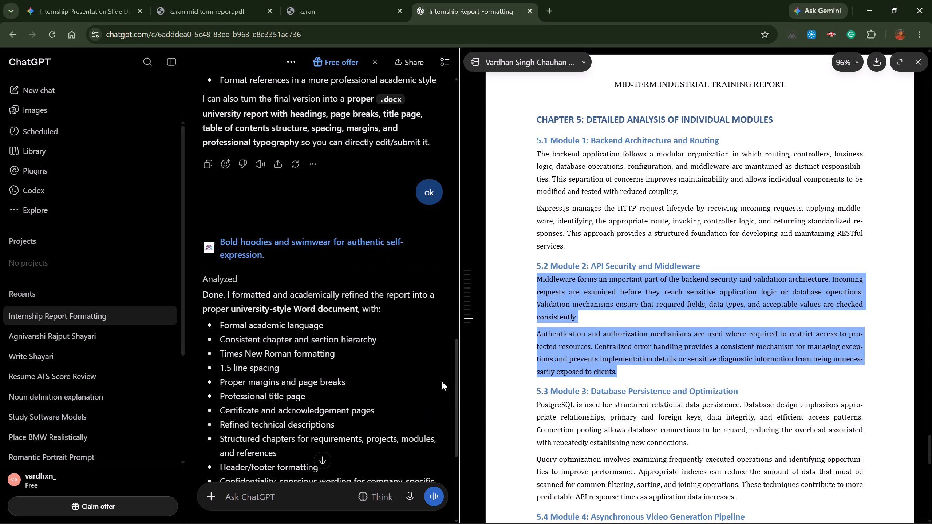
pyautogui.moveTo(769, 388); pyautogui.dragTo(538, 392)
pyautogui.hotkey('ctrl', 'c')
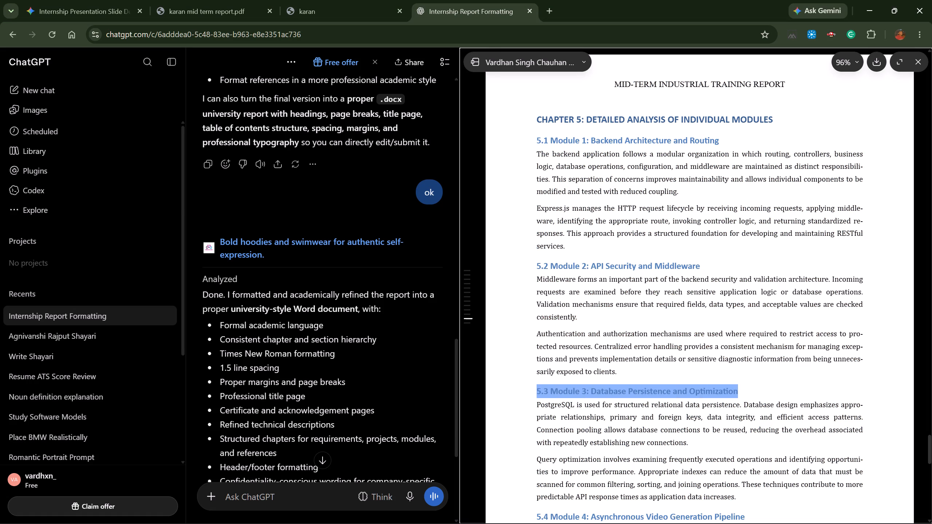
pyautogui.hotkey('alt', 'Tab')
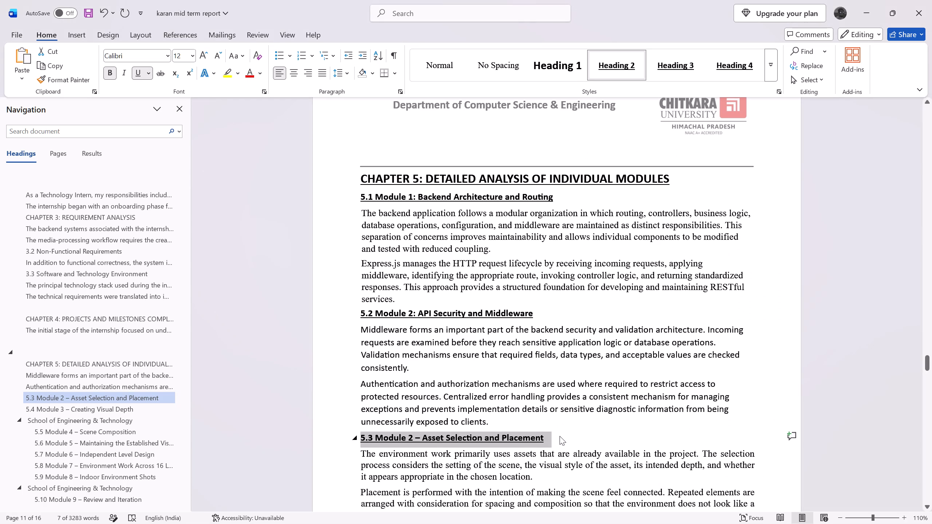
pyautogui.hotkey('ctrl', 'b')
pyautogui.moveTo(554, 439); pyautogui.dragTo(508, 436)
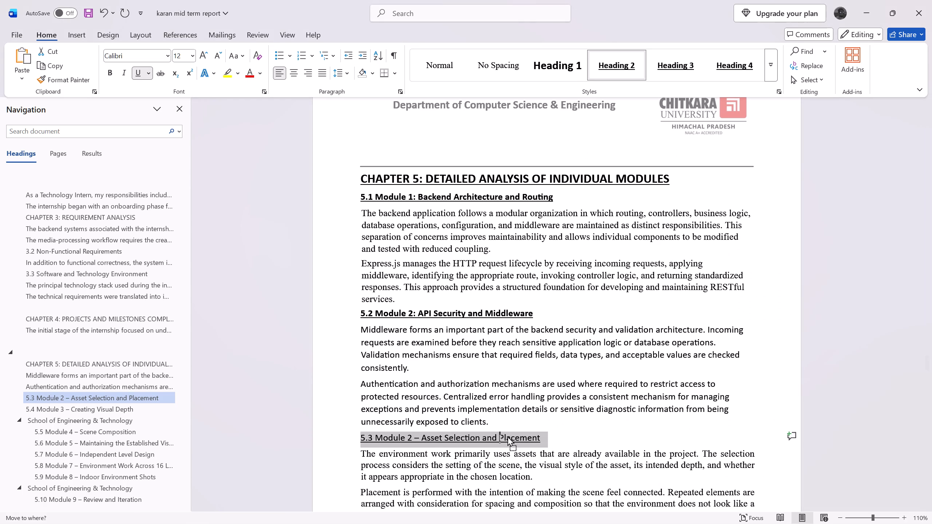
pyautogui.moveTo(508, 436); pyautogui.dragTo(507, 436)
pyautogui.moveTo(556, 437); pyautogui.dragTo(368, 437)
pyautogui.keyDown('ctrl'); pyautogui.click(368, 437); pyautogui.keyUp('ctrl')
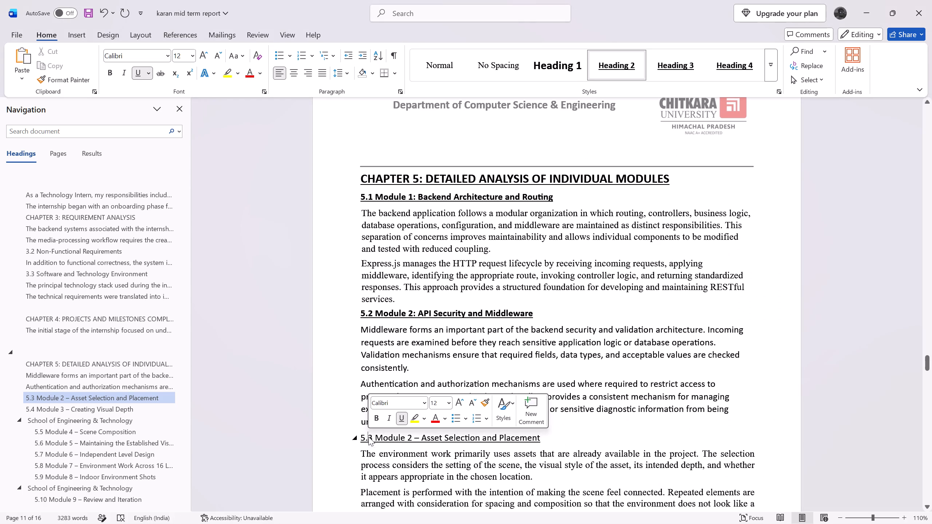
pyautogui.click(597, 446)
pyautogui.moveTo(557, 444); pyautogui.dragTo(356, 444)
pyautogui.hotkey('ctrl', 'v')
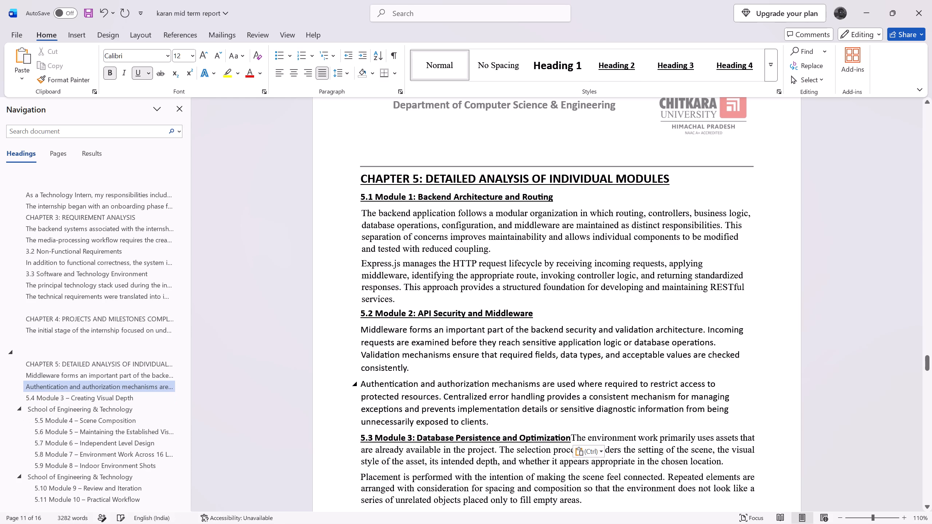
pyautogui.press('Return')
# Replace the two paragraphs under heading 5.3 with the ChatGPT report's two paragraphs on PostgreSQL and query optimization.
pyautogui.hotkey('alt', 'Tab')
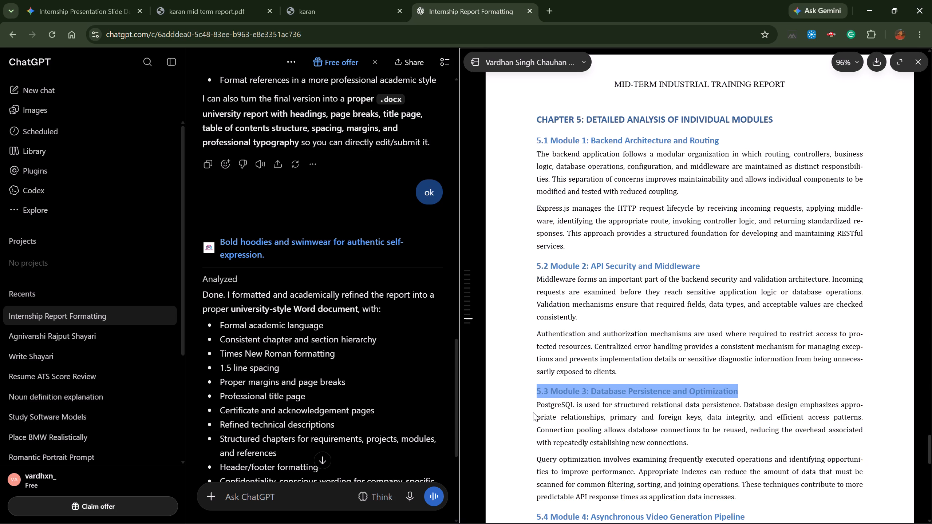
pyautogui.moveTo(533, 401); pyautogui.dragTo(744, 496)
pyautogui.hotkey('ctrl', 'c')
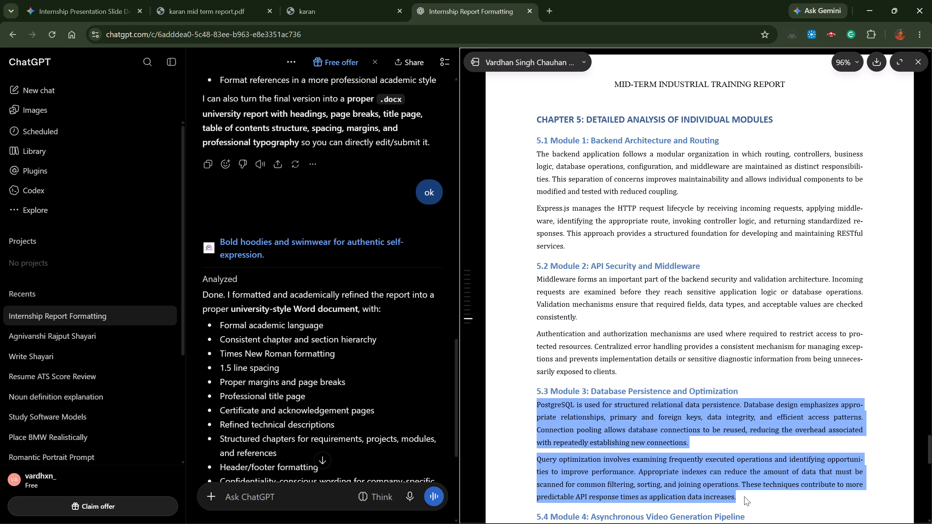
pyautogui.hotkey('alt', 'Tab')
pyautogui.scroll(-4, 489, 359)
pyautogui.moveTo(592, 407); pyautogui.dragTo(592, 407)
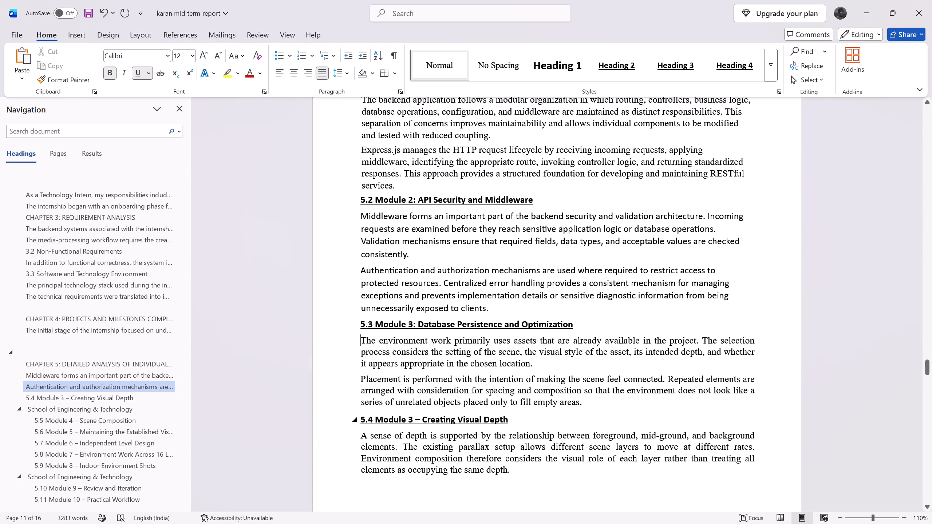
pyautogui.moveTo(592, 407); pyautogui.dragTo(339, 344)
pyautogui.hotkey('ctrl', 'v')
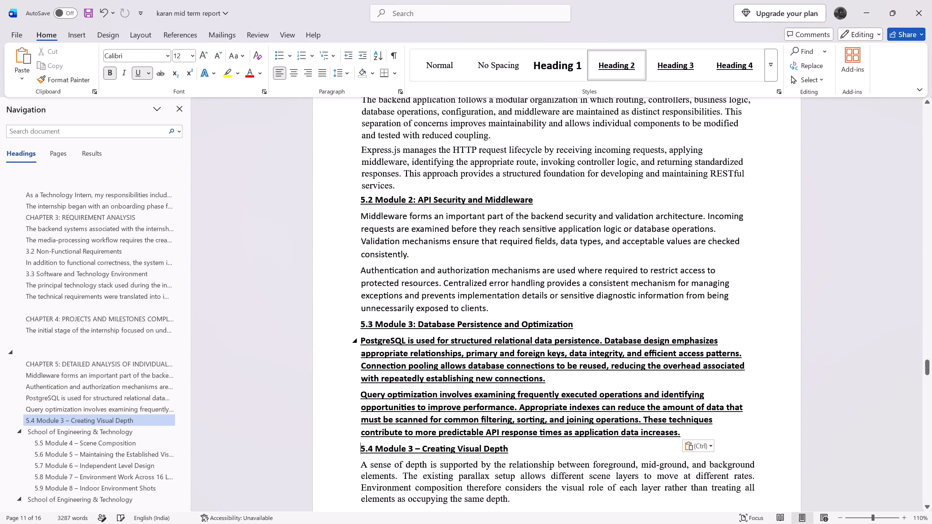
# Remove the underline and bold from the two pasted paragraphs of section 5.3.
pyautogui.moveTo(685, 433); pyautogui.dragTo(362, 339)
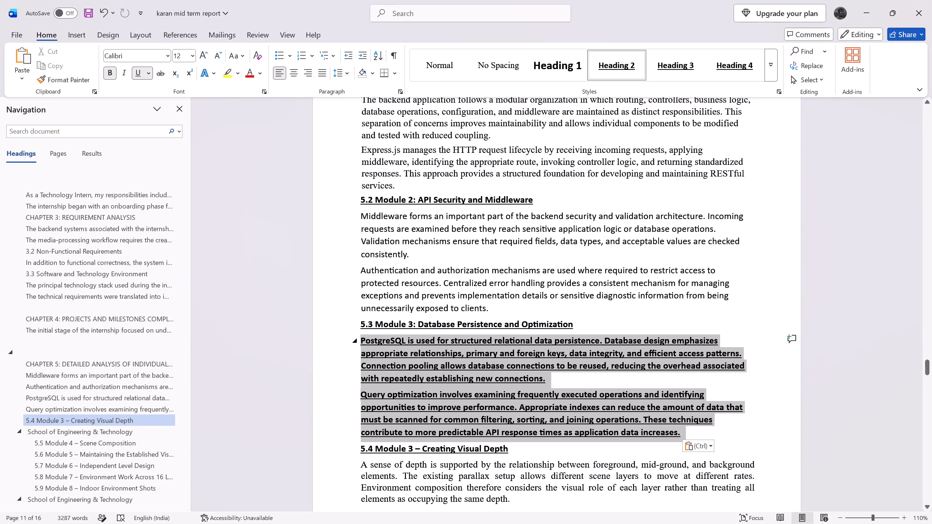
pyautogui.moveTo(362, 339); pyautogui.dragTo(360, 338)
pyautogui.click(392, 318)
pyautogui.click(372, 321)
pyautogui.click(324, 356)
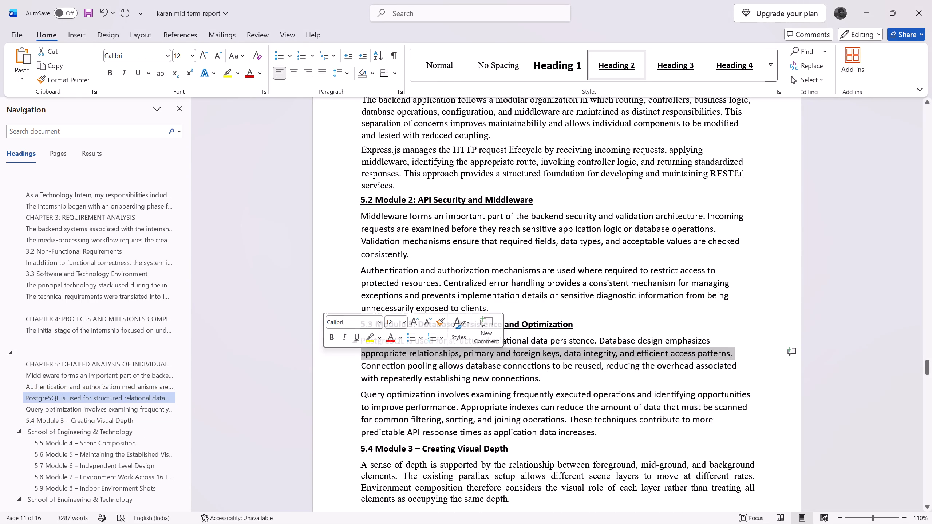
# Replace the "5.3 Module 3" heading with the ChatGPT report's "5.4 Module 4: Asynchronous Video Generation Pipeline", on its own line.
pyautogui.scroll(-4, 425, 376)
pyautogui.hotkey('alt', 'Tab')
pyautogui.scroll(-2, 583, 330)
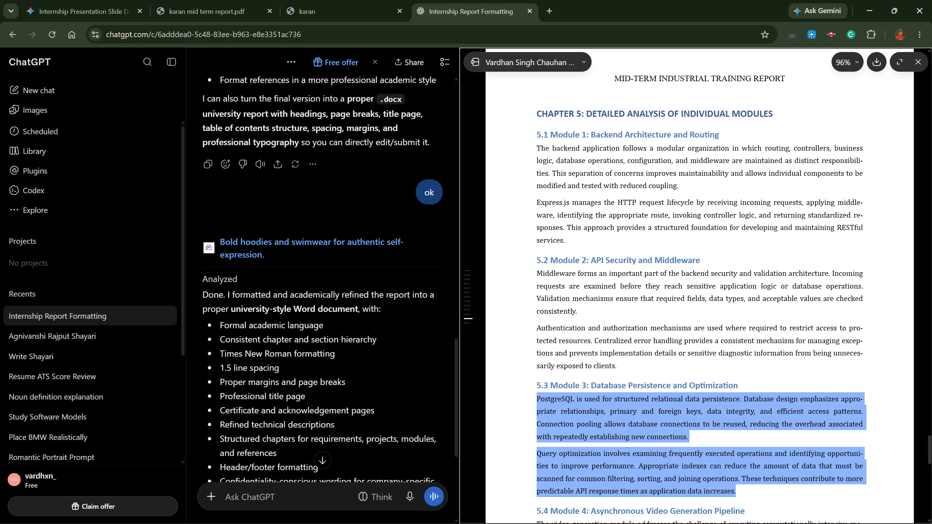
pyautogui.scroll(-5, 583, 330)
pyautogui.scroll(1, 583, 306)
pyautogui.moveTo(536, 192); pyautogui.dragTo(739, 187)
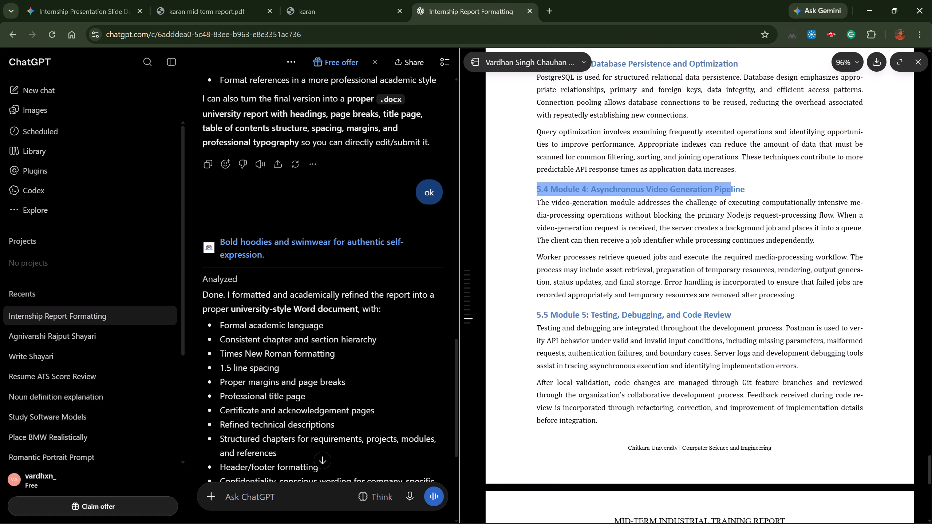
pyautogui.moveTo(739, 187); pyautogui.dragTo(745, 186)
pyautogui.hotkey('ctrl', 'c')
pyautogui.hotkey('alt', 'Tab')
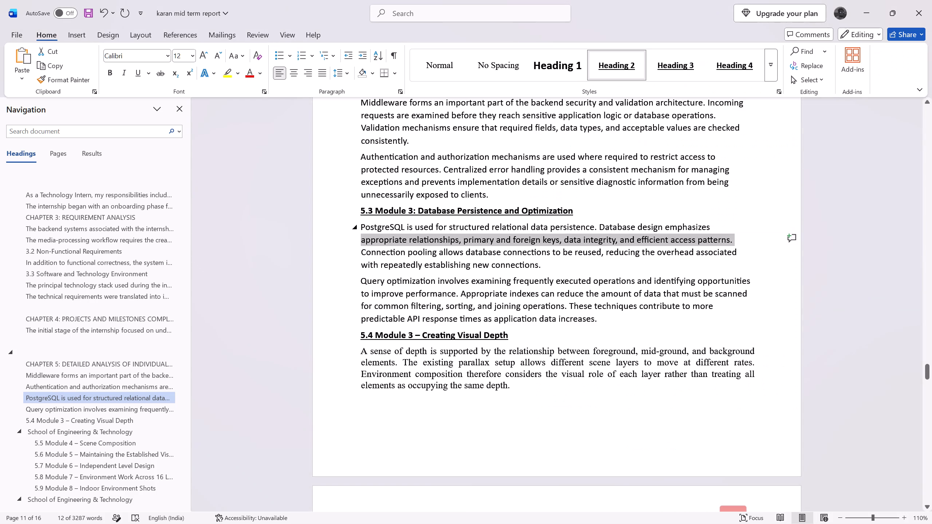
pyautogui.moveTo(356, 210); pyautogui.dragTo(586, 206)
pyautogui.hotkey('ctrl', 'v')
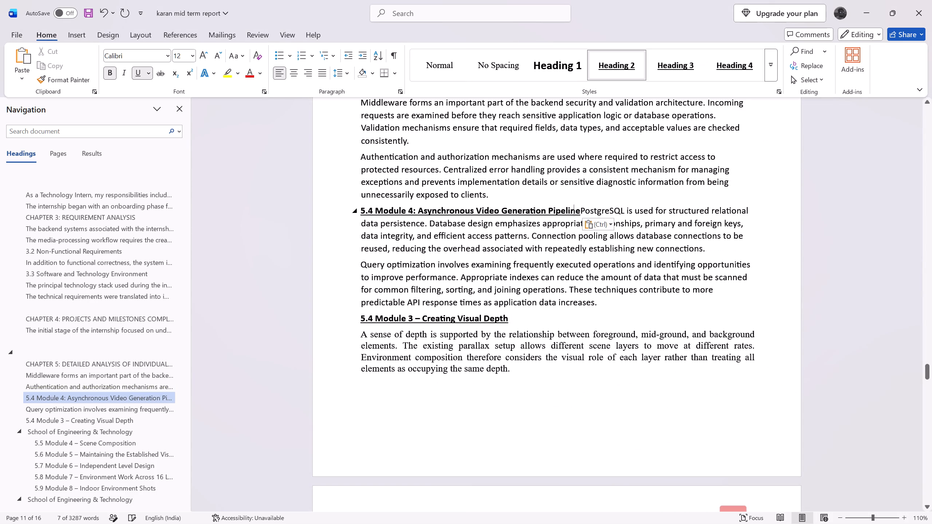
pyautogui.press('Return')
# Replace the PostgreSQL and query optimization paragraphs with the ChatGPT report's two paragraphs on the video-generation module and worker processes.
pyautogui.hotkey('alt', 'Tab')
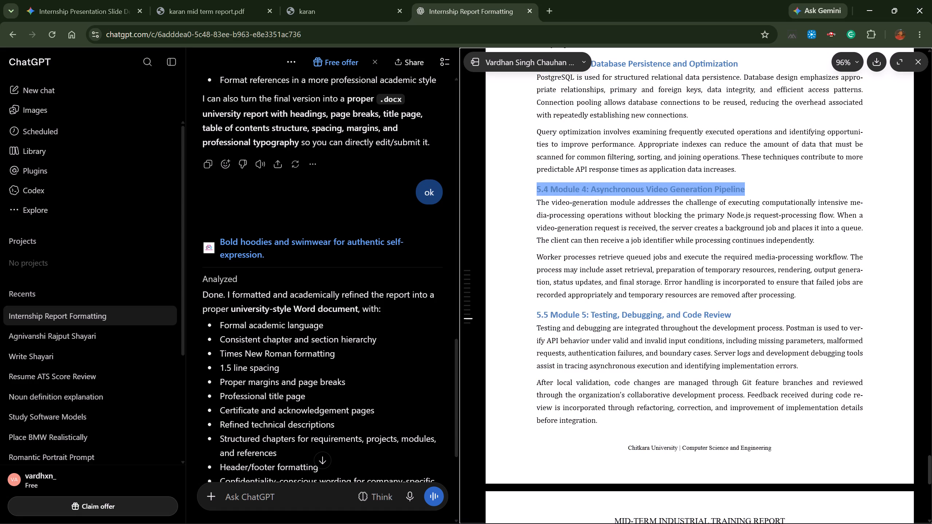
pyautogui.moveTo(802, 295); pyautogui.dragTo(512, 206)
pyautogui.hotkey('ctrl', 'c')
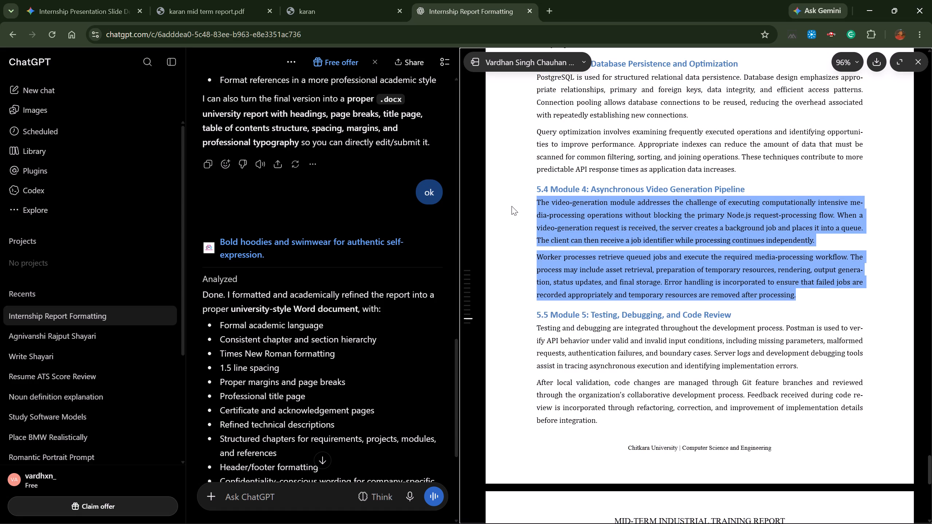
pyautogui.hotkey('alt', 'Tab')
pyautogui.moveTo(601, 318); pyautogui.dragTo(442, 263)
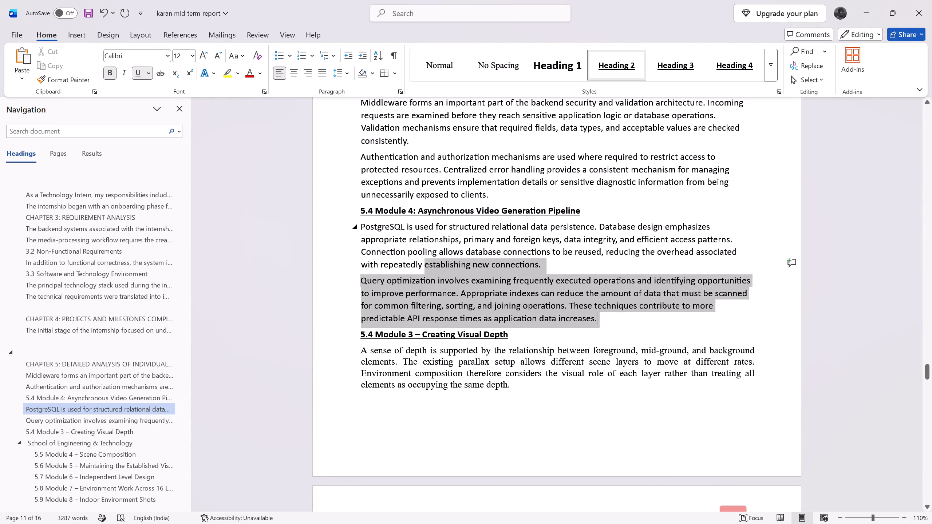
pyautogui.moveTo(442, 263); pyautogui.dragTo(360, 226)
pyautogui.hotkey('ctrl', 'c')
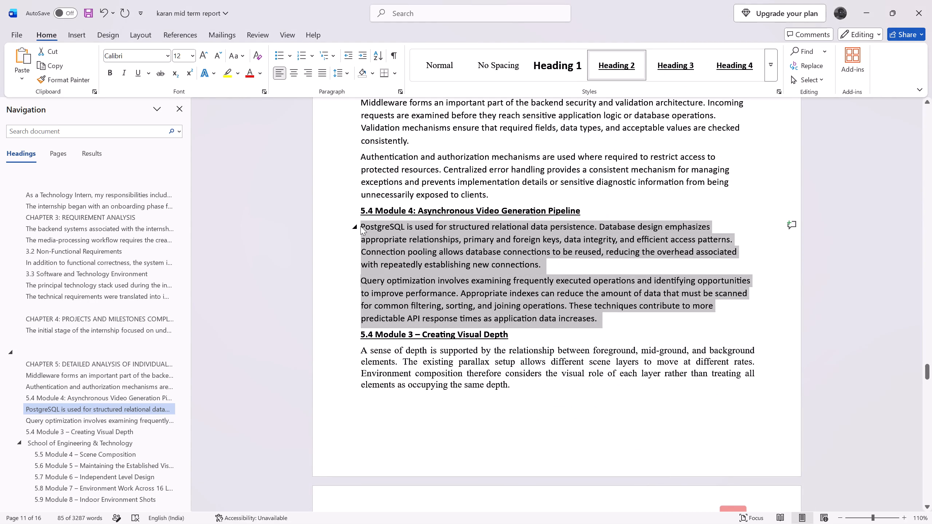
pyautogui.hotkey('alt', 'Tab')
pyautogui.hotkey('ctrl', 'c')
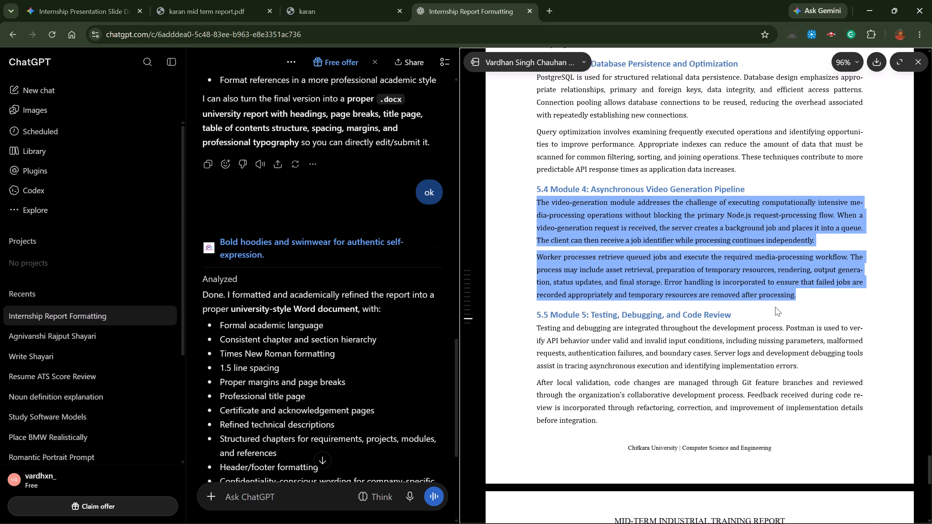
pyautogui.hotkey('alt', 'Tab')
pyautogui.hotkey('ctrl', 'v')
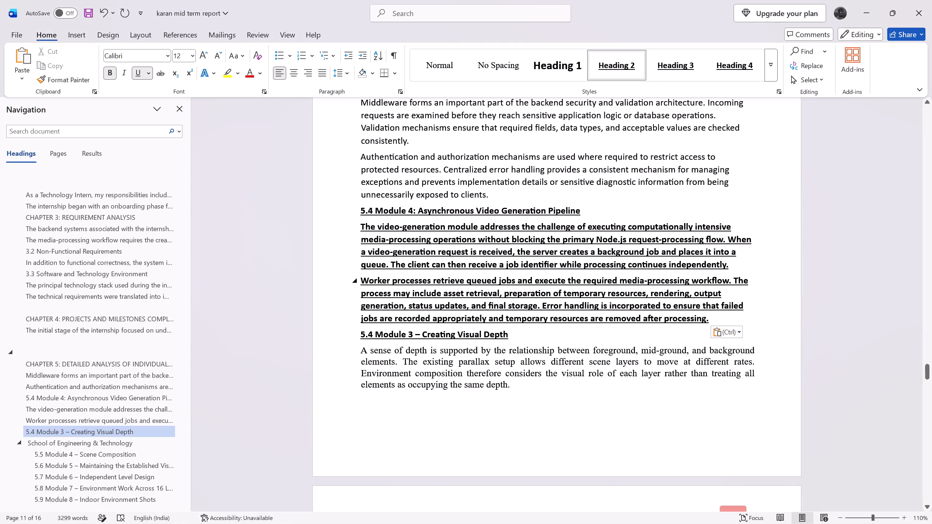
# Remove the underline and bold from the two pasted video-generation paragraphs.
pyautogui.moveTo(711, 315); pyautogui.dragTo(365, 229)
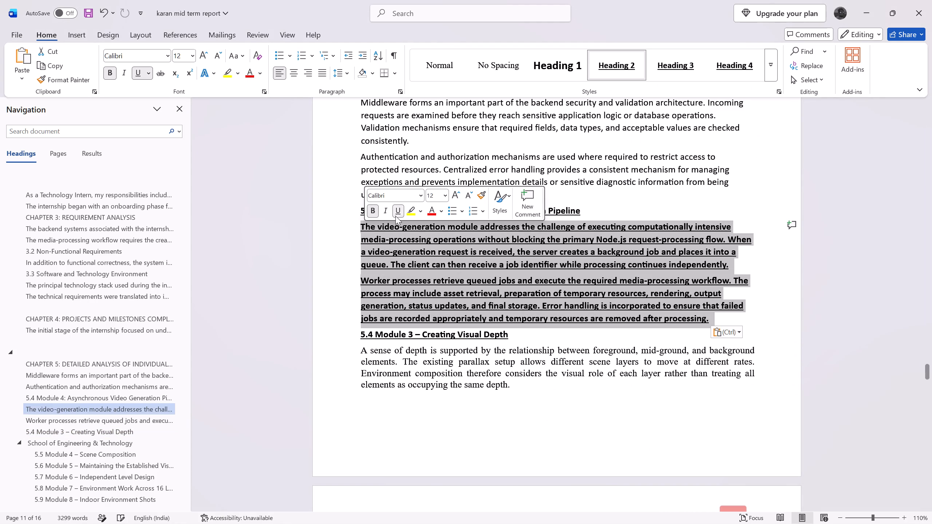
pyautogui.click(400, 215)
pyautogui.click(372, 210)
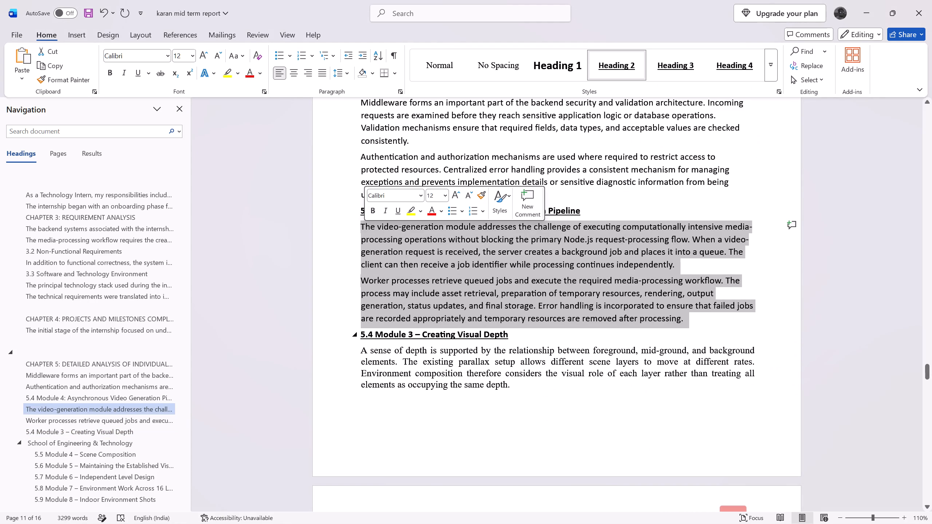
pyautogui.click(564, 336)
# Add blank lines after the worker processes paragraph to push the old "5.4 Module 3 – Creating Visual Depth" section onto the next page.
pyautogui.click(684, 325)
pyautogui.press('Return')
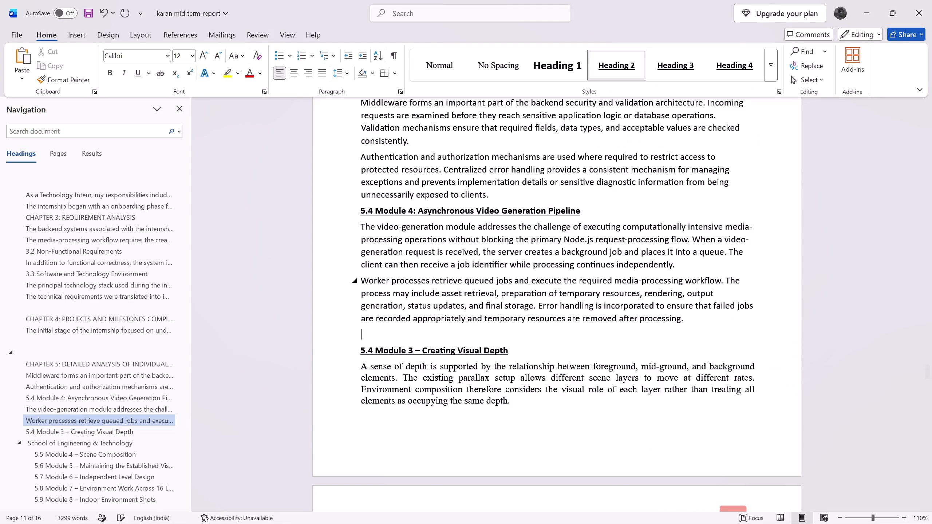
pyautogui.press('Return')
pyautogui.press('Return')
pyautogui.press('Return')
pyautogui.press('Return')
pyautogui.press('Return')
pyautogui.scroll(1, 701, 324)
pyautogui.scroll(-5, 701, 324)
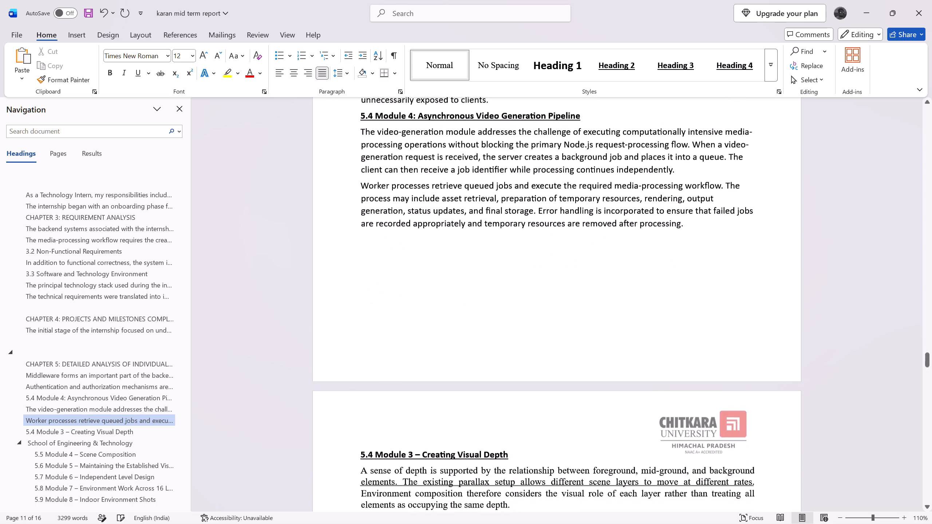
# Replace the "5.4 Module 3 – Creating Visual Depth" heading with the ChatGPT report's "5.5 Module 5: Testing, Debugging, and Code Review", on its own line.
pyautogui.scroll(-3, 701, 324)
pyautogui.click(458, 349)
pyautogui.click(375, 339)
pyautogui.click(340, 339)
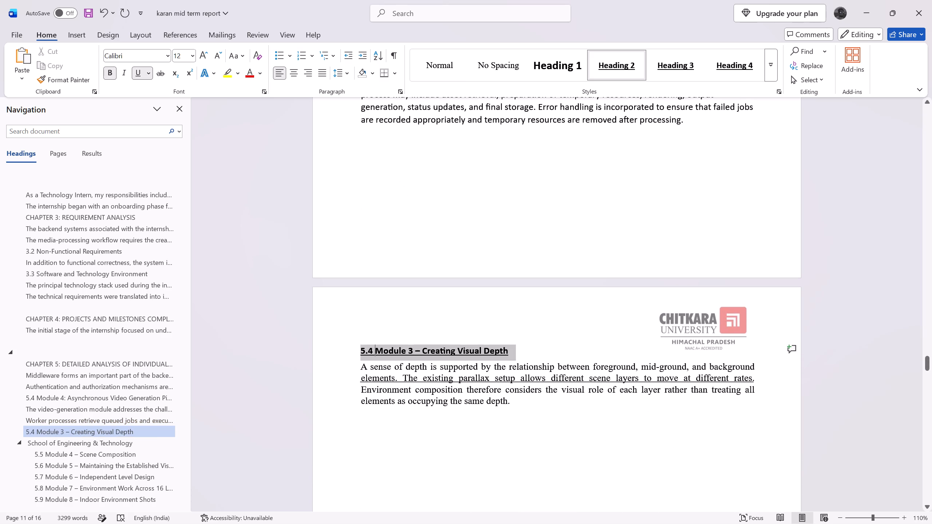
pyautogui.click(362, 341)
pyautogui.scroll(-7, 375, 351)
pyautogui.scroll(-19, 379, 353)
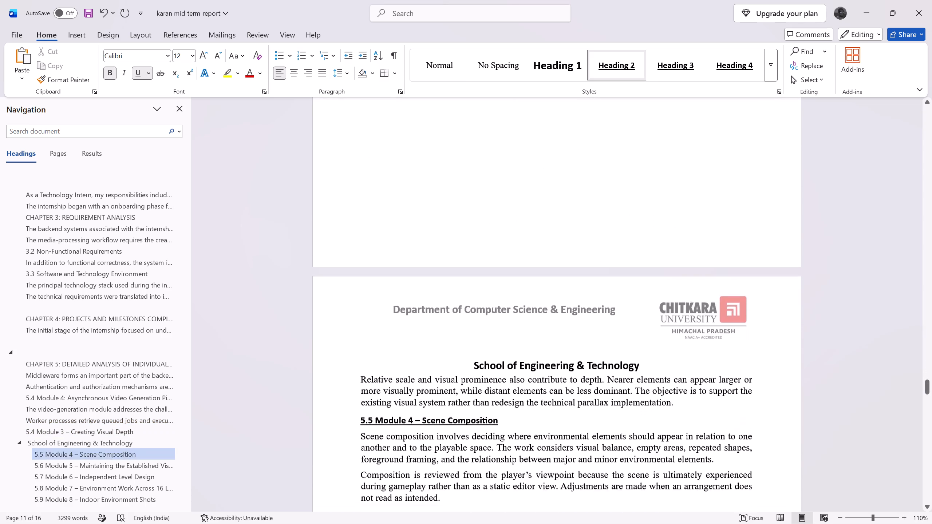
pyautogui.scroll(-4, 378, 346)
pyautogui.scroll(17, 378, 346)
pyautogui.middleClick(378, 346)
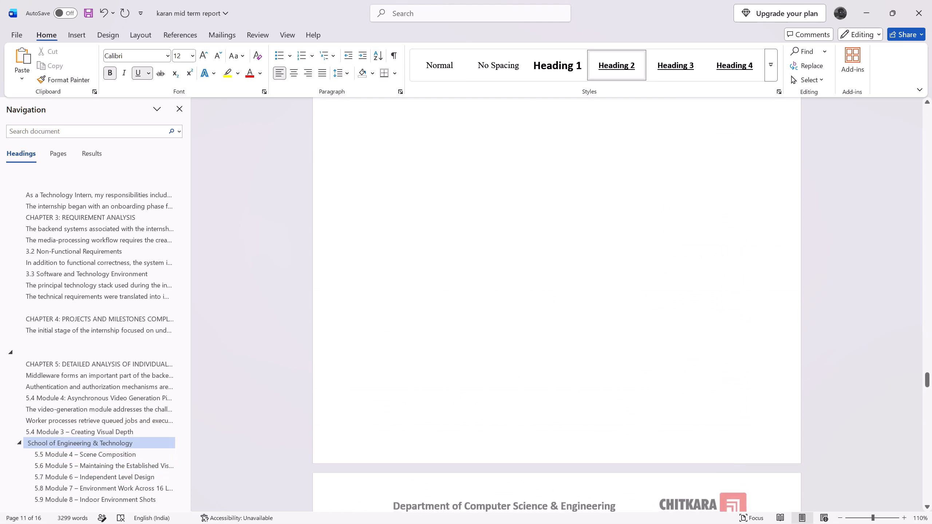
pyautogui.scroll(12, 378, 346)
pyautogui.hotkey('alt', 'Tab')
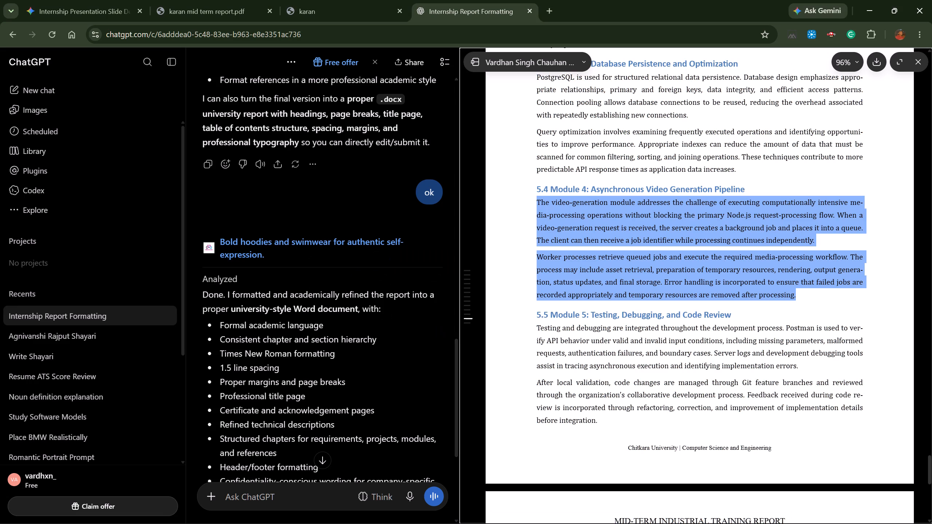
pyautogui.moveTo(735, 316); pyautogui.dragTo(524, 310)
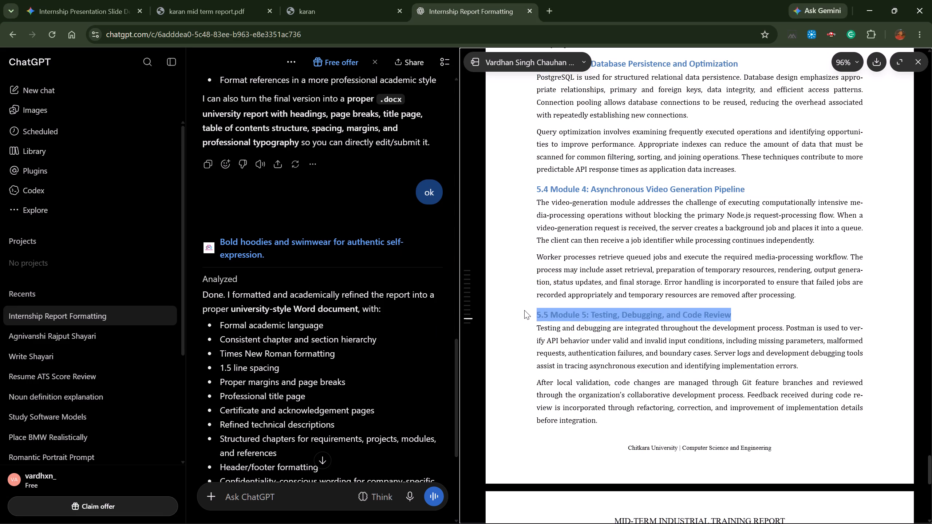
pyautogui.hotkey('ctrl', 'c')
pyautogui.hotkey('alt', 'Tab')
pyautogui.moveTo(527, 297); pyautogui.dragTo(344, 290)
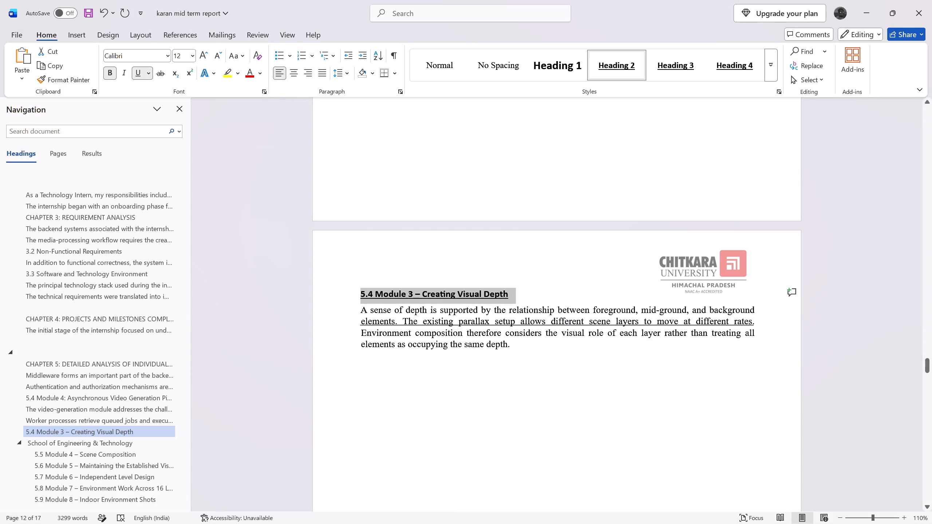
pyautogui.hotkey('ctrl', 'v')
pyautogui.press('Return')
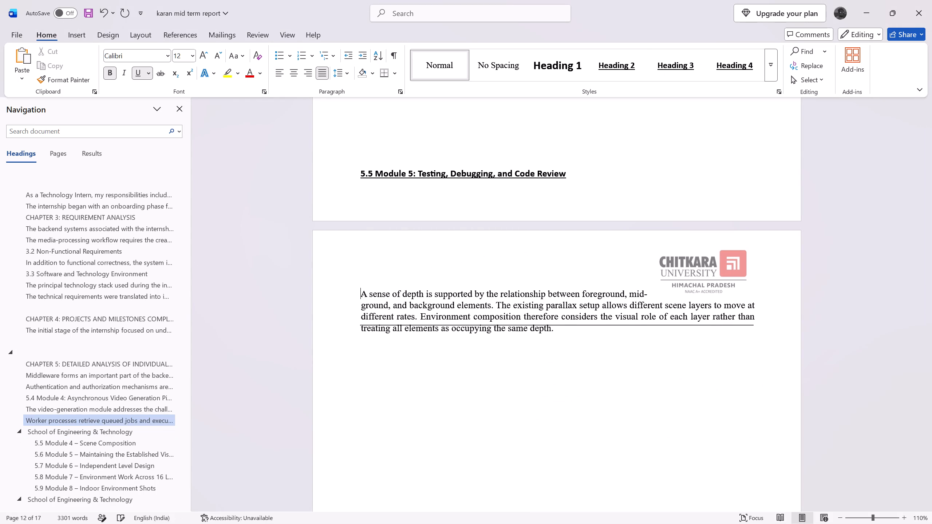
# Replace the old sense-of-depth paragraph with the ChatGPT report's two paragraphs on testing and debugging and on local validation.
pyautogui.click(514, 148)
pyautogui.scroll(3, 513, 154)
pyautogui.middleClick(513, 154)
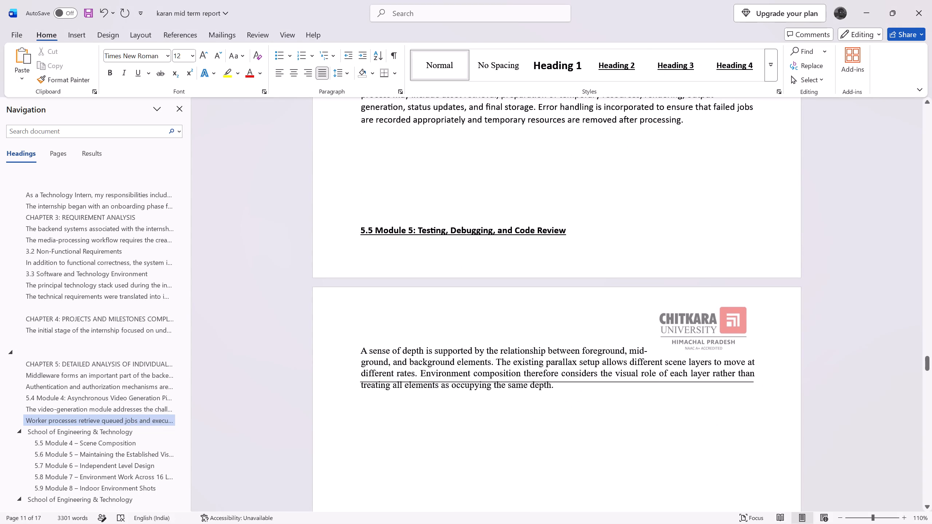
pyautogui.hotkey('alt', 'Tab')
pyautogui.moveTo(601, 422); pyautogui.dragTo(511, 329)
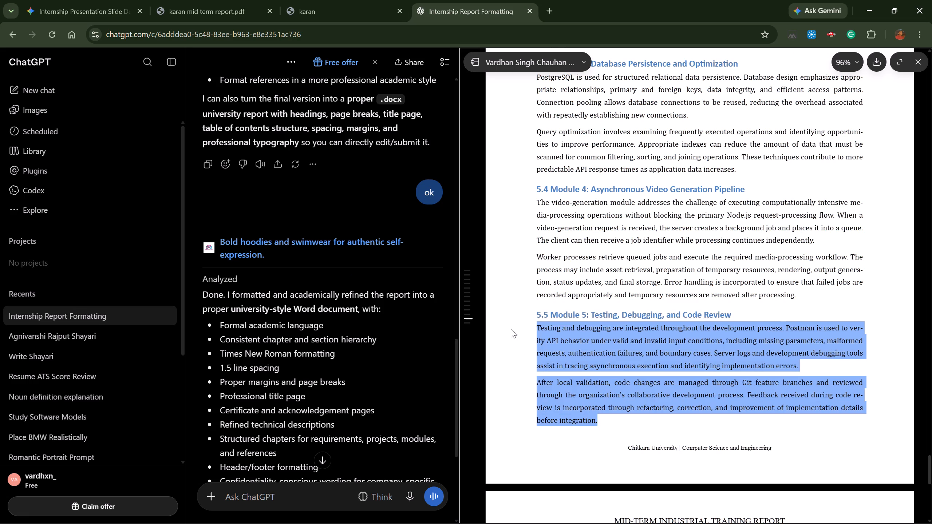
pyautogui.moveTo(511, 329); pyautogui.dragTo(511, 328)
pyautogui.hotkey('ctrl', 'c')
pyautogui.hotkey('alt', 'Tab')
pyautogui.moveTo(560, 388); pyautogui.dragTo(531, 373)
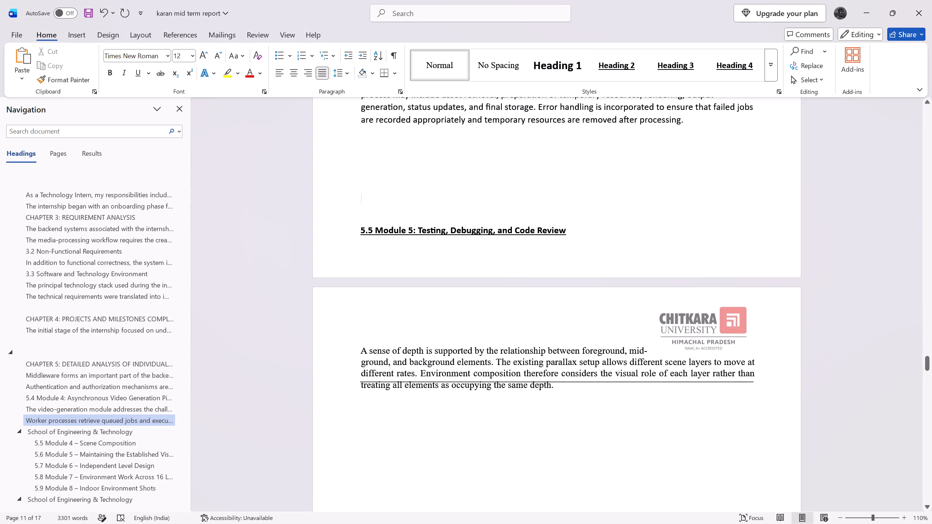
pyautogui.moveTo(531, 373); pyautogui.dragTo(354, 344)
pyautogui.hotkey('ctrl', 'v')
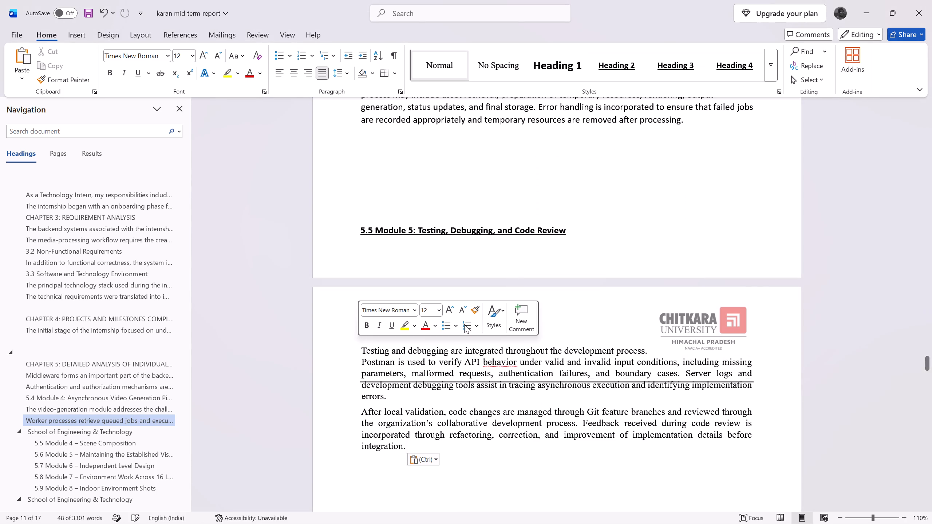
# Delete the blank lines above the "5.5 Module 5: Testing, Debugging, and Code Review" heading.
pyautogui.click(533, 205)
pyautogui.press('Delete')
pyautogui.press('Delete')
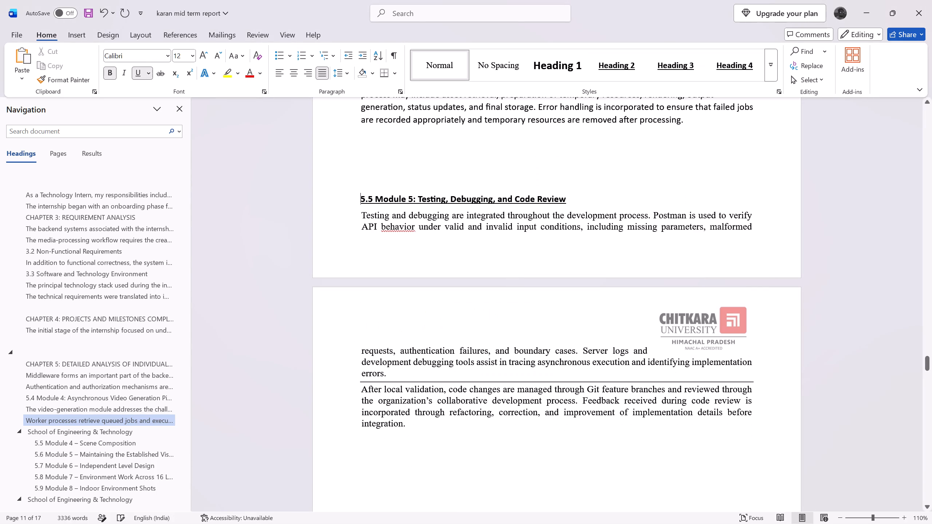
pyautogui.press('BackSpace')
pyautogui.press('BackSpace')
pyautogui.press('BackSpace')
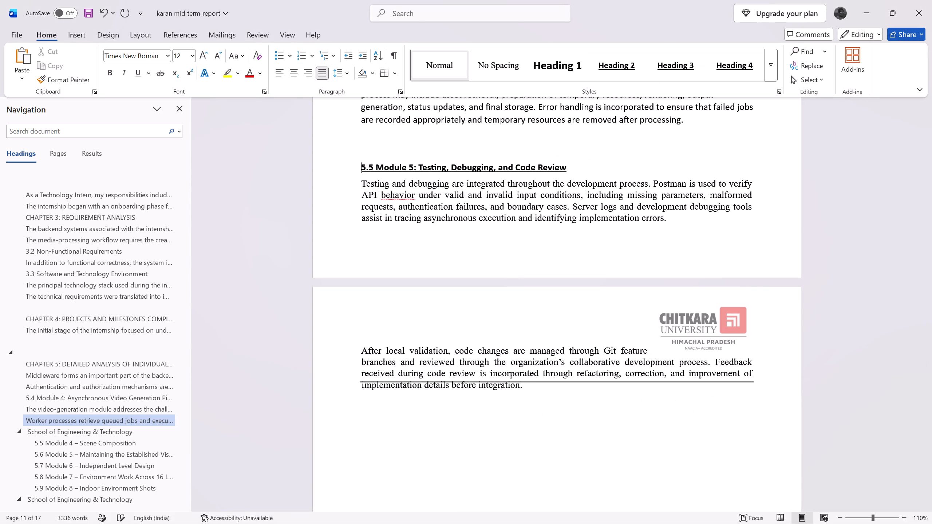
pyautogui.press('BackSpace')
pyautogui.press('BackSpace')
# Add blank lines before the "5.5 Module 5" heading to move it onto the next page, below the header line.
pyautogui.press('Return')
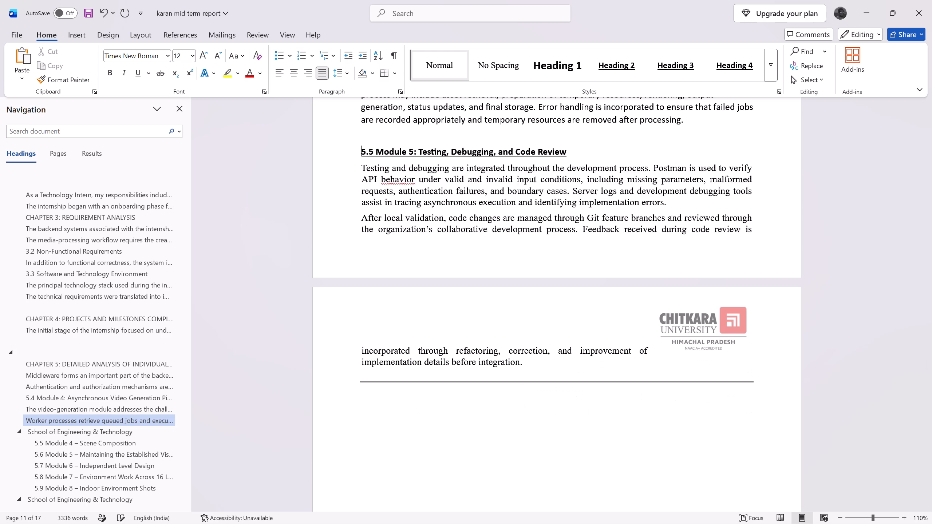
pyautogui.press('Return')
pyautogui.press('Return')
pyautogui.press('Return')
pyautogui.press('Return')
pyautogui.press('Return')
pyautogui.press('Return')
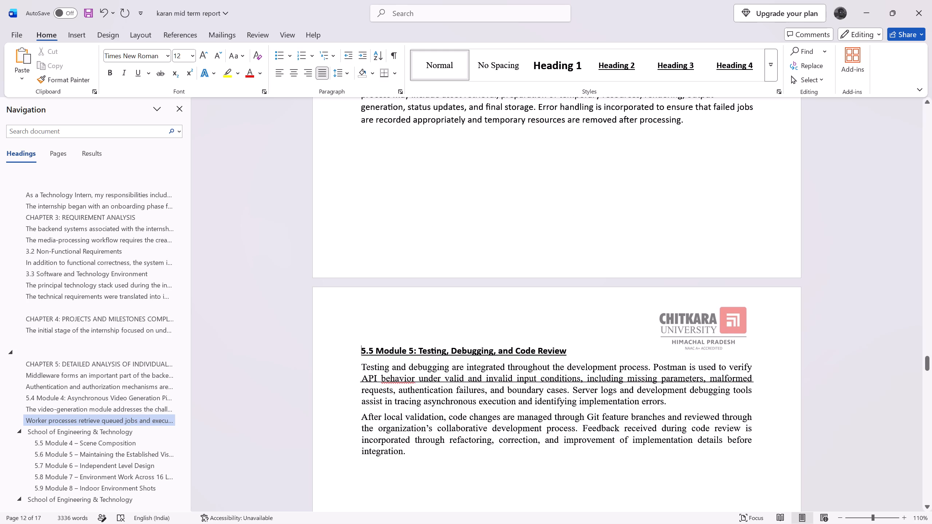
pyautogui.press('Return')
pyautogui.press('Return')
pyautogui.press('Return')
pyautogui.scroll(-5, 612, 423)
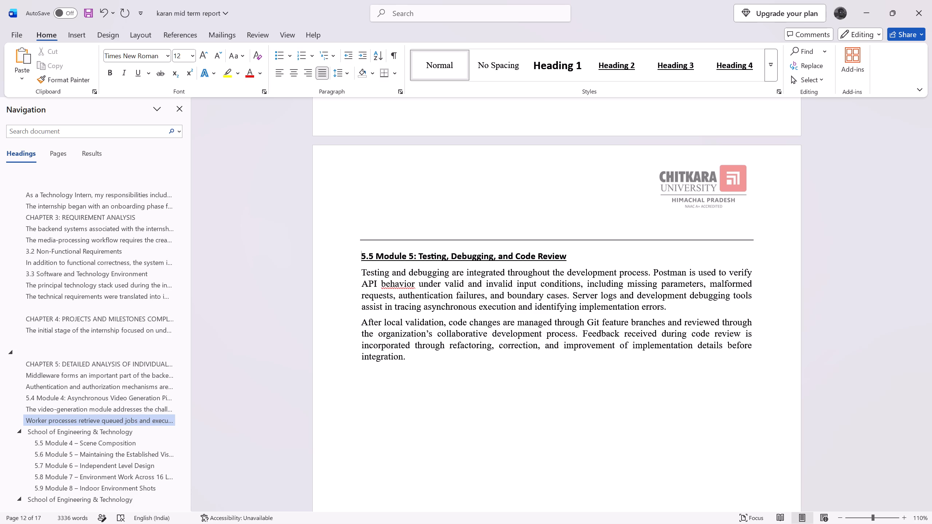
# Remove the gap after the local validation paragraph so the "School of Engineering & Technology" section moves up onto the same page.
pyautogui.click(637, 421)
pyautogui.press('Return')
pyautogui.press('Return')
pyautogui.hotkey('alt', 'Tab')
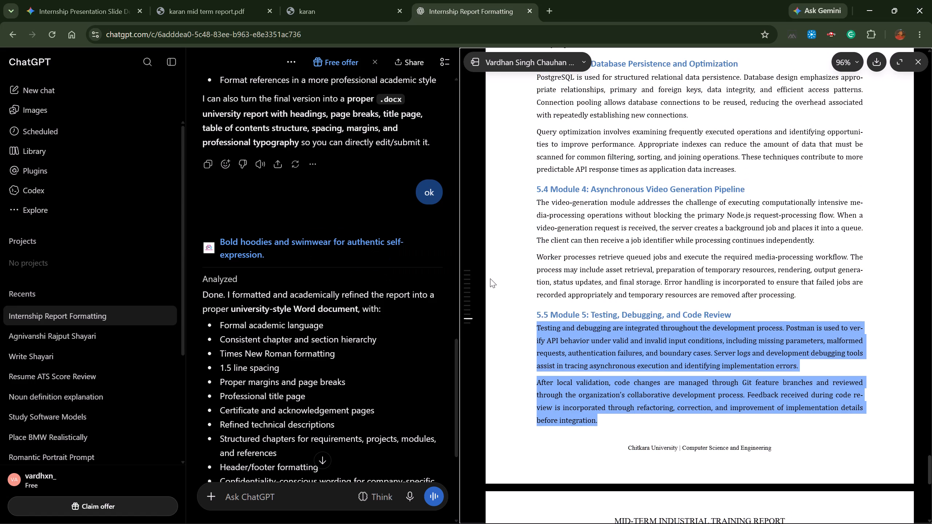
pyautogui.hotkey('alt', 'Tab')
pyautogui.press('Delete')
pyautogui.press('Delete')
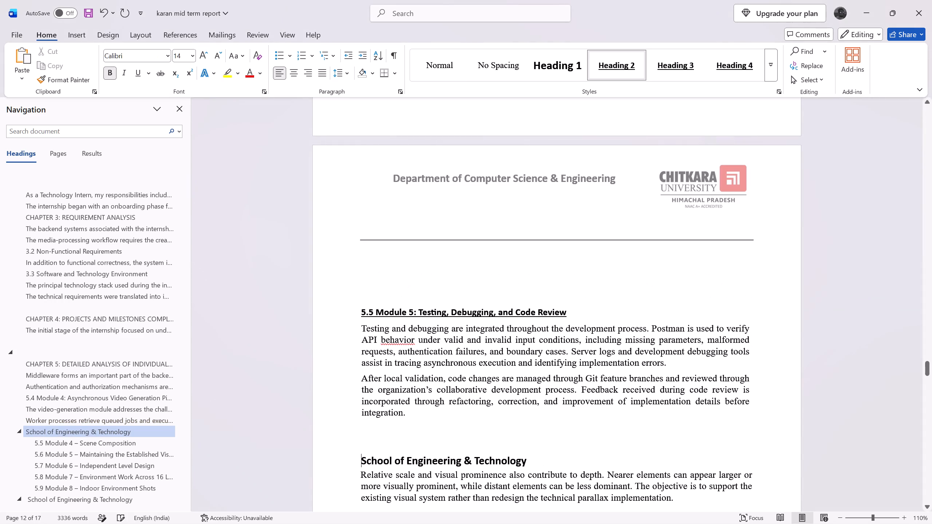
# Delete the extra blank lines between the header line and the "5.5 Module 5" heading.
pyautogui.scroll(-5, 537, 341)
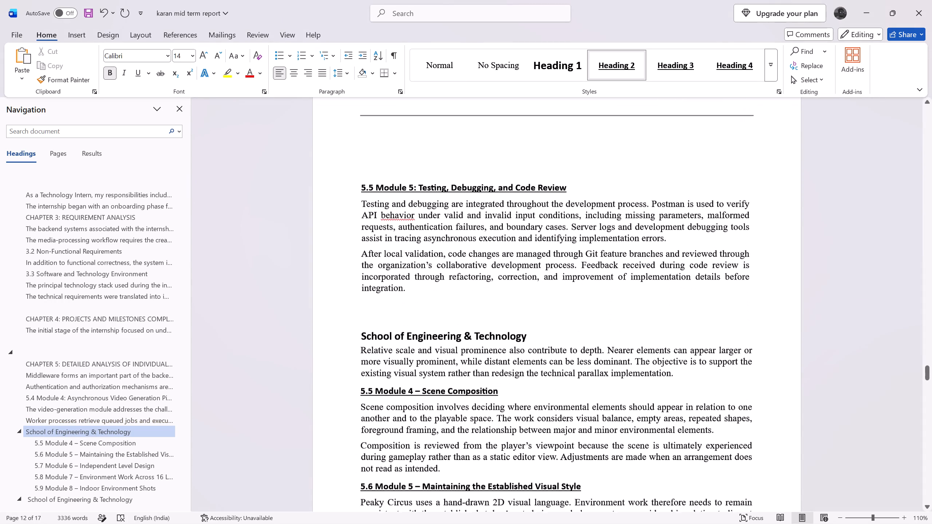
pyautogui.moveTo(384, 153); pyautogui.dragTo(360, 101)
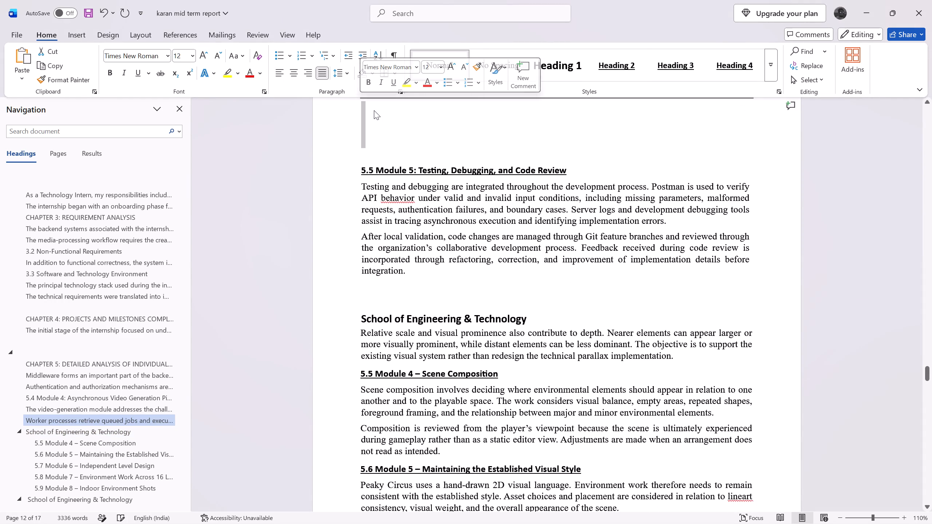
pyautogui.press('Delete')
pyautogui.press('Delete')
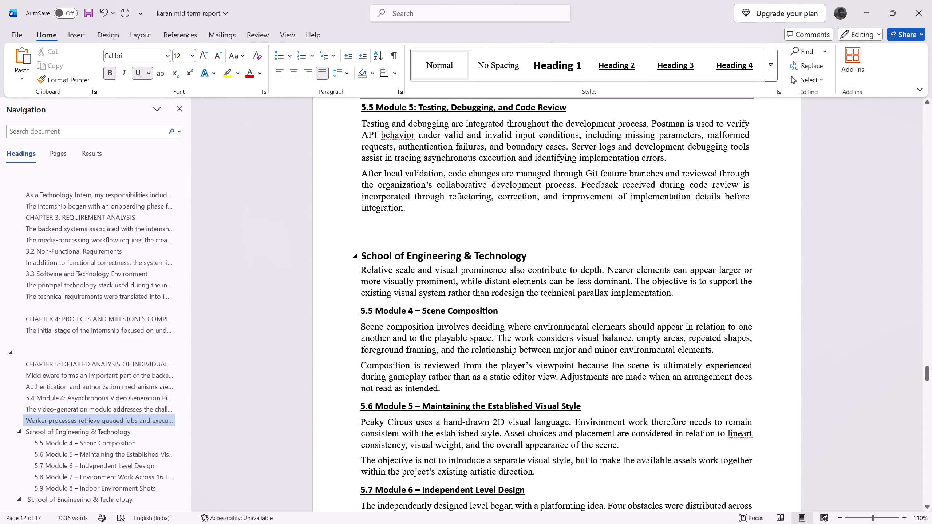
# Collapse and delete the "School of Engineering & Technology" sections before "5.12 Module 11", including old modules 4 to 10, and remove the blank lines left behind.
pyautogui.click(355, 257)
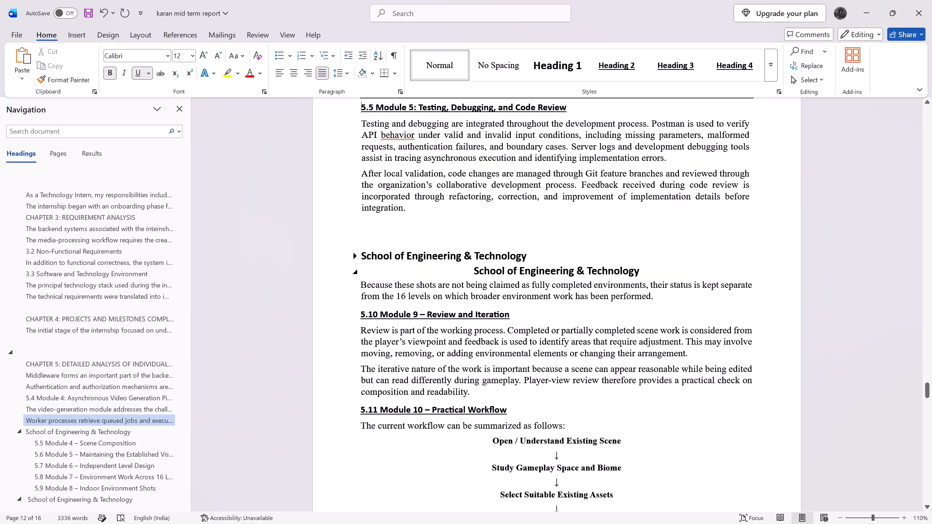
pyautogui.click(356, 276)
pyautogui.click(355, 274)
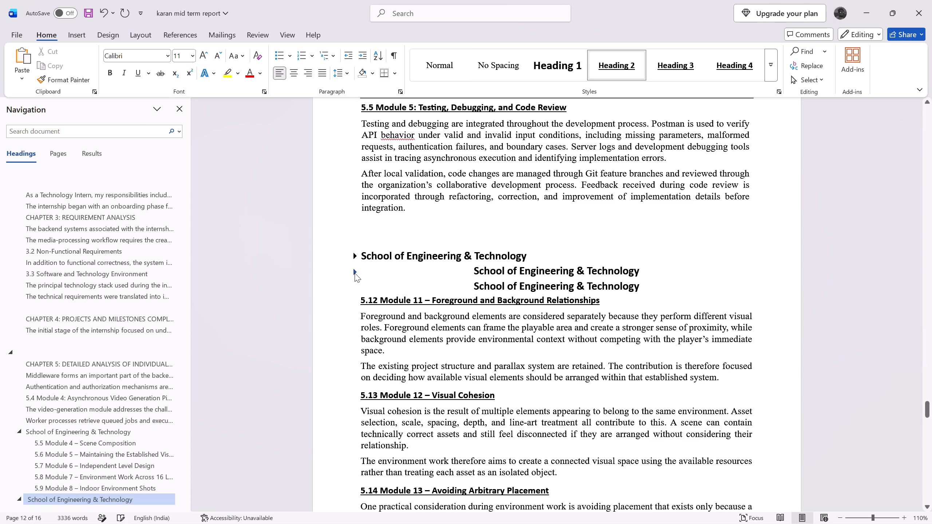
pyautogui.moveTo(650, 291); pyautogui.dragTo(363, 258)
pyautogui.press('Delete')
pyautogui.press('BackSpace')
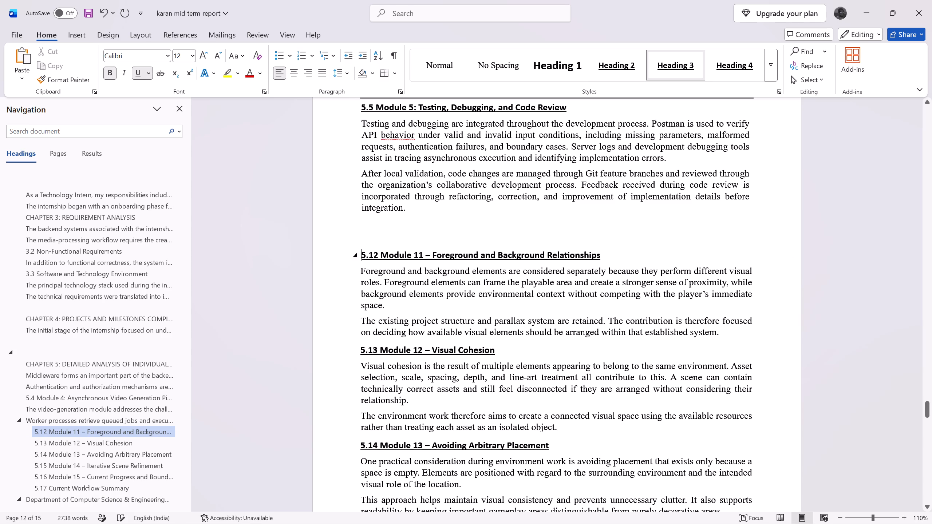
pyautogui.press('BackSpace')
pyautogui.press('BackSpace')
# Examine the ChatGPT report's Chapter 6 bibliography page and the remaining old module sections in the Word report.
pyautogui.hotkey('alt', 'Tab')
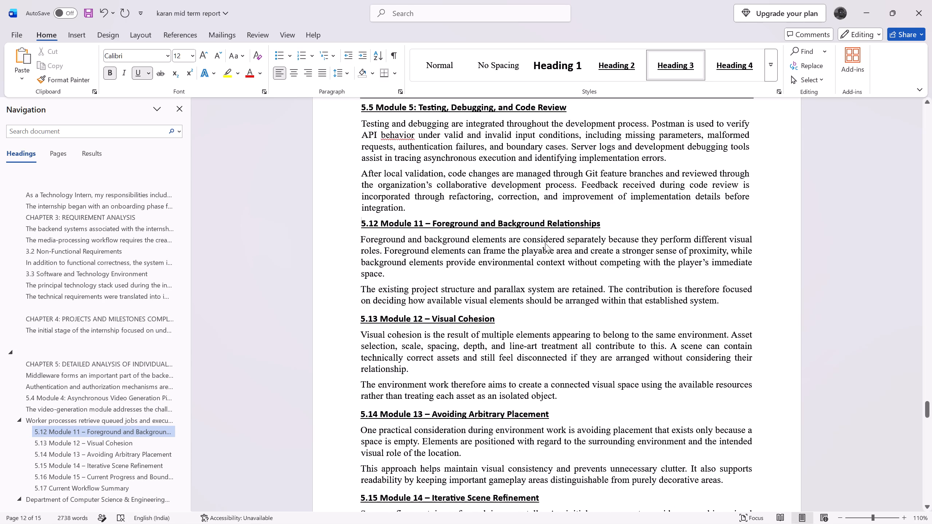
pyautogui.scroll(-7, 589, 293)
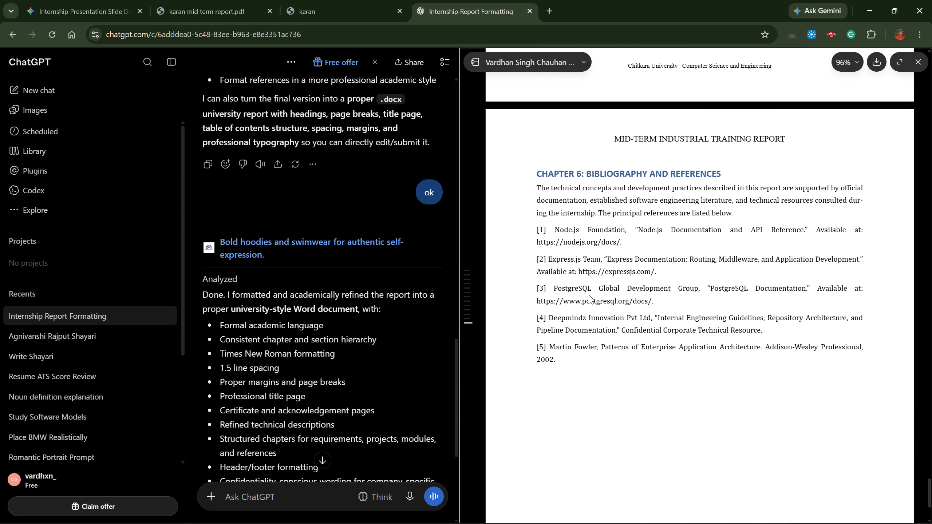
pyautogui.scroll(-7, 589, 295)
pyautogui.scroll(5, 589, 292)
pyautogui.scroll(-1, 589, 292)
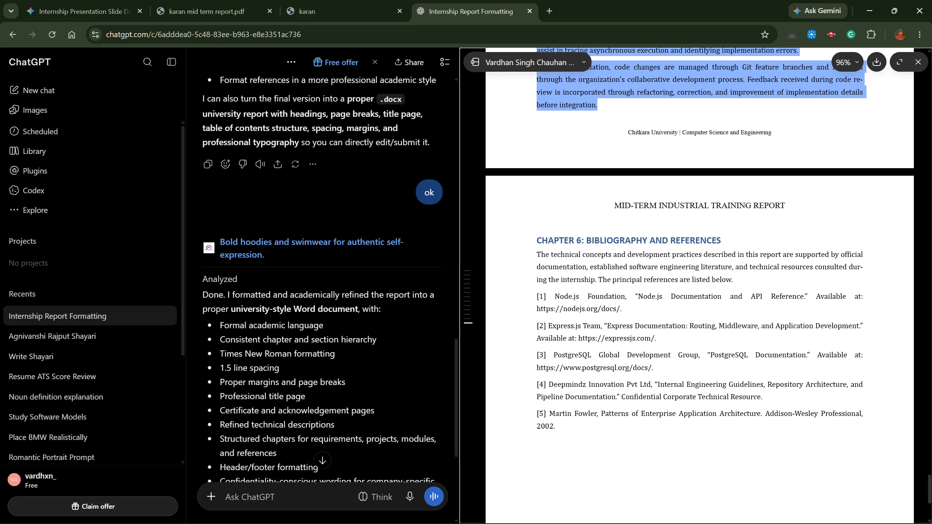
pyautogui.hotkey('alt', 'Tab')
pyautogui.scroll(-12, 577, 289)
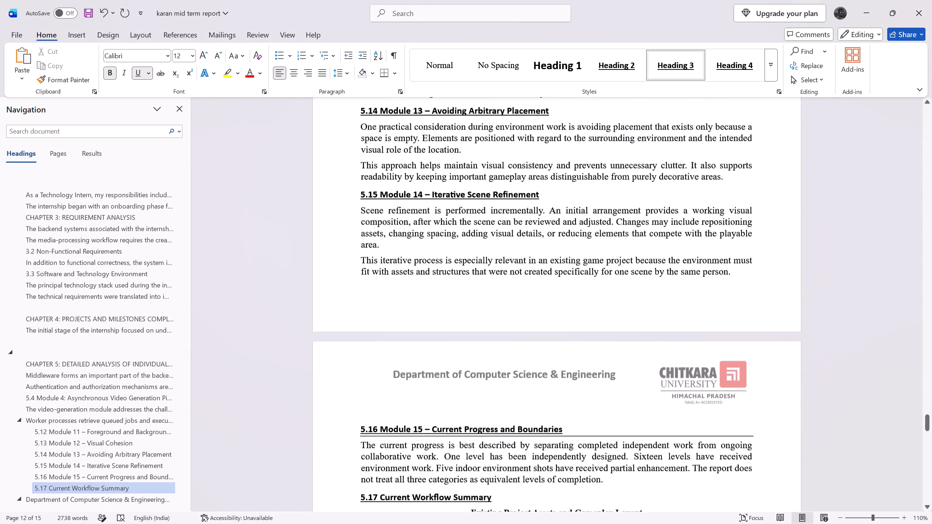
pyautogui.scroll(-5, 580, 292)
pyautogui.scroll(9, 580, 292)
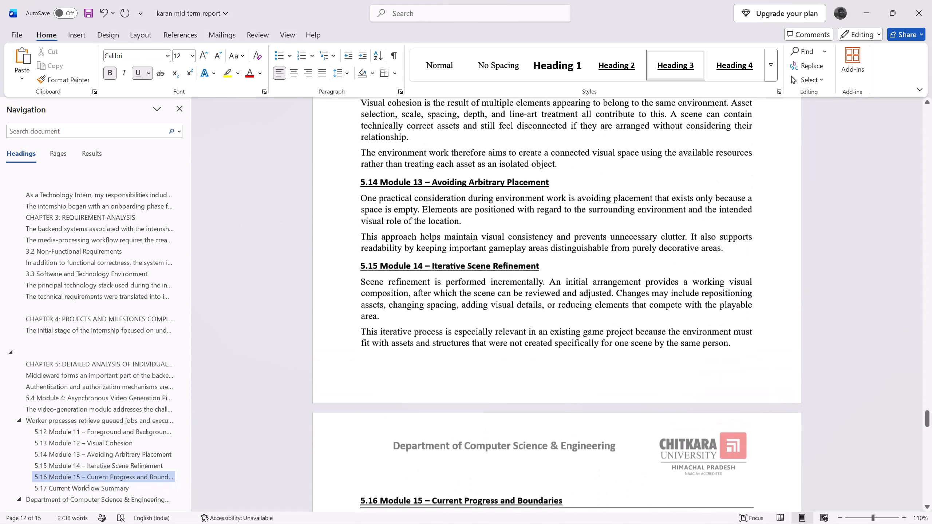
pyautogui.scroll(3, 580, 292)
pyautogui.scroll(5, 501, 283)
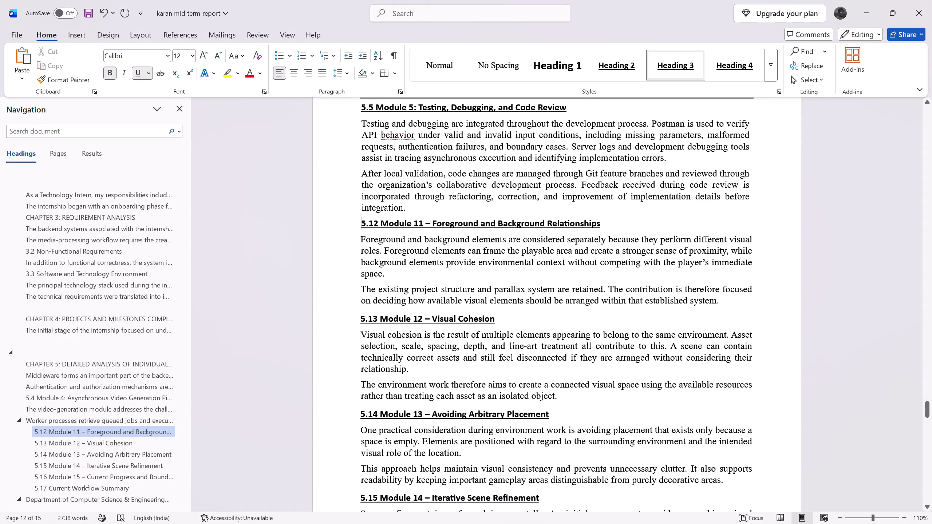
# Delete all old content from the "5.12 Module 11" heading to the end of section "6.4 Note on Confidentiality".
pyautogui.scroll(1, 500, 283)
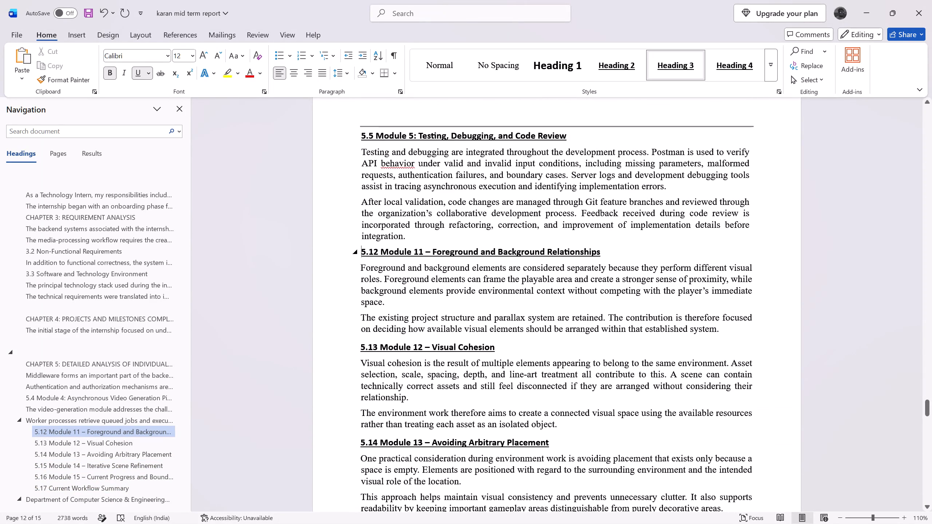
pyautogui.moveTo(360, 249); pyautogui.dragTo(530, 523)
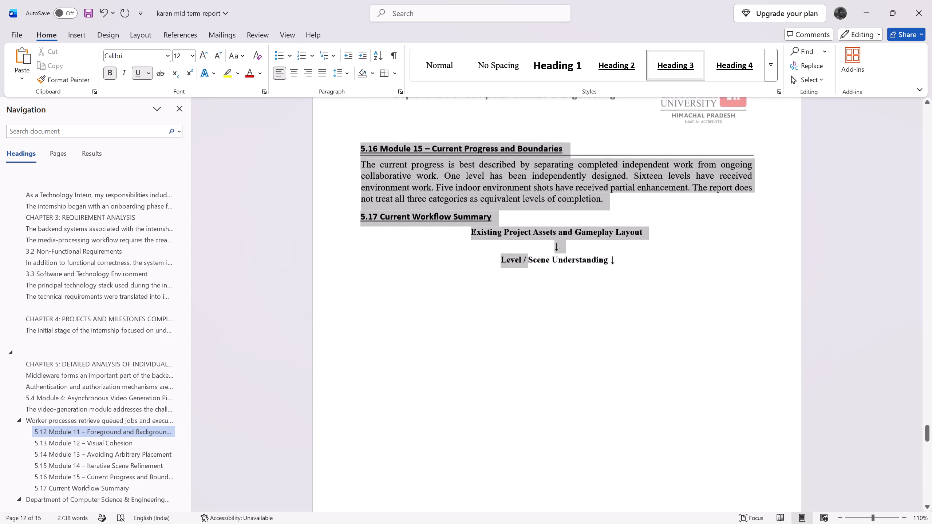
pyautogui.moveTo(530, 523); pyautogui.dragTo(704, 523)
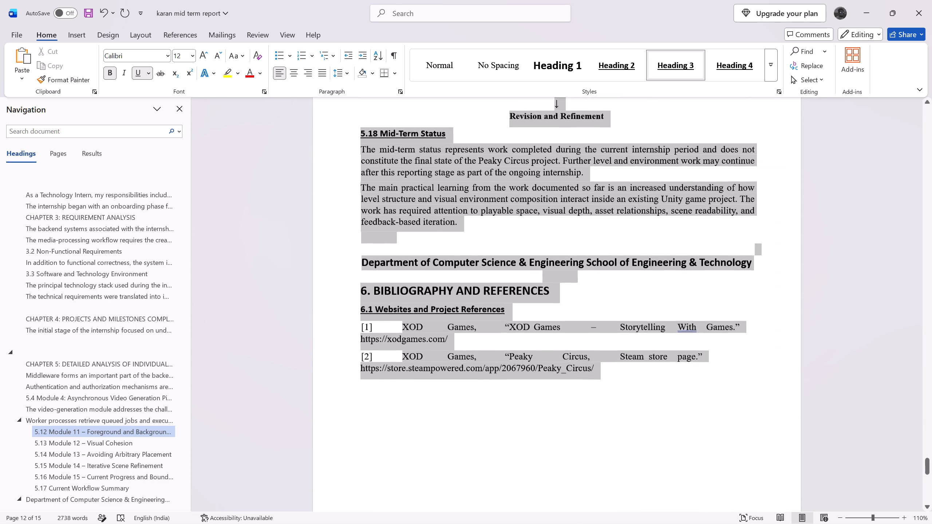
pyautogui.moveTo(704, 523); pyautogui.dragTo(650, 523)
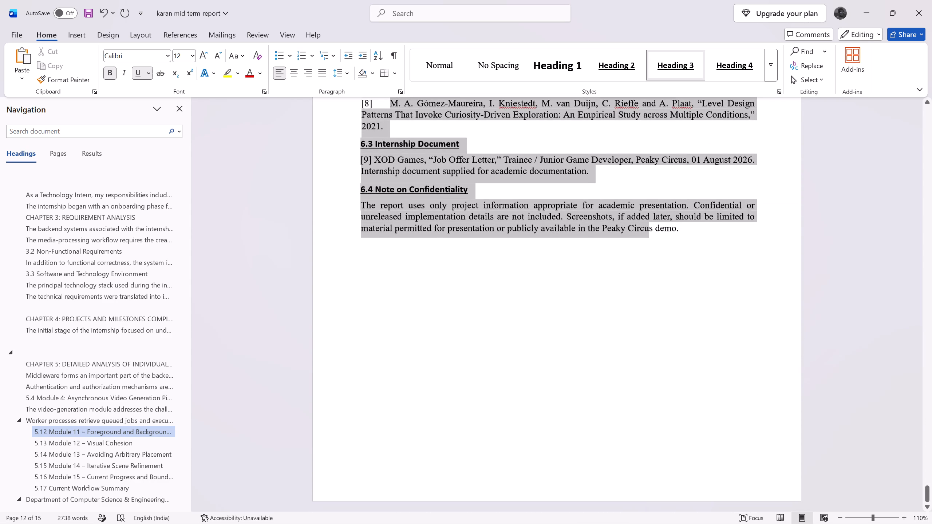
pyautogui.moveTo(650, 523); pyautogui.dragTo(710, 68)
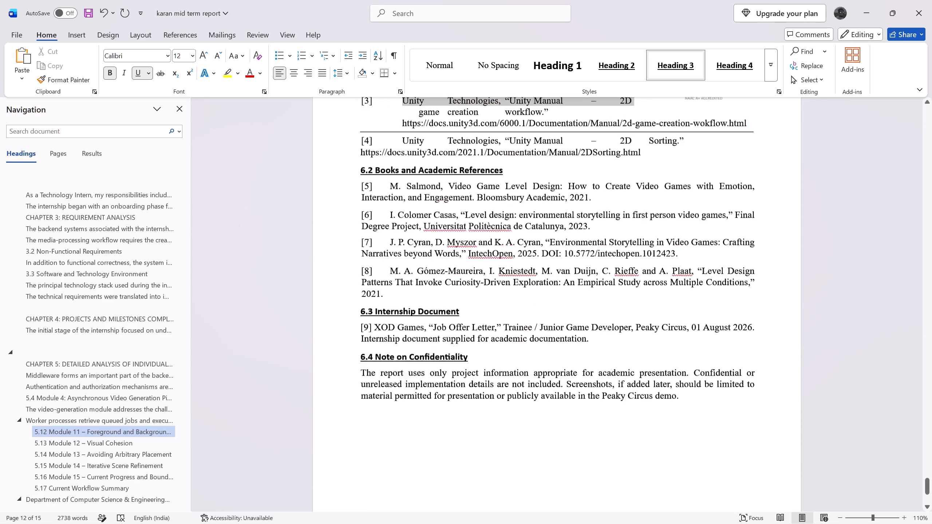
pyautogui.moveTo(710, 68); pyautogui.dragTo(725, 226)
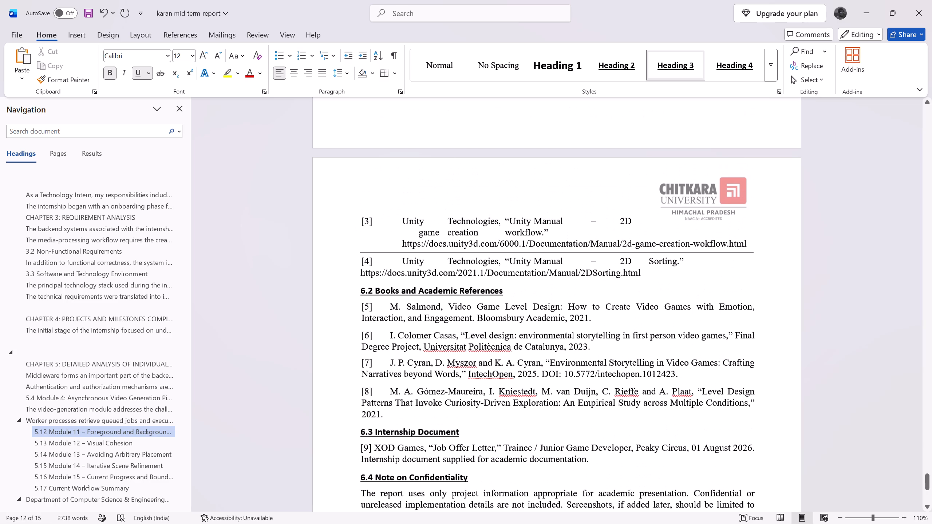
pyautogui.moveTo(725, 226); pyautogui.dragTo(685, 446)
pyautogui.press('Delete')
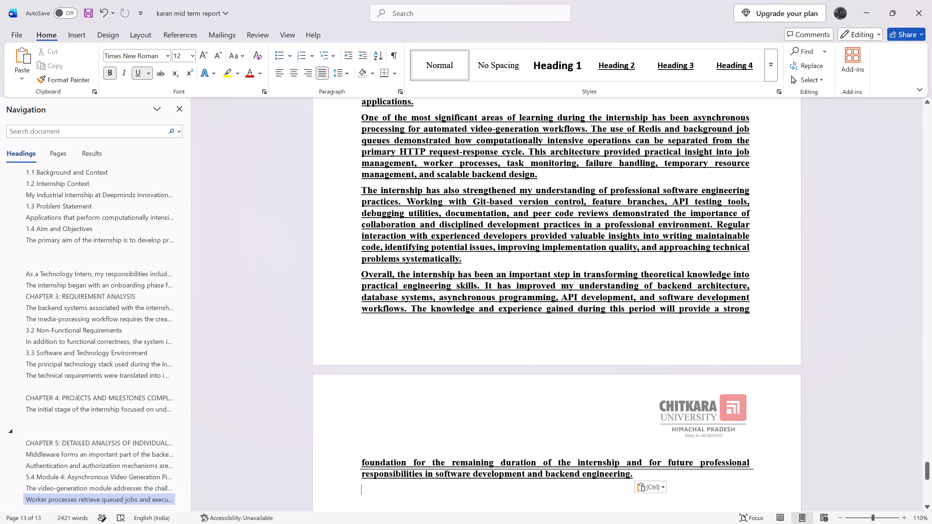
# Remove the bold and underline formatting from all the pasted conclusion paragraphs, leaving the "6.1 Conclusion" heading out of the selection.
pyautogui.moveTo(639, 478); pyautogui.dragTo(371, 148)
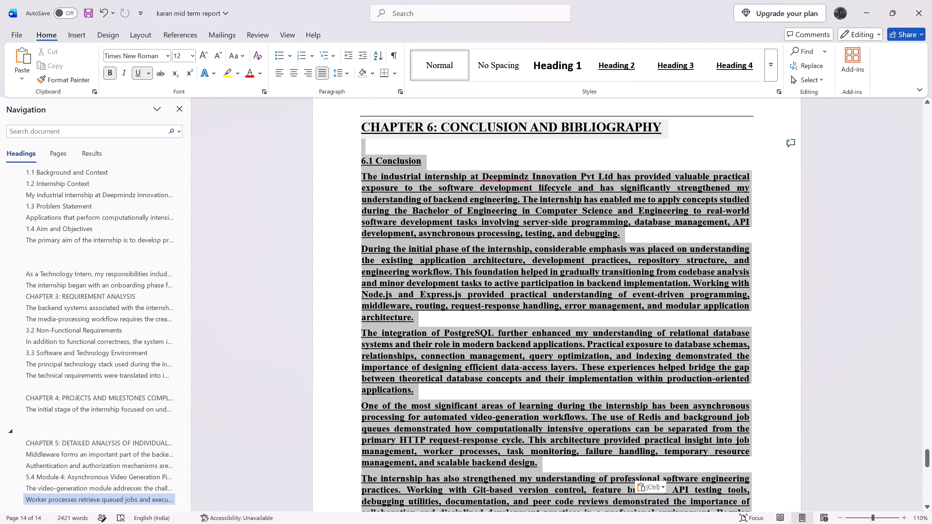
pyautogui.moveTo(371, 148); pyautogui.dragTo(361, 181)
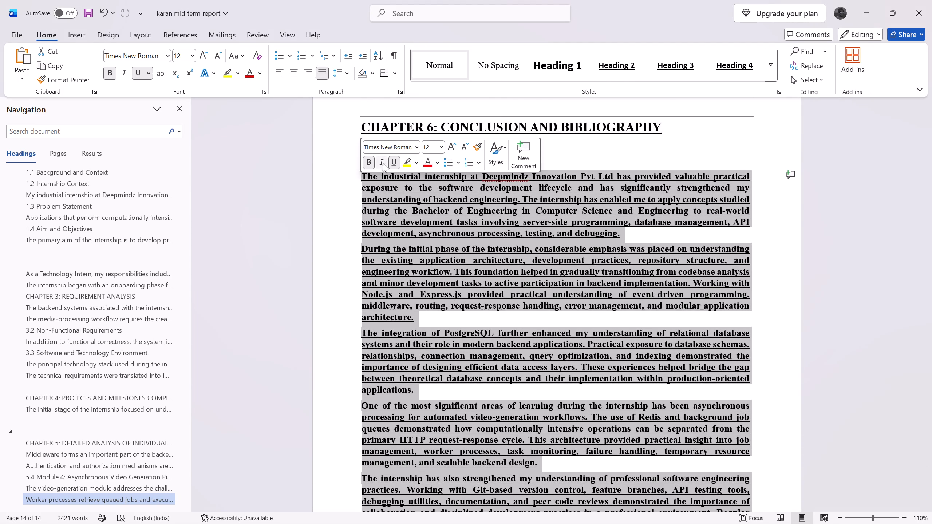
pyautogui.click(390, 162)
pyautogui.click(375, 163)
pyautogui.click(373, 164)
pyautogui.click(849, 319)
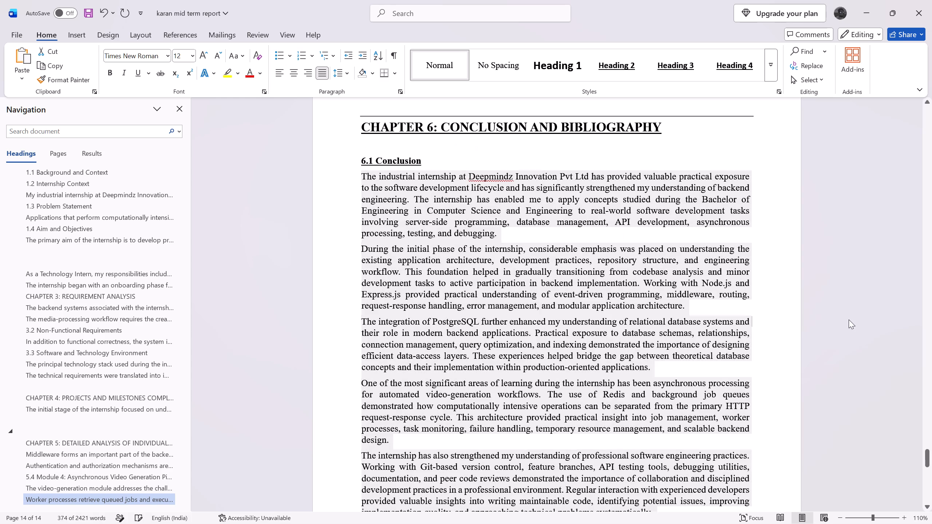
# Make the company name "Deepmindz Innovation Pvt Ltd" bold in the first conclusion paragraph.
pyautogui.moveTo(469, 176); pyautogui.dragTo(526, 177)
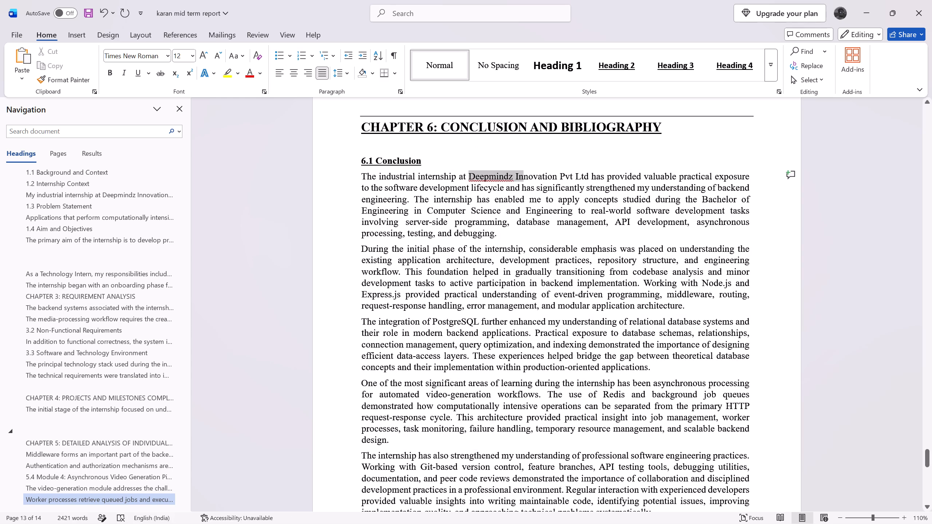
pyautogui.moveTo(526, 177); pyautogui.dragTo(585, 177)
pyautogui.click(599, 160)
pyautogui.click(596, 159)
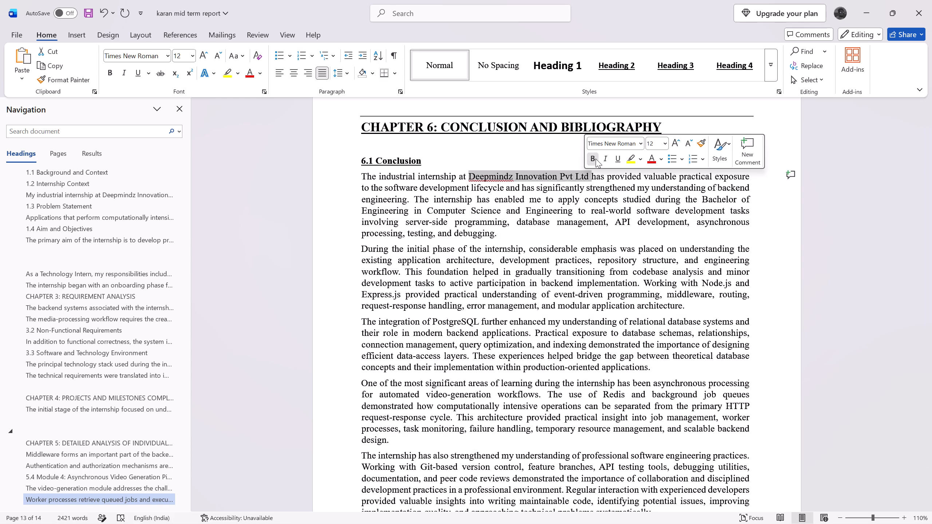
pyautogui.click(784, 213)
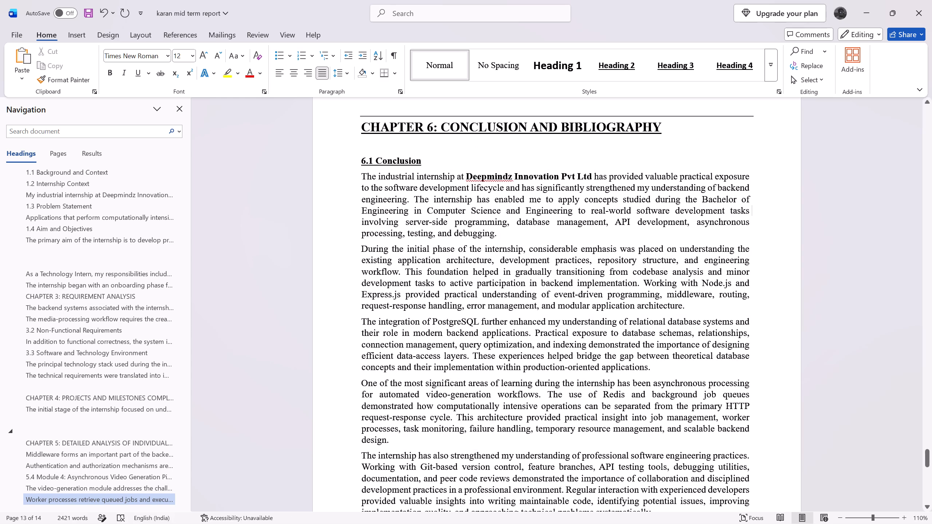
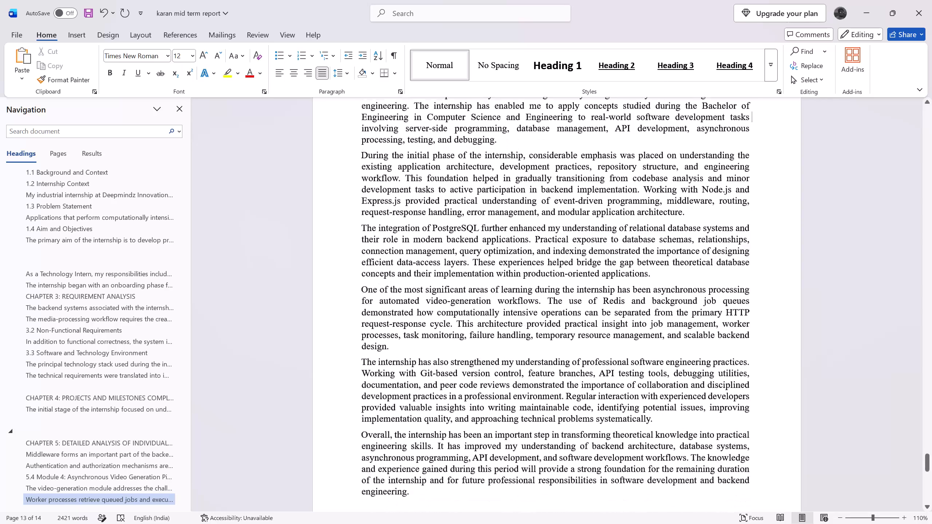
pyautogui.scroll(-2, 457, 396)
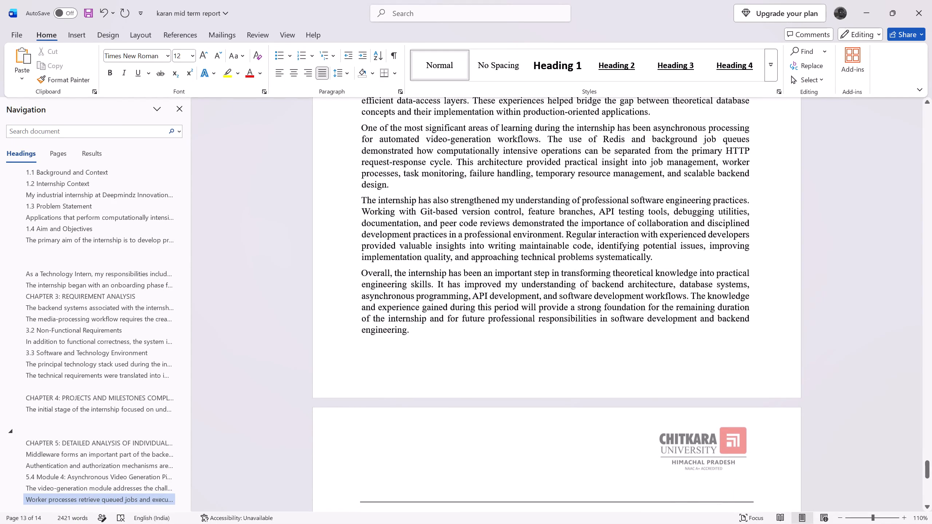
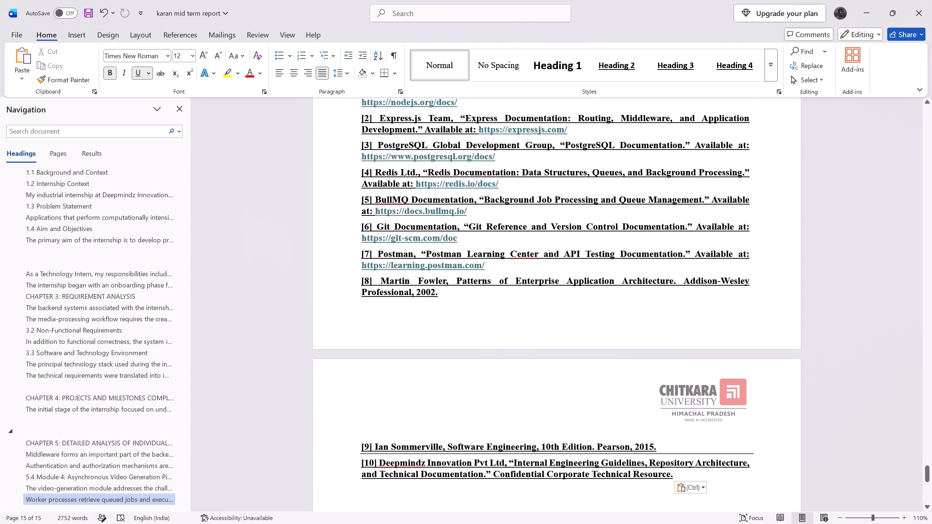
# Remove the bold and underline formatting from the pasted bibliography paragraph and references.
pyautogui.moveTo(690, 479); pyautogui.dragTo(442, 146)
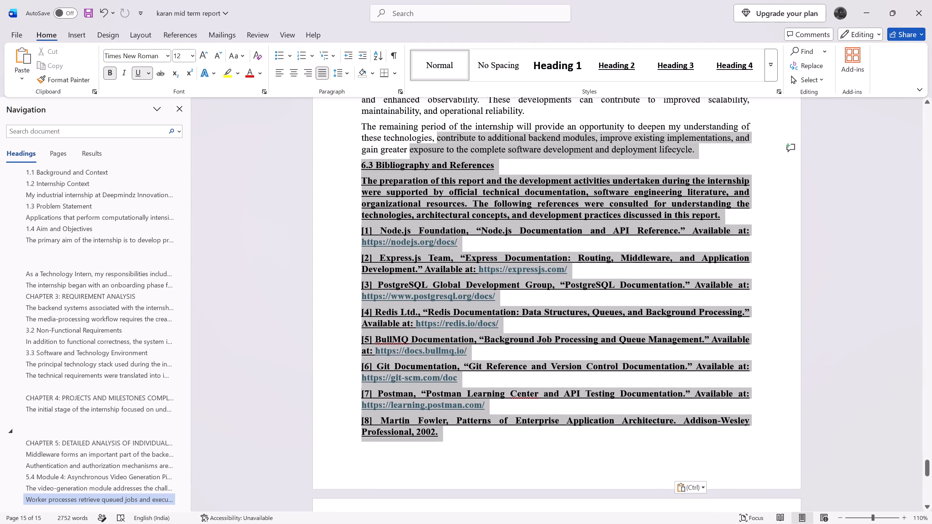
pyautogui.moveTo(442, 146); pyautogui.dragTo(359, 176)
pyautogui.click(391, 158)
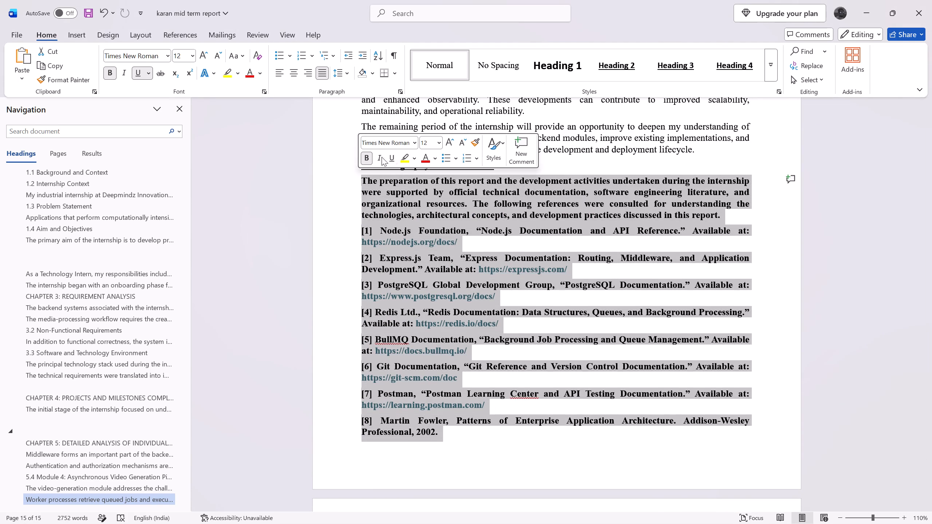
pyautogui.click(363, 158)
pyautogui.click(839, 310)
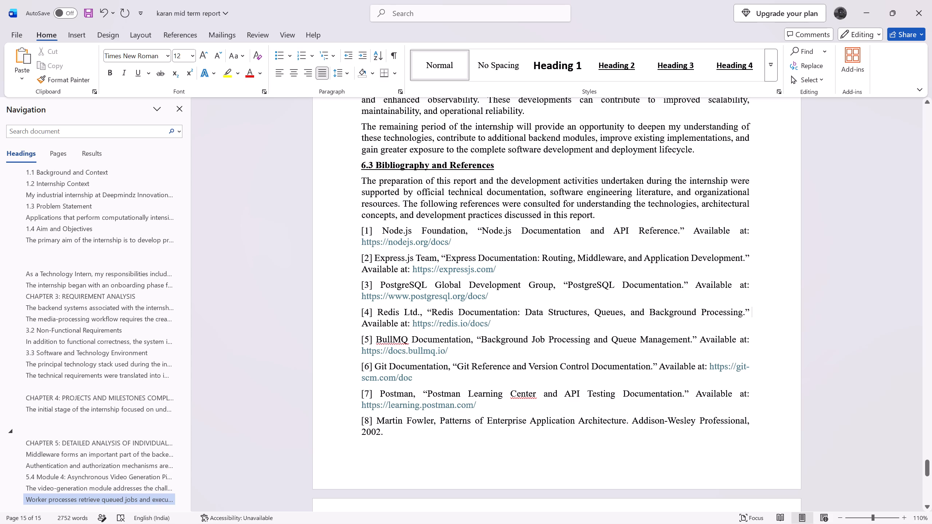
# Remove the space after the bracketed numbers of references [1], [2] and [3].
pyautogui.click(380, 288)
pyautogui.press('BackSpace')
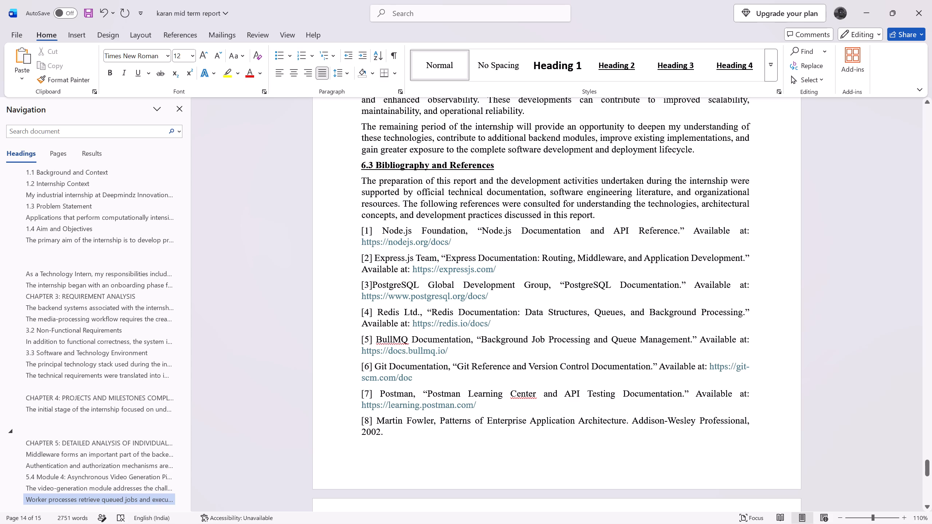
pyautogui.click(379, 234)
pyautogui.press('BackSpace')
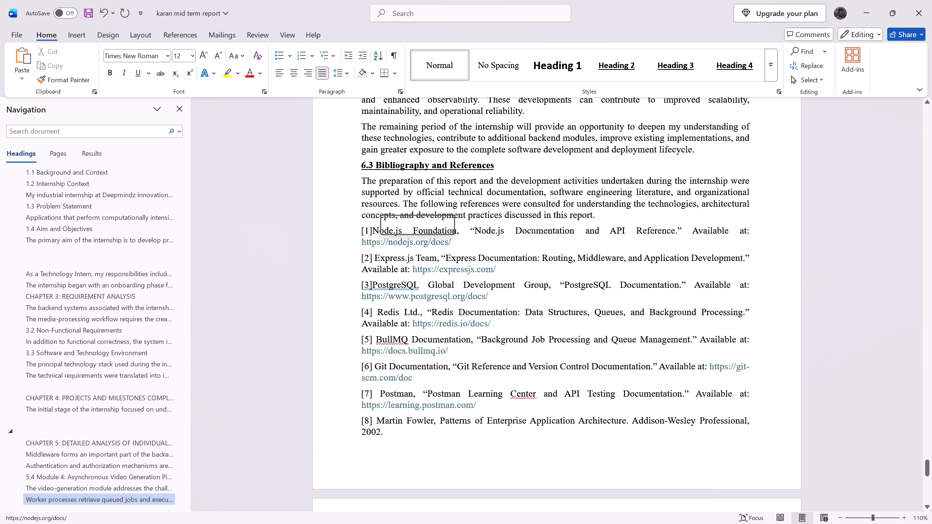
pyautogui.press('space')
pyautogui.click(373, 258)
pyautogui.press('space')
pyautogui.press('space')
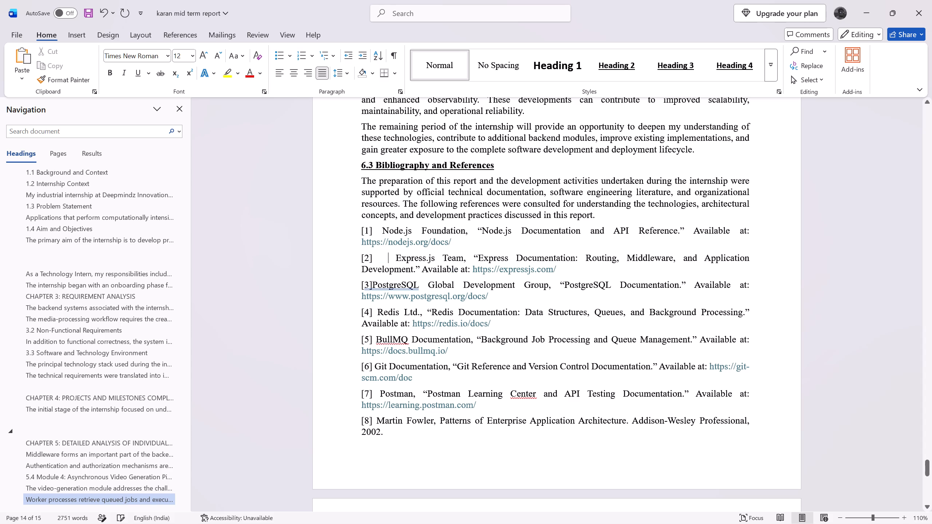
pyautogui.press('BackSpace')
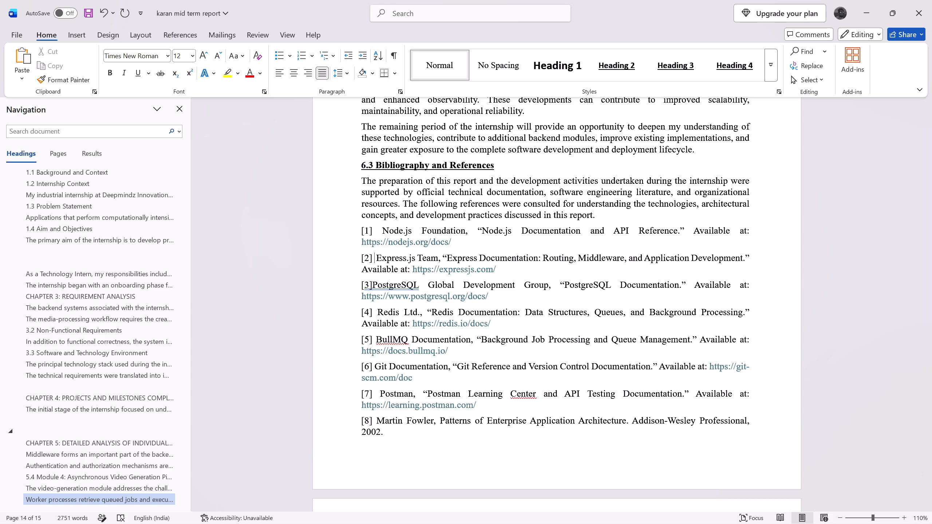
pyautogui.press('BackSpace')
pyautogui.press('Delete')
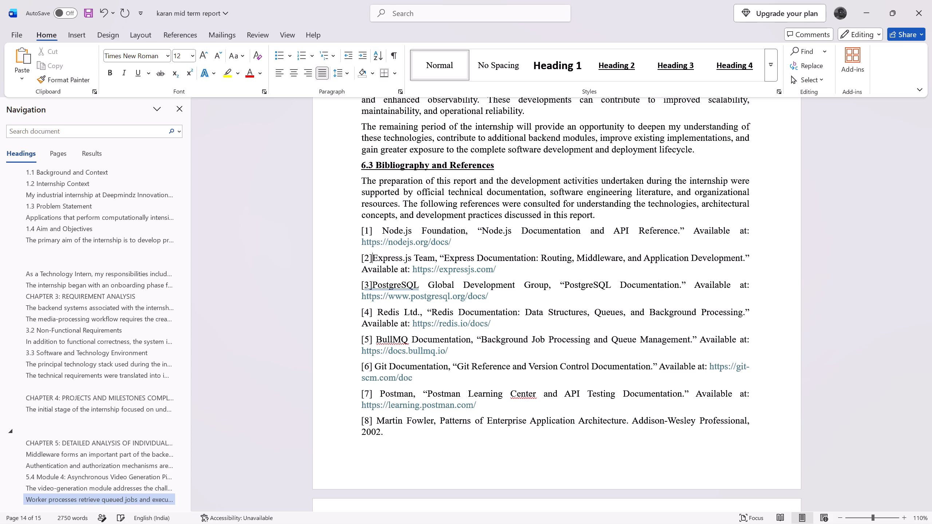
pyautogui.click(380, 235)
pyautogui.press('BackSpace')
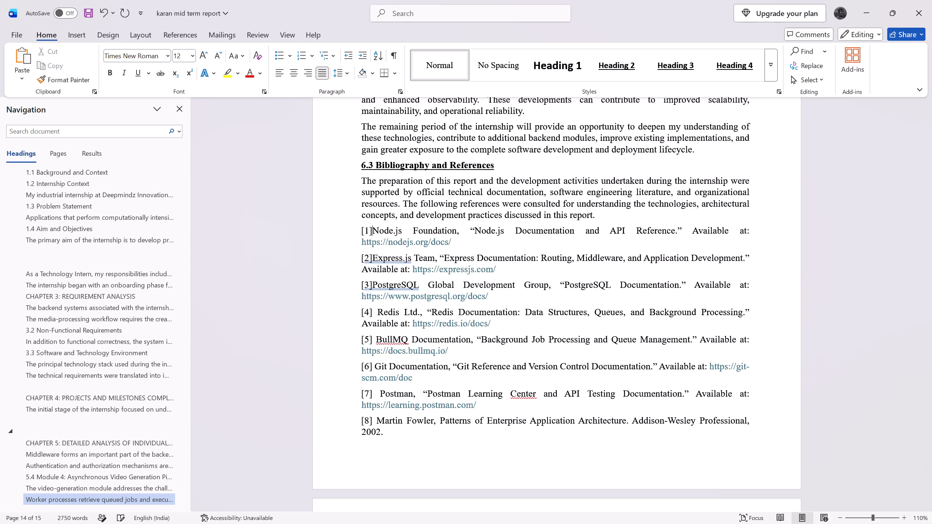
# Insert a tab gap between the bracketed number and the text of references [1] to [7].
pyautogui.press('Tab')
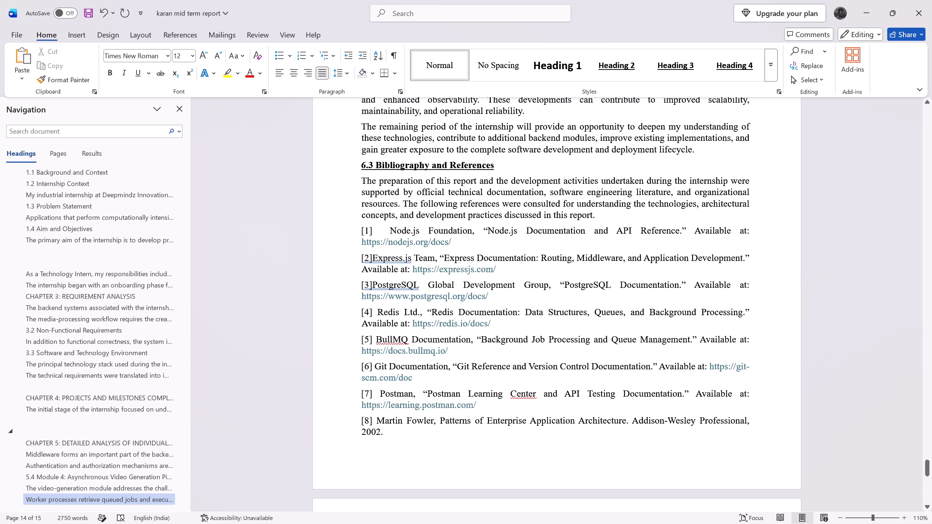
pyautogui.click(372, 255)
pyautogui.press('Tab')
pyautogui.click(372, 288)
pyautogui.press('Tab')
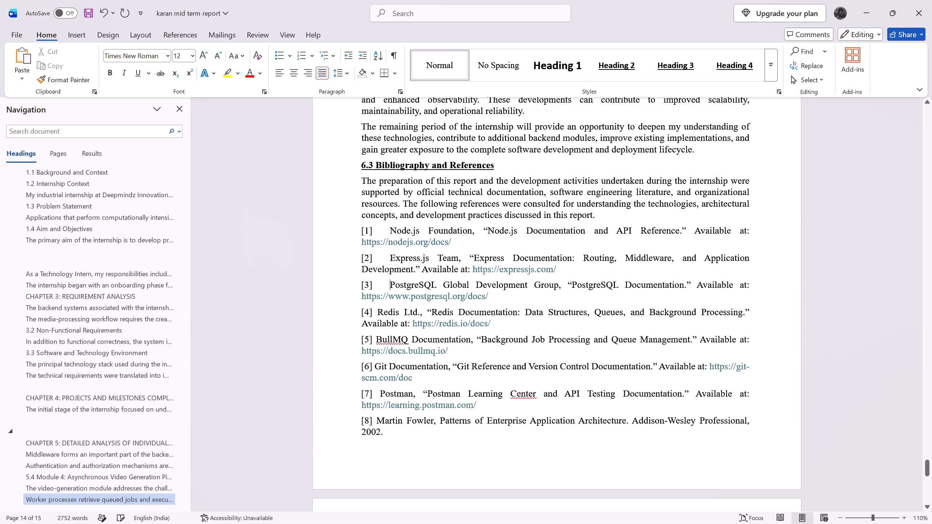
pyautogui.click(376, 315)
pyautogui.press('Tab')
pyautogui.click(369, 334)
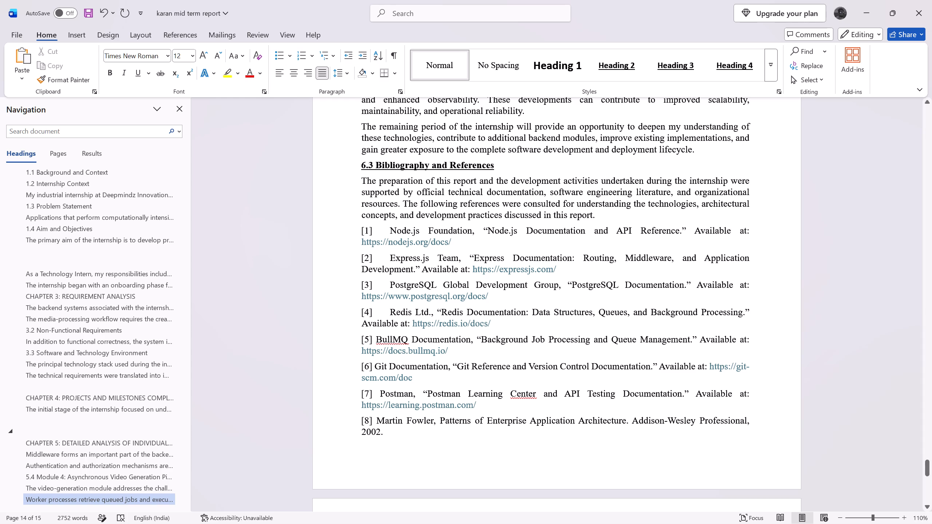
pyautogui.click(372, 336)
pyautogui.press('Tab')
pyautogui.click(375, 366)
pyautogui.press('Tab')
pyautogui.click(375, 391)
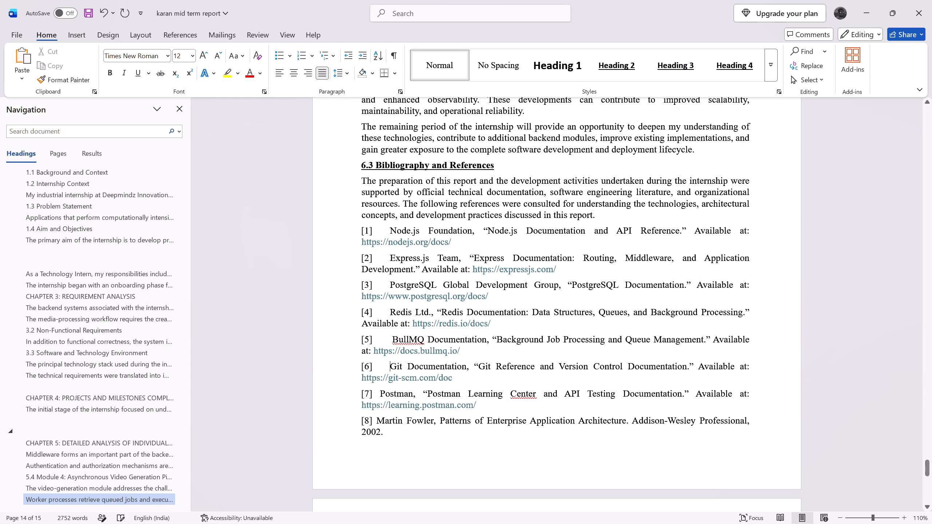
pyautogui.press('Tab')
# Insert a tab gap after the bracketed numbers of references [8], [9] and [10], removing the extra space before "Deepmindz".
pyautogui.doubleClick(379, 418)
pyautogui.press('Tab')
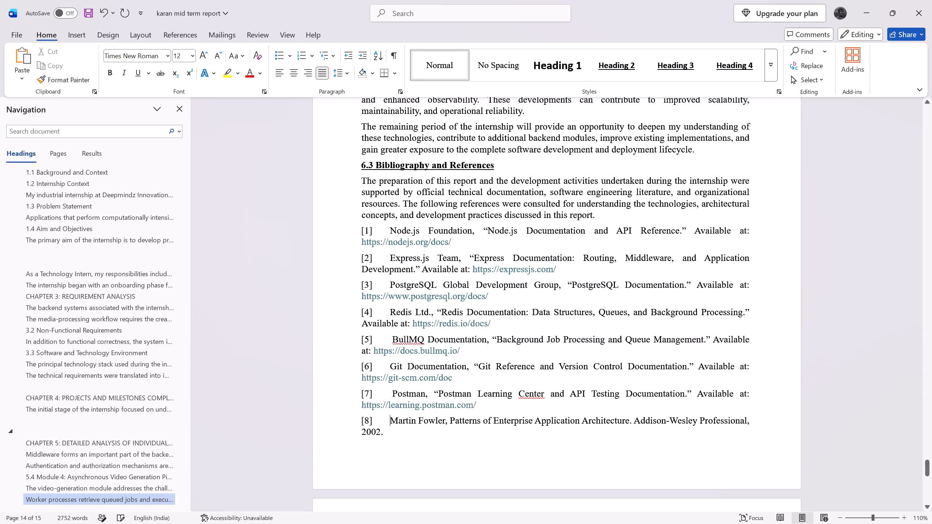
pyautogui.scroll(-7, 392, 356)
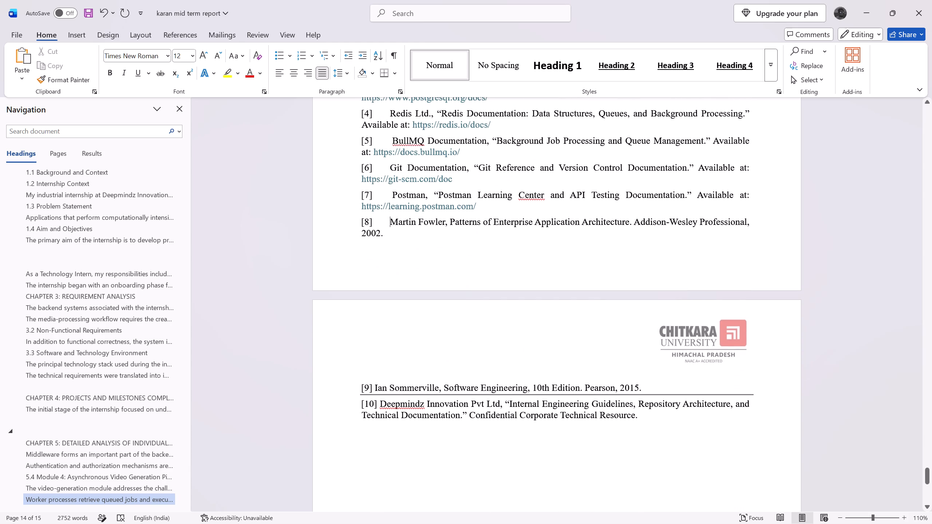
pyautogui.click(376, 389)
pyautogui.click(368, 389)
pyautogui.click(375, 390)
pyautogui.press('q')
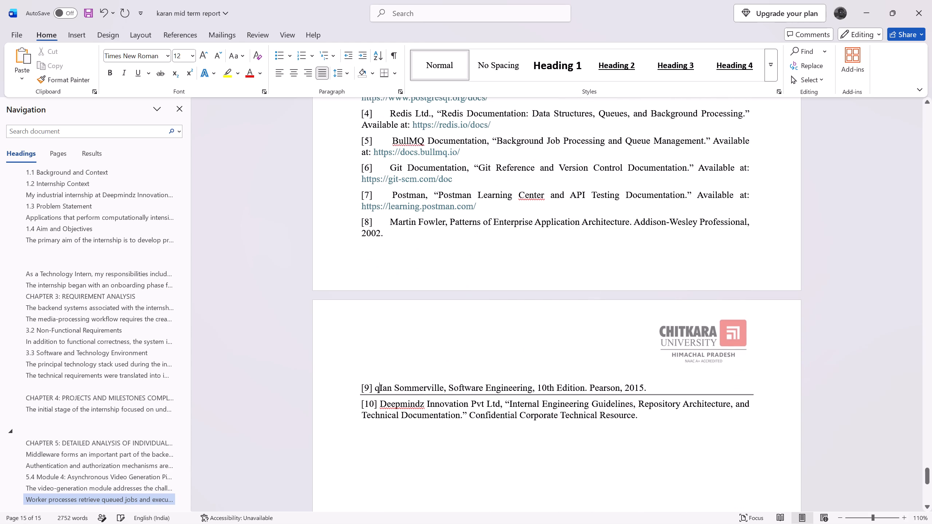
pyautogui.press('BackSpace')
pyautogui.press('Tab')
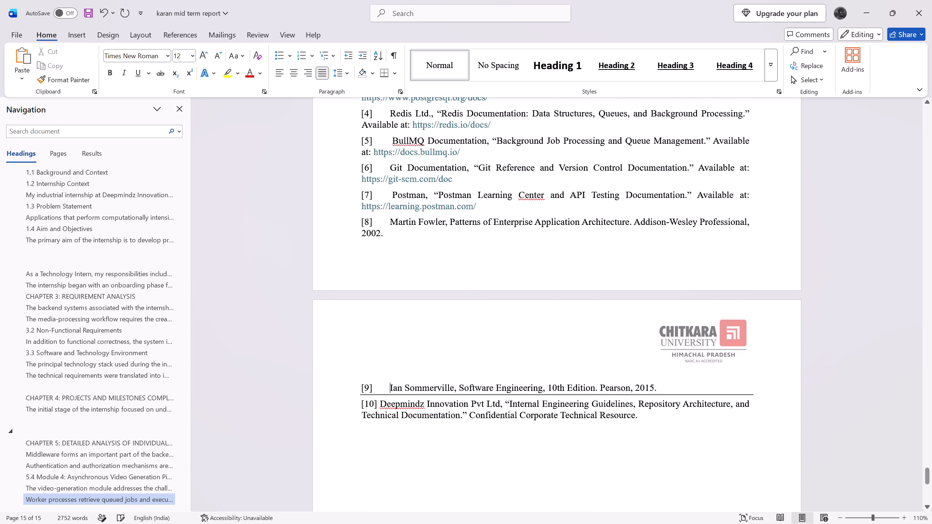
pyautogui.click(377, 403)
pyautogui.press('Tab')
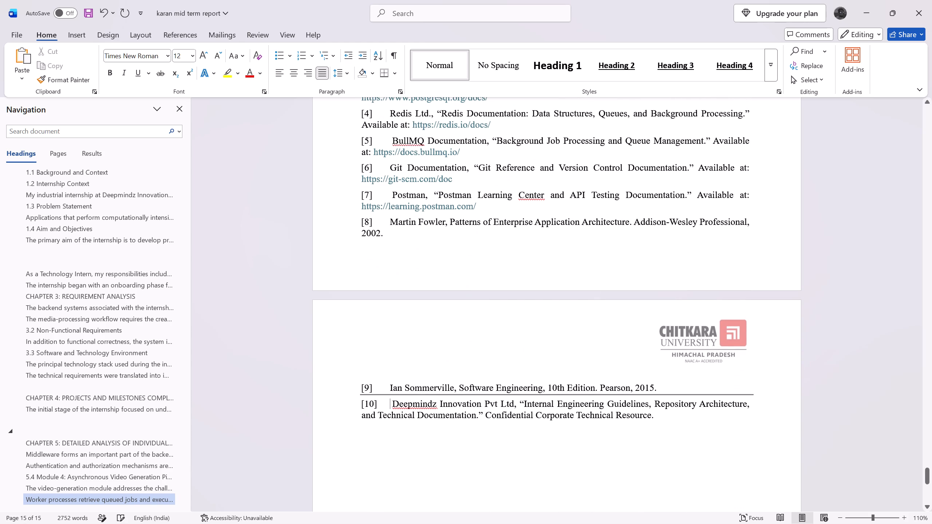
pyautogui.press('Delete')
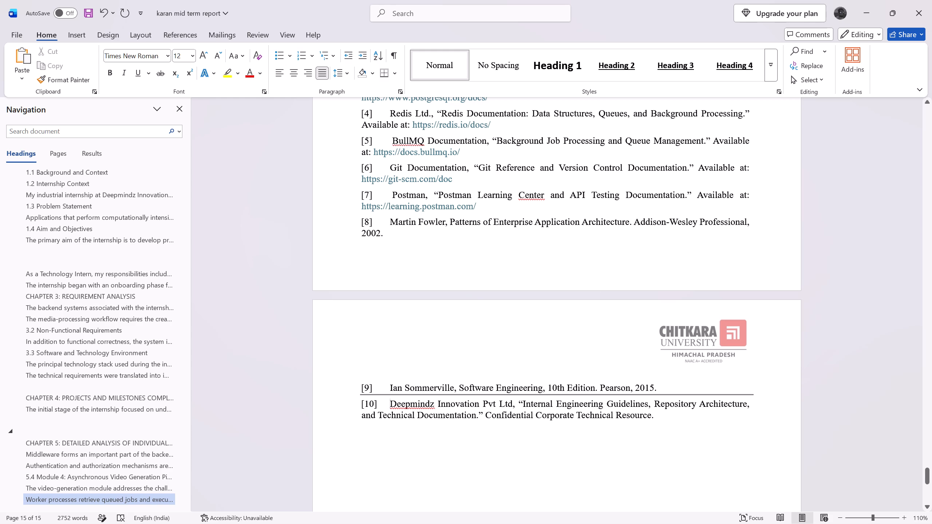
# Format all ten bibliography references as a numbered list.
pyautogui.moveTo(674, 419); pyautogui.dragTo(382, 182)
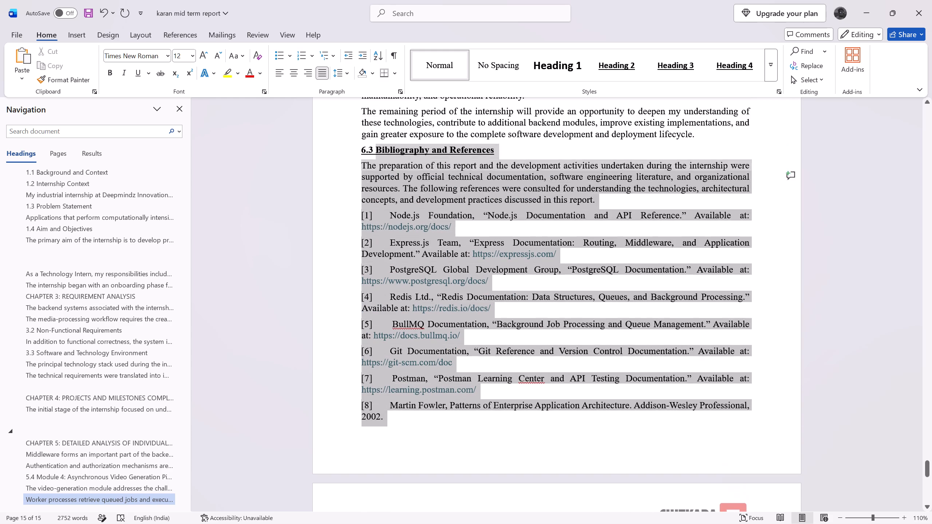
pyautogui.moveTo(382, 182); pyautogui.dragTo(359, 215)
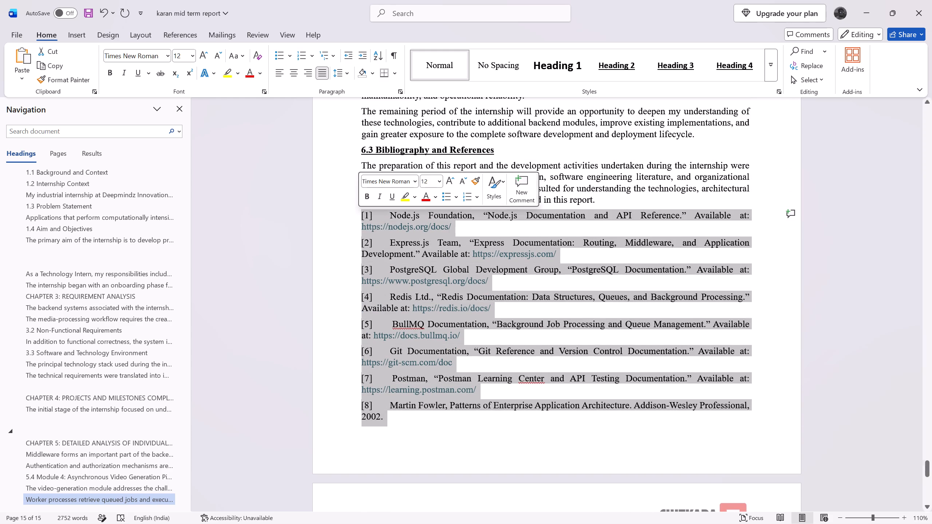
pyautogui.click(304, 56)
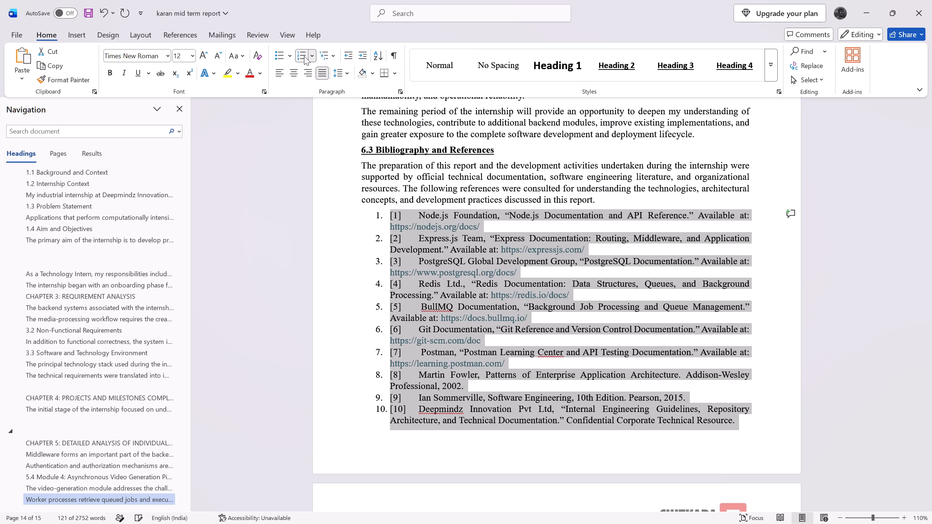
# Delete the bracketed numbers and the gaps after them from list items 1 to 4, leaving only the automatic numbering.
pyautogui.click(416, 213)
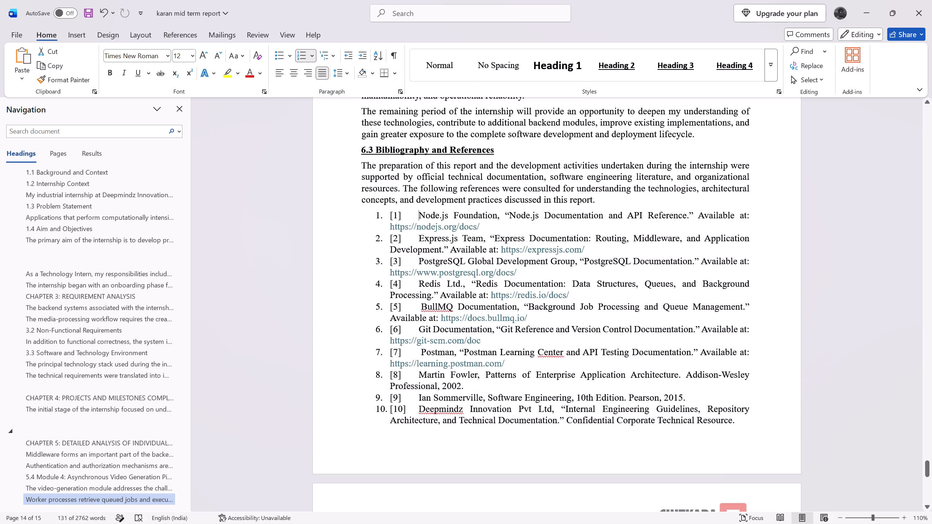
pyautogui.moveTo(417, 214); pyautogui.dragTo(390, 216)
pyautogui.press('BackSpace')
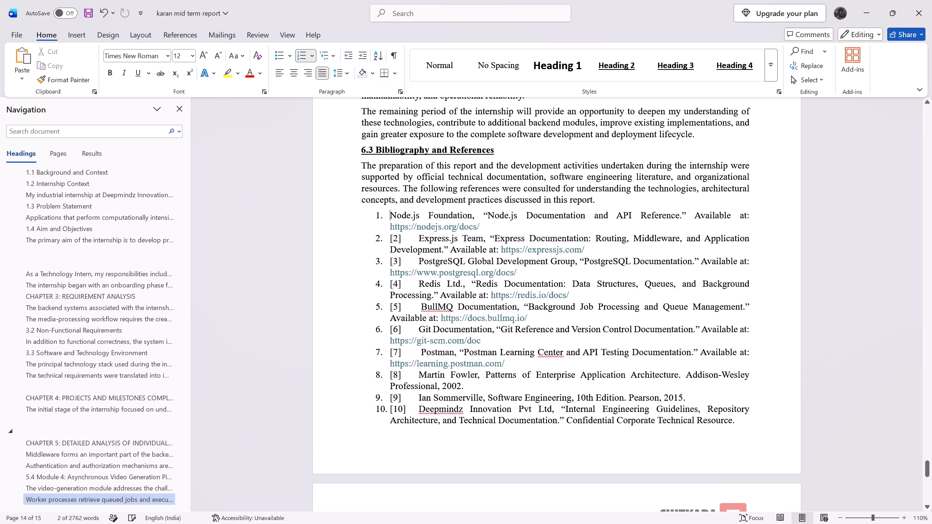
pyautogui.moveTo(420, 243); pyautogui.dragTo(391, 243)
pyautogui.press('BackSpace')
pyautogui.moveTo(418, 266); pyautogui.dragTo(388, 263)
pyautogui.press('BackSpace')
pyautogui.moveTo(419, 289); pyautogui.dragTo(396, 286)
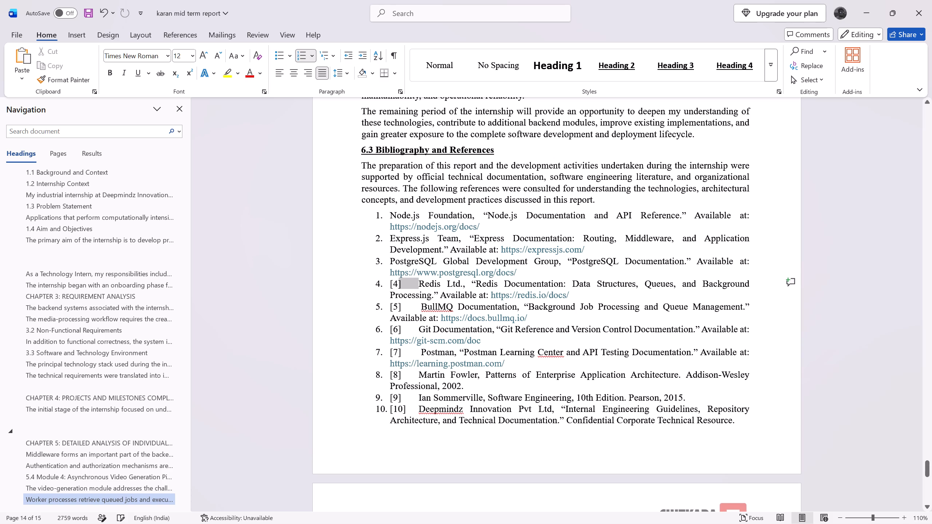
pyautogui.moveTo(396, 286); pyautogui.dragTo(394, 286)
pyautogui.press('BackSpace')
pyautogui.press('BackSpace')
# Delete the bracketed numbers and the gaps after them from list items 5 to 7.
pyautogui.moveTo(387, 304); pyautogui.dragTo(393, 305)
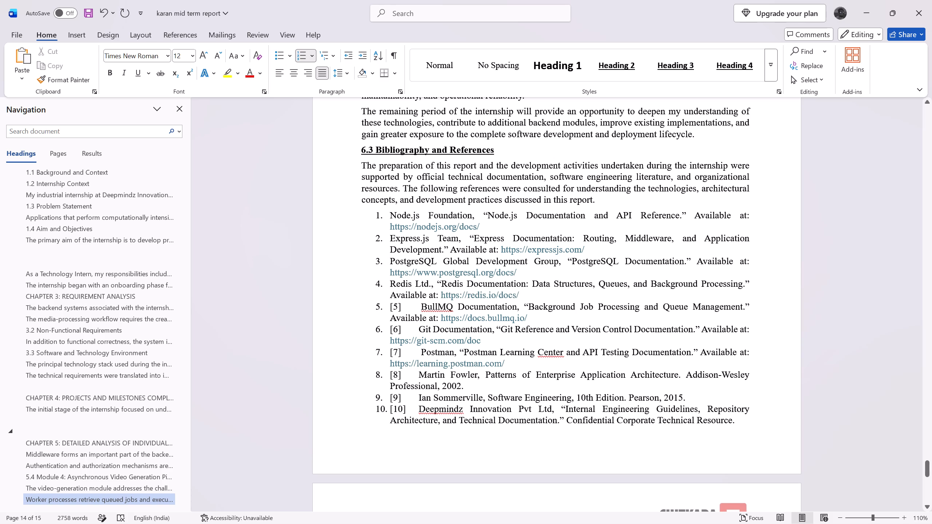
pyautogui.moveTo(393, 305); pyautogui.dragTo(422, 307)
pyautogui.press('BackSpace')
pyautogui.moveTo(390, 323); pyautogui.dragTo(423, 330)
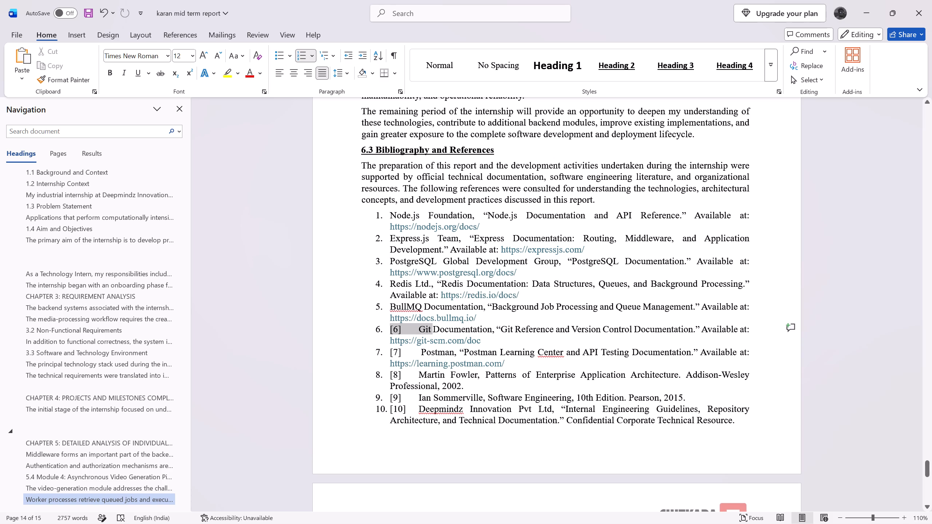
pyautogui.moveTo(423, 330); pyautogui.dragTo(415, 330)
pyautogui.press('BackSpace')
pyautogui.moveTo(391, 350); pyautogui.dragTo(414, 352)
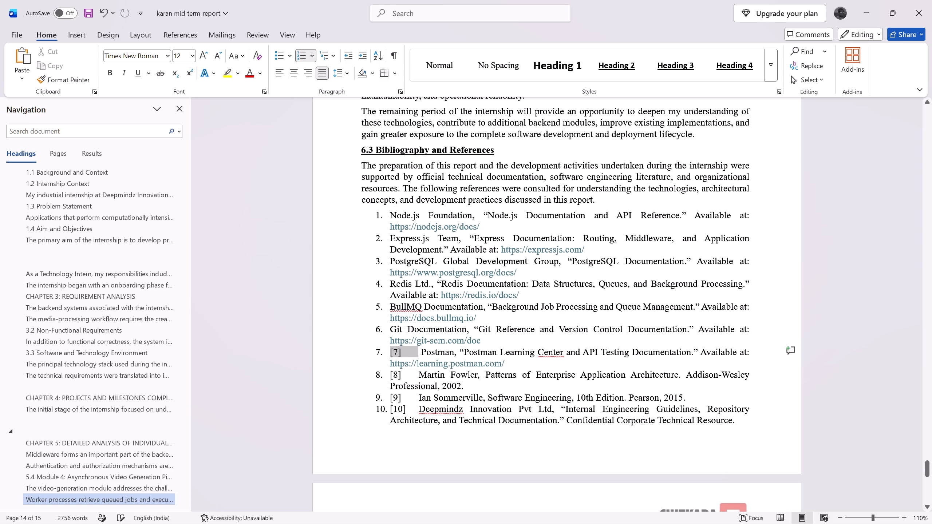
pyautogui.moveTo(414, 352); pyautogui.dragTo(420, 353)
pyautogui.moveTo(420, 353); pyautogui.dragTo(421, 347)
pyautogui.press('BackSpace')
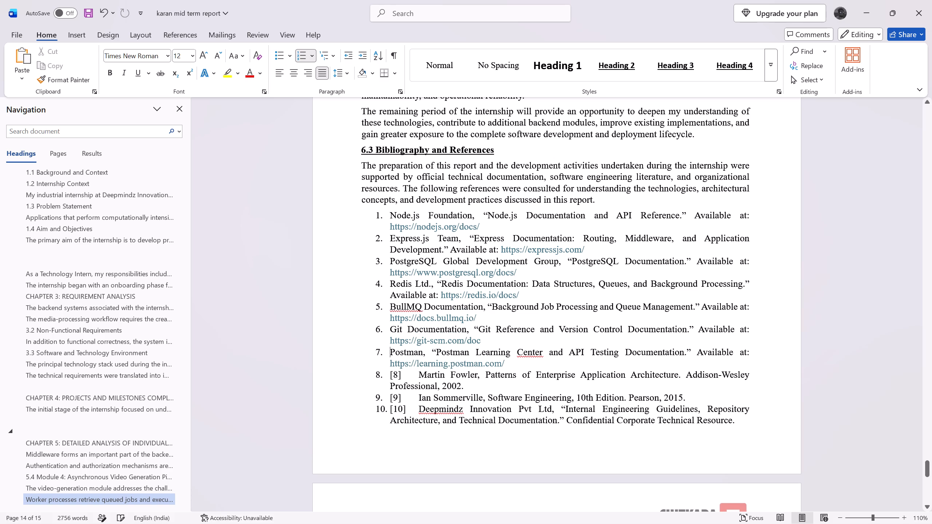
# Delete the bracketed numbers and the gaps after them from list items 8 to 10 of the bibliography.
pyautogui.moveTo(391, 376); pyautogui.dragTo(415, 375)
pyautogui.press('BackSpace')
pyautogui.moveTo(387, 394); pyautogui.dragTo(415, 397)
pyautogui.press('BackSpace')
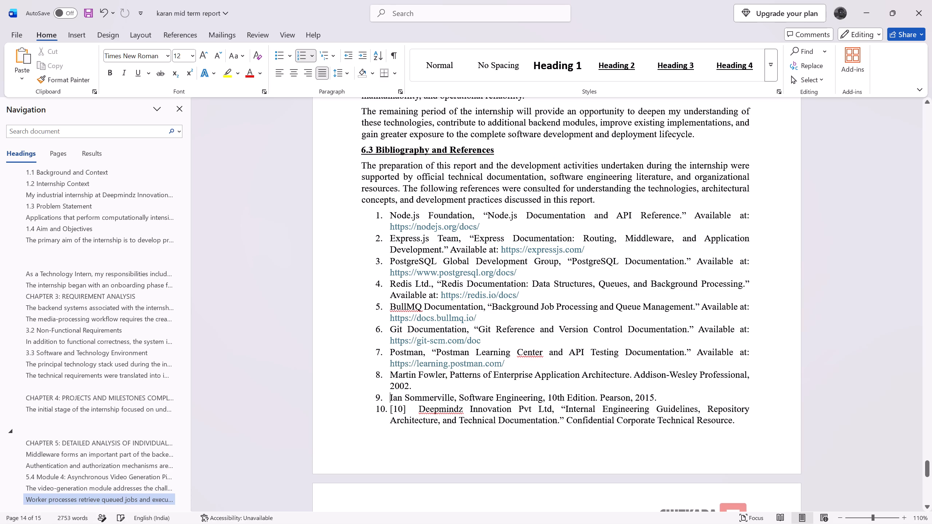
pyautogui.moveTo(390, 407); pyautogui.dragTo(419, 409)
pyautogui.press('BackSpace')
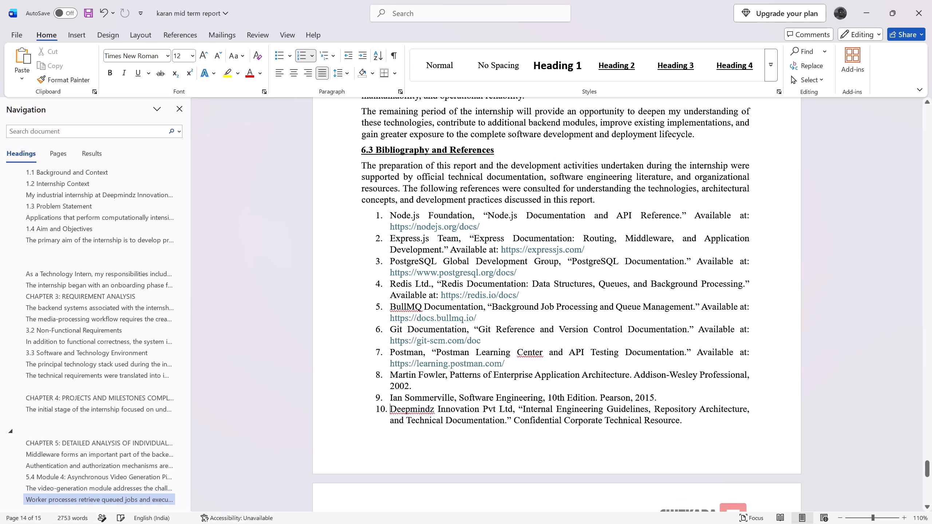
pyautogui.moveTo(701, 425); pyautogui.dragTo(695, 427)
# Examine the page following the bibliography to the end of the document, and return to the reference list.
pyautogui.scroll(-12, 590, 425)
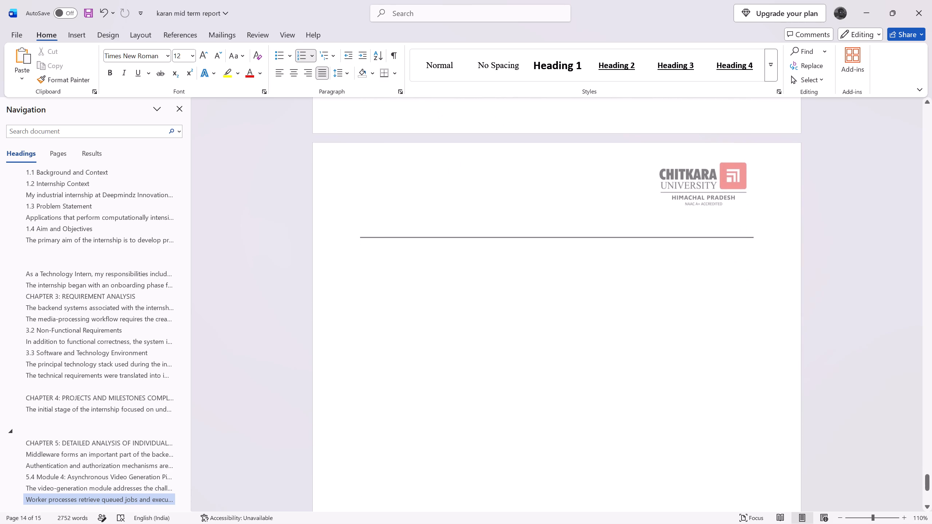
pyautogui.click(720, 283)
pyautogui.scroll(-4, 675, 267)
pyautogui.scroll(-15, 660, 293)
pyautogui.scroll(6, 656, 302)
pyautogui.middleClick(656, 302)
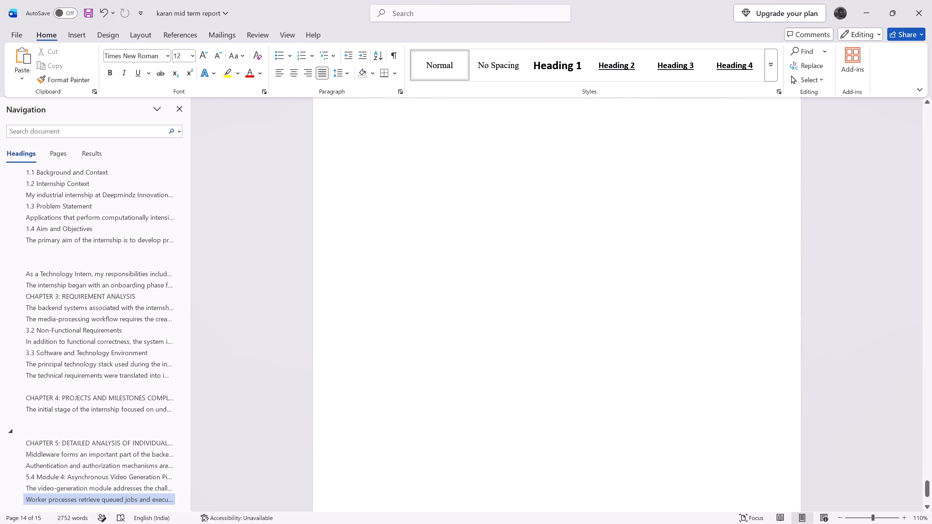
pyautogui.scroll(19, 659, 286)
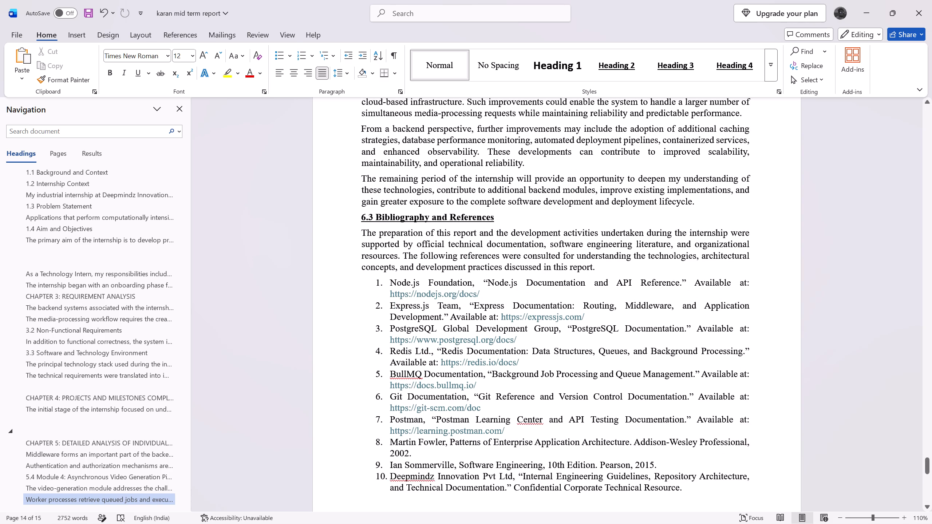
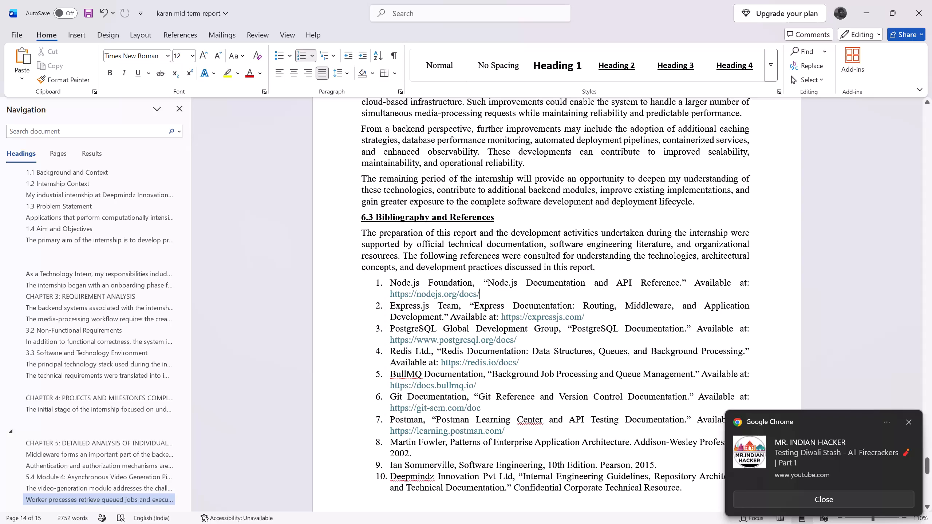
# Dismiss the YouTube notification banner and clear all notifications from the notification centre.
pyautogui.click(821, 296)
pyautogui.moveTo(833, 438); pyautogui.dragTo(931, 432)
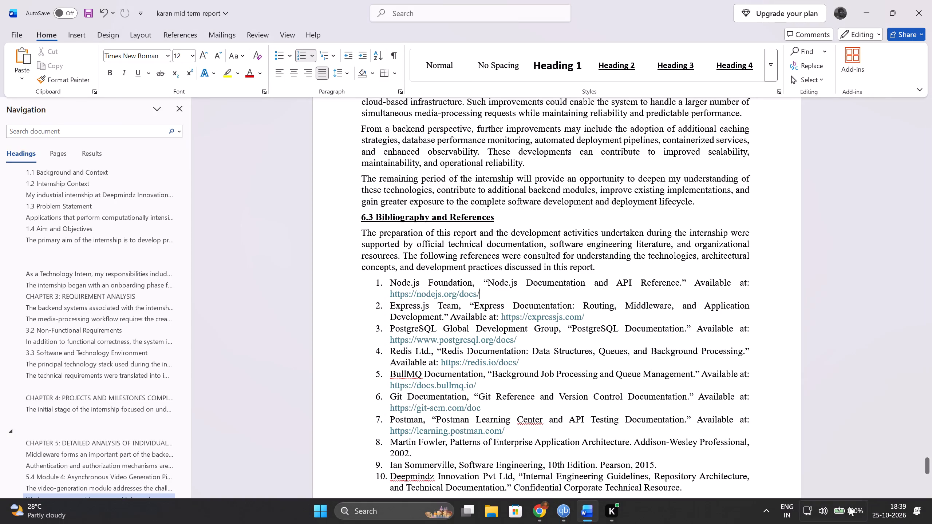
pyautogui.click(901, 523)
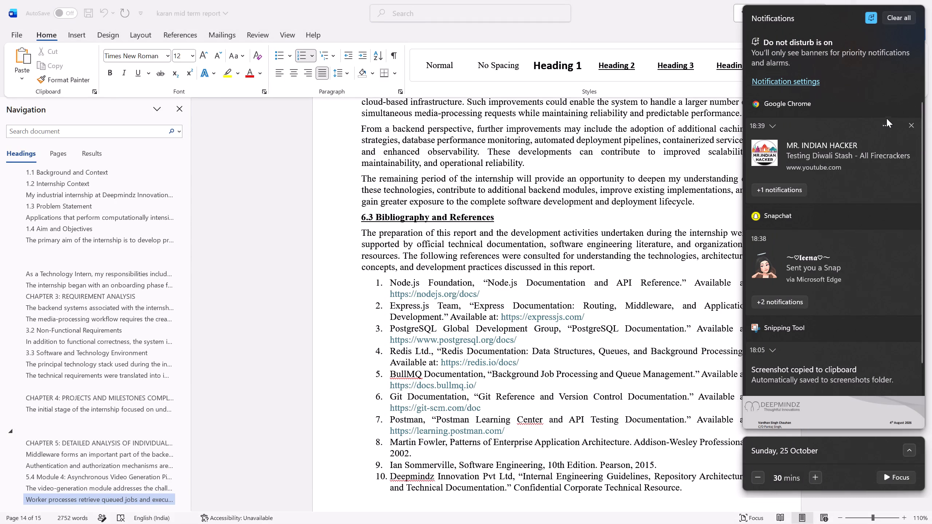
pyautogui.click(889, 16)
pyautogui.click(863, 197)
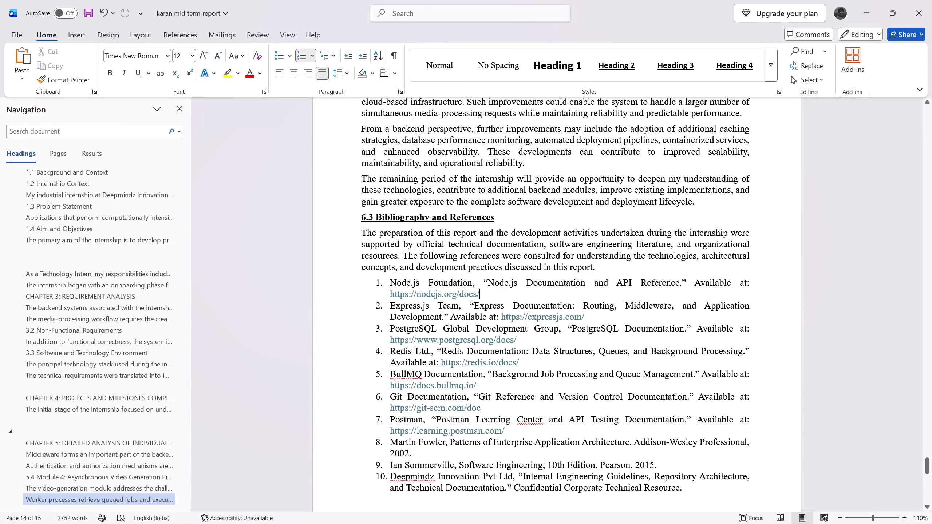
pyautogui.scroll(2, 471, 342)
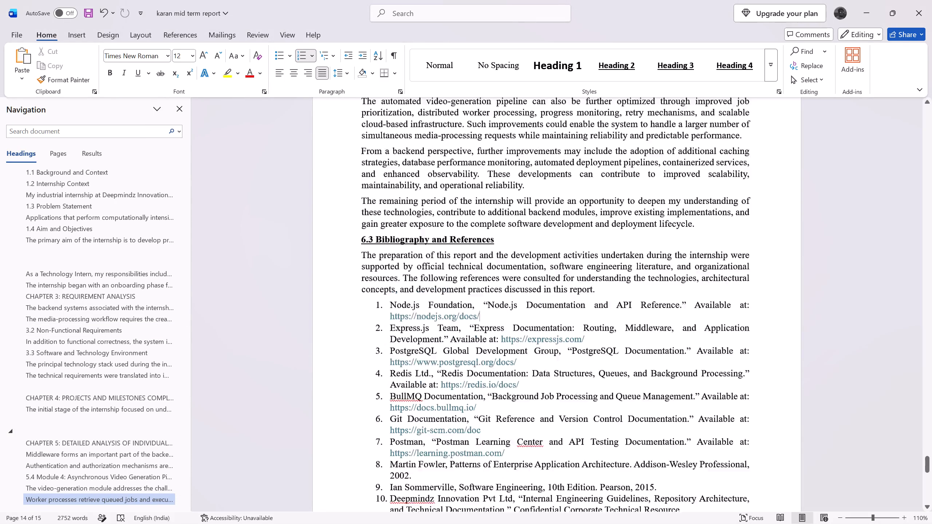
pyautogui.scroll(5, 469, 341)
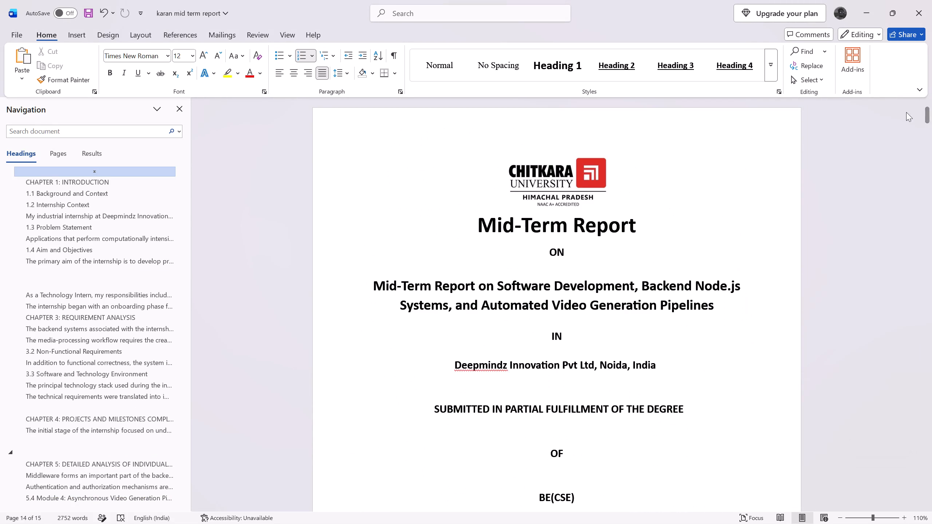
pyautogui.scroll(-10, 621, 332)
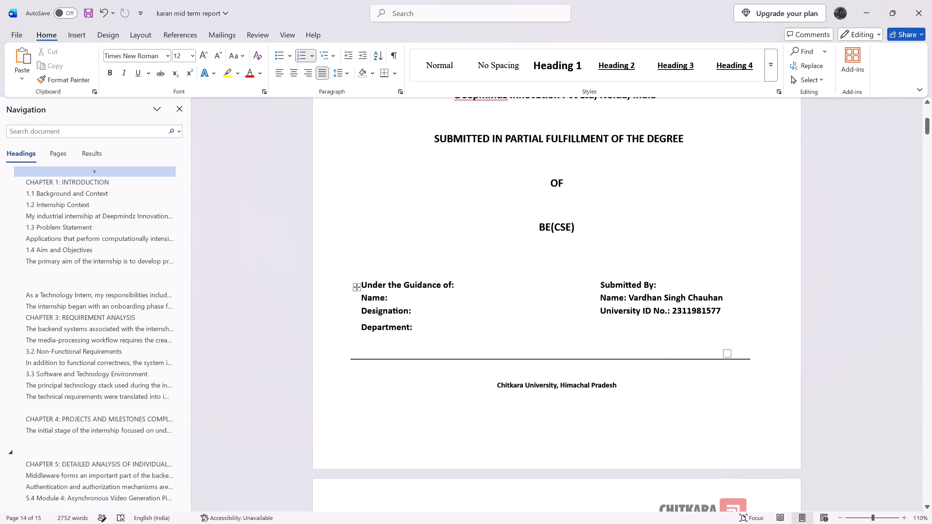
pyautogui.scroll(-9, 618, 334)
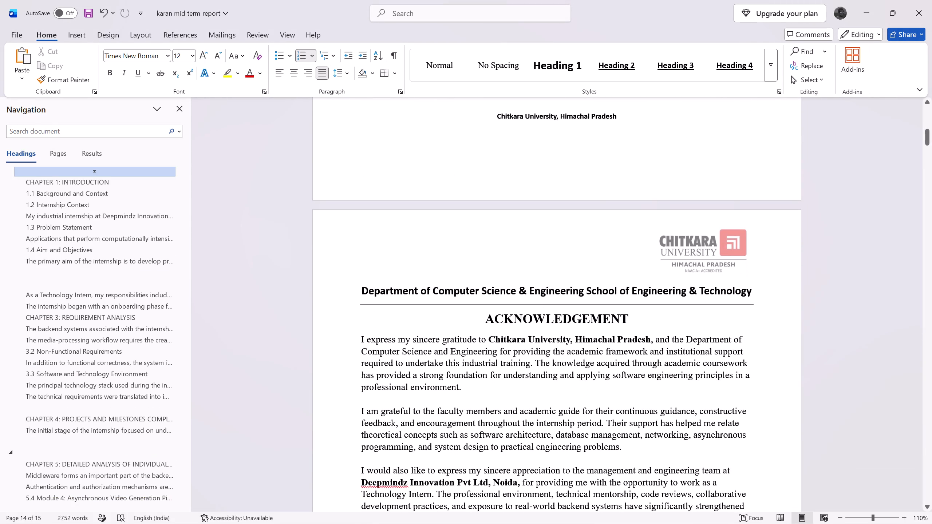
pyautogui.scroll(-3, 615, 329)
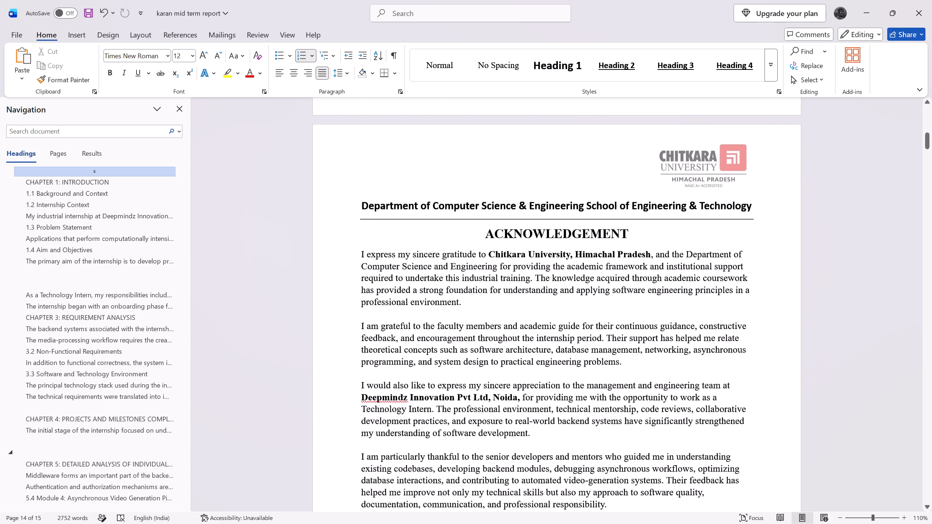
pyautogui.moveTo(764, 207); pyautogui.dragTo(385, 210)
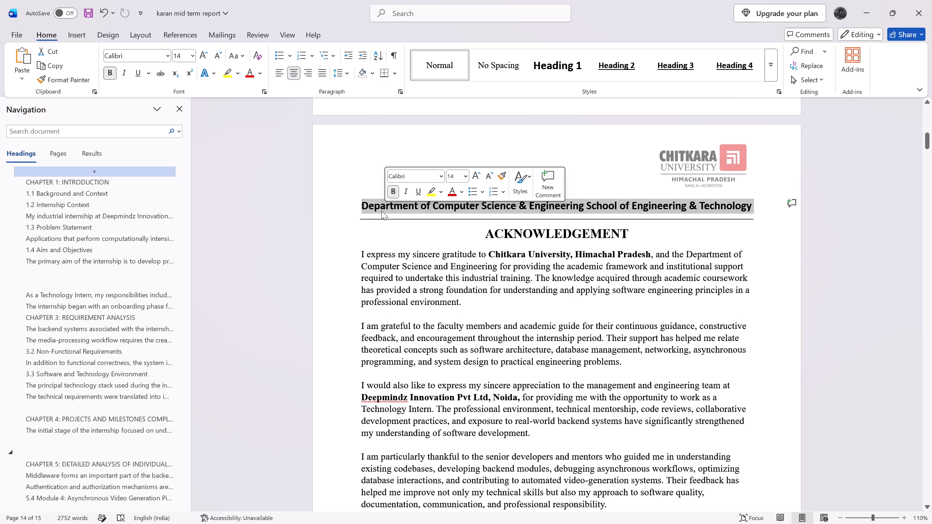
pyautogui.press('BackSpace')
pyautogui.press('Return')
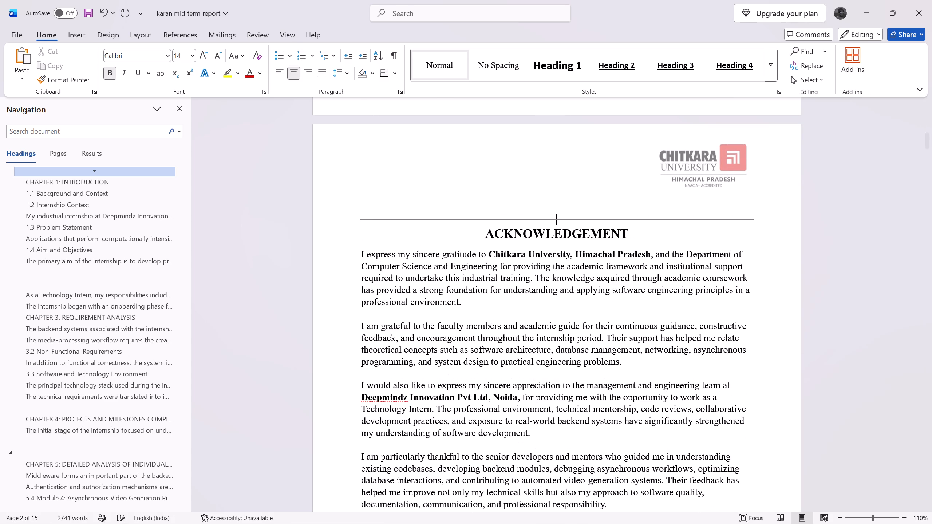
# Replace the department and school line above the PREFACE heading with blank space.
pyautogui.scroll(-1, 408, 232)
pyautogui.click(931, 247)
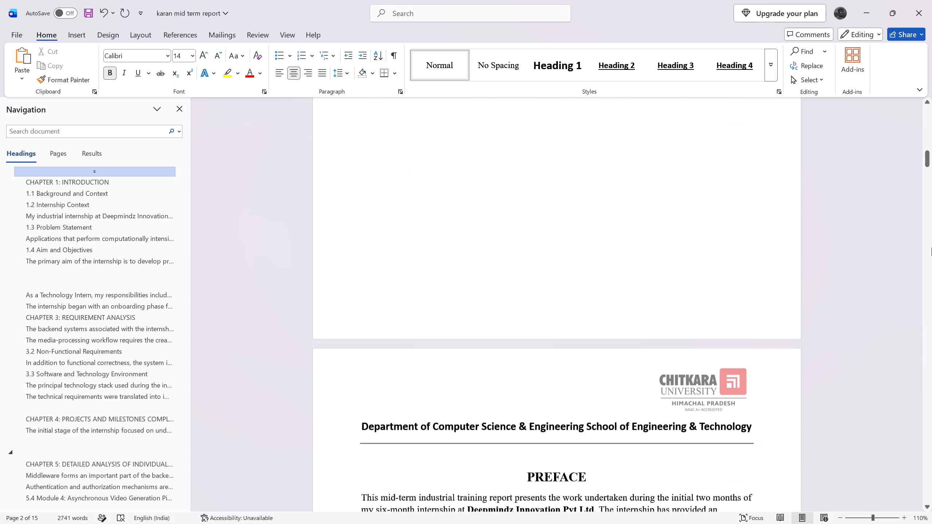
pyautogui.scroll(-1, 662, 391)
pyautogui.moveTo(775, 385); pyautogui.dragTo(368, 379)
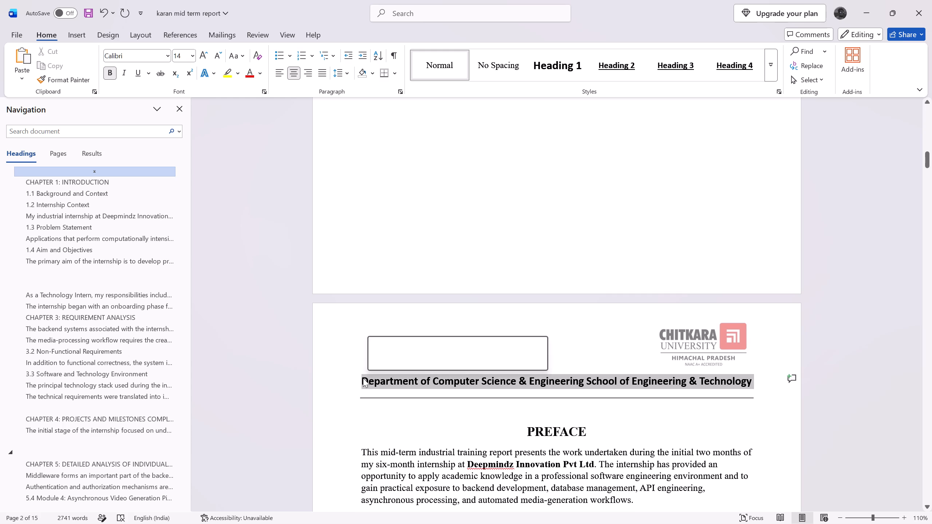
pyautogui.press('Return')
pyautogui.press('BackSpace')
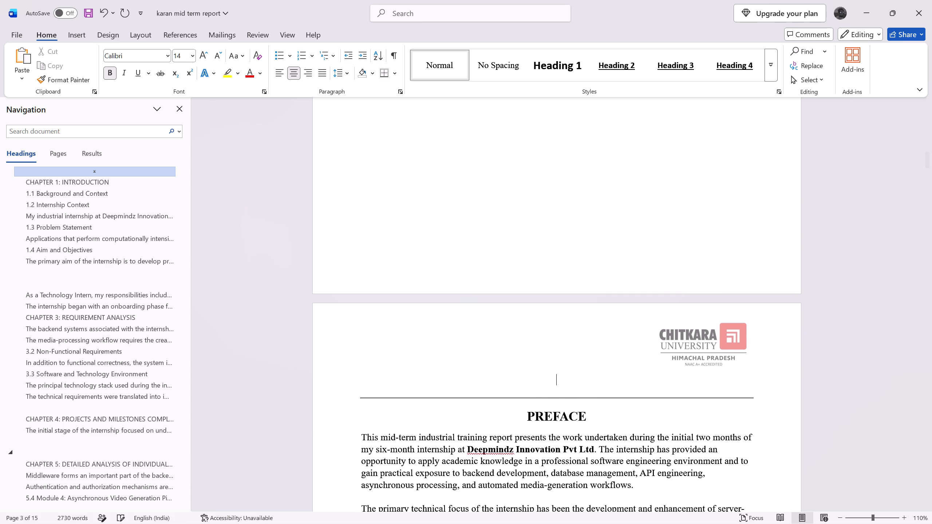
pyautogui.press('BackSpace')
pyautogui.press('Return')
# Reduce the blank line above the PREFACE heading to font size 6.
pyautogui.scroll(-7, 467, 377)
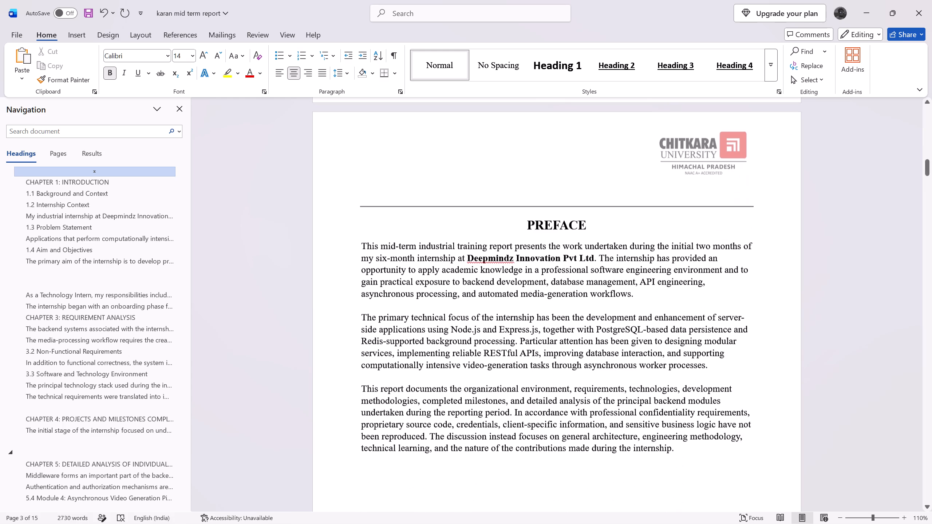
pyautogui.click(526, 211)
pyautogui.click(546, 203)
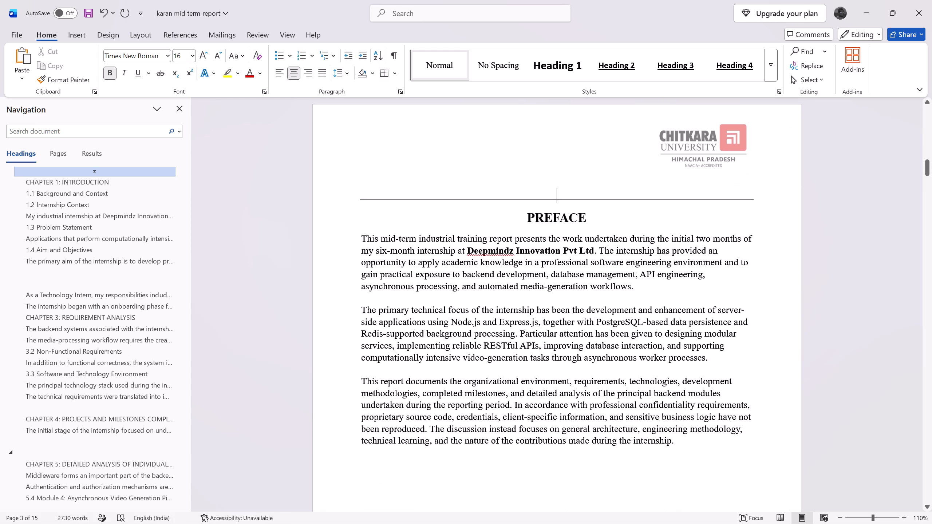
pyautogui.tripleClick(212, 54)
pyautogui.tripleClick(212, 54)
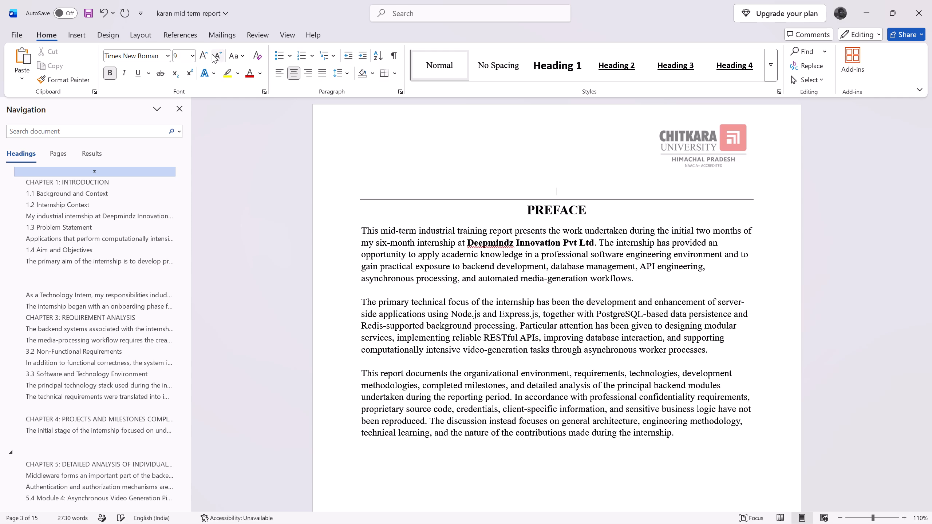
pyautogui.doubleClick(212, 54)
# Reduce the blank line above the ACKNOWLEDGEMENT heading to font size 6.
pyautogui.scroll(6, 529, 297)
pyautogui.middleClick(529, 297)
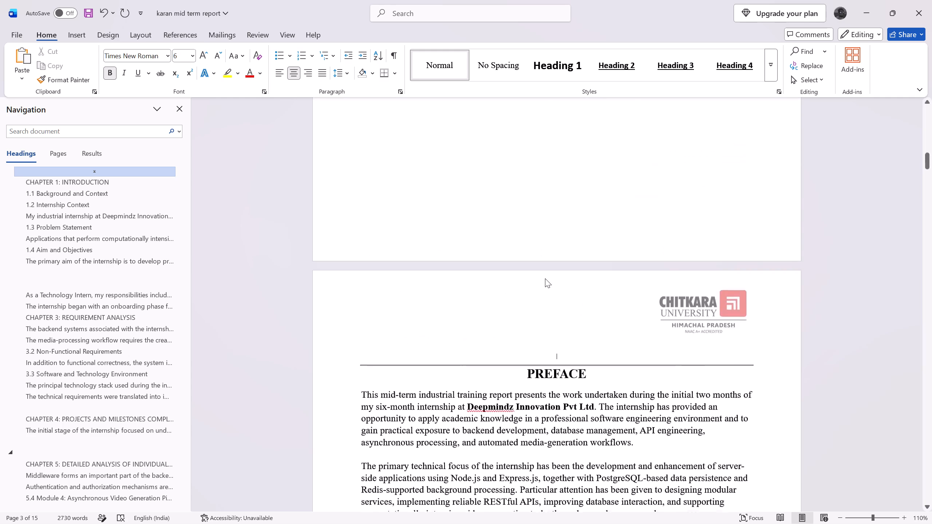
pyautogui.scroll(18, 545, 278)
pyautogui.click(603, 230)
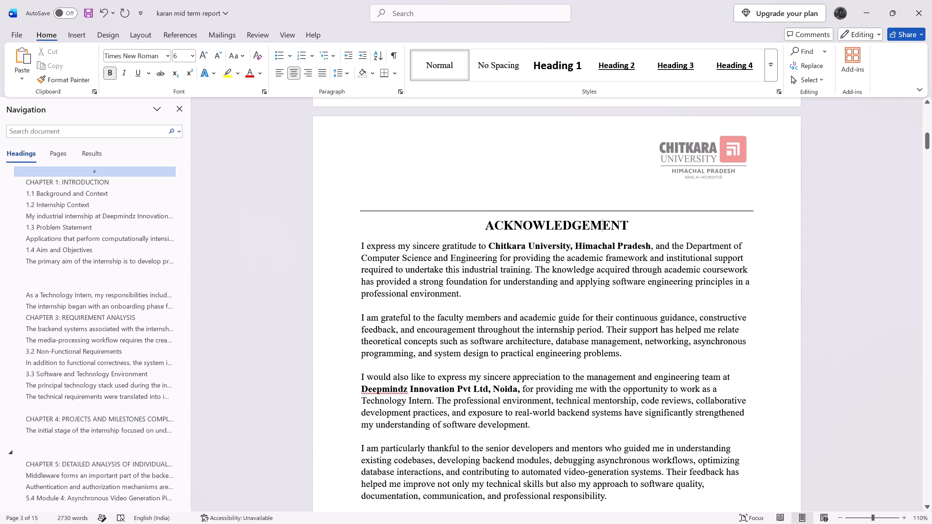
pyautogui.click(627, 211)
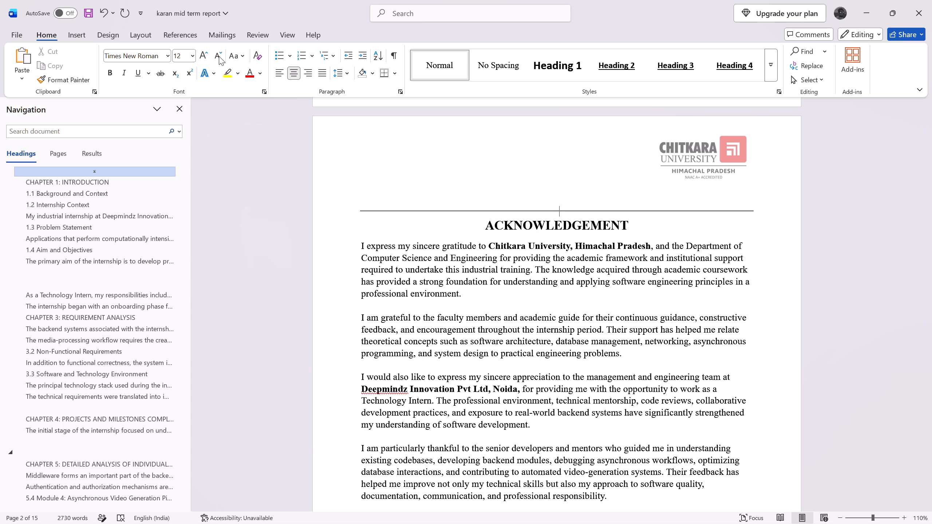
pyautogui.click(219, 56)
pyautogui.tripleClick(219, 56)
pyautogui.click(219, 56)
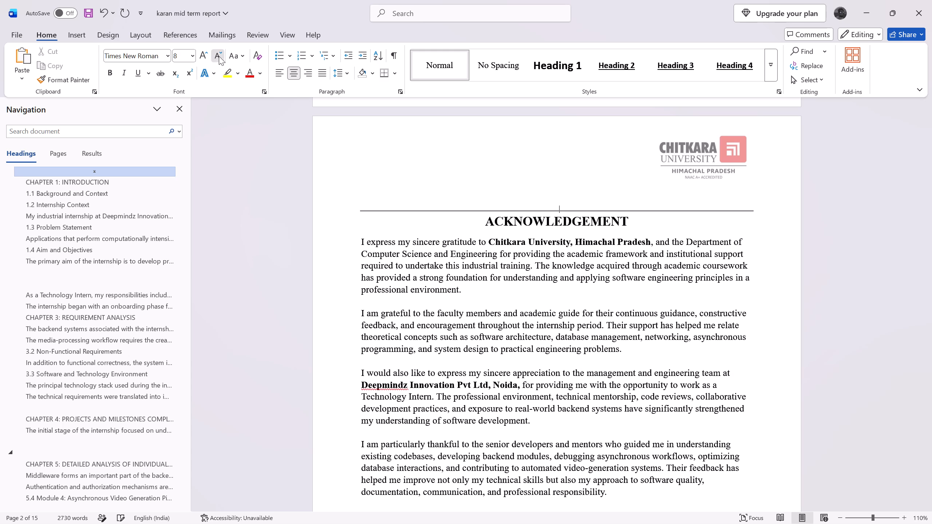
pyautogui.click(219, 56)
# Delete the department and school line above the TABLE OF CONTENTS heading and add two line breaks so the heading sits below the rule.
pyautogui.scroll(-18, 391, 314)
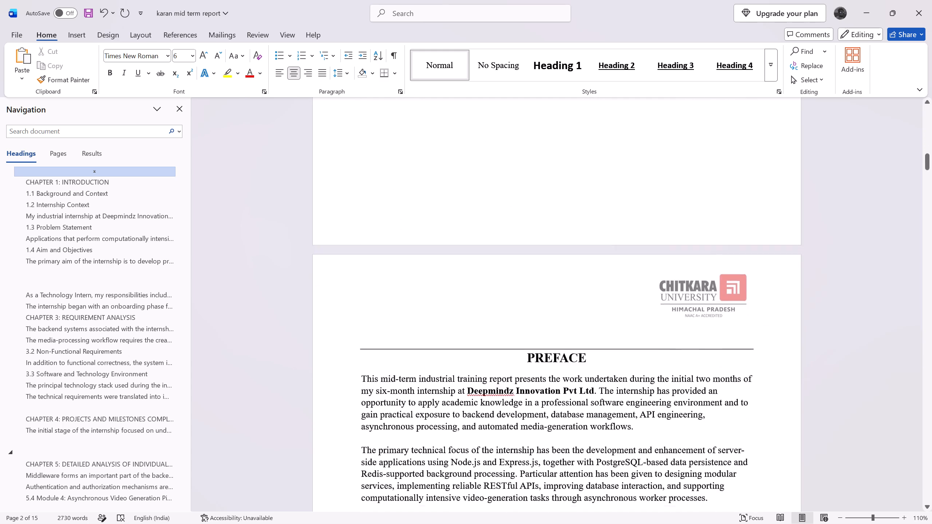
pyautogui.scroll(-18, 399, 294)
pyautogui.scroll(-7, 398, 292)
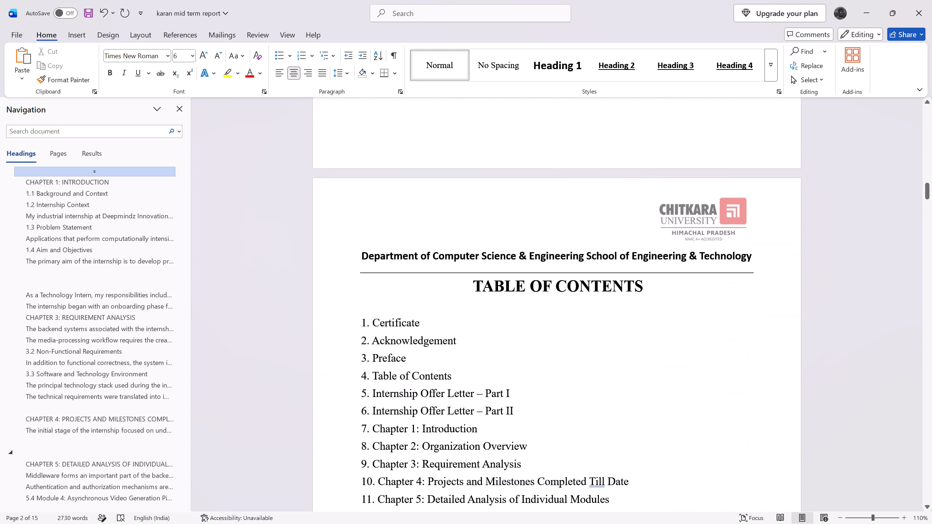
pyautogui.scroll(-5, 398, 292)
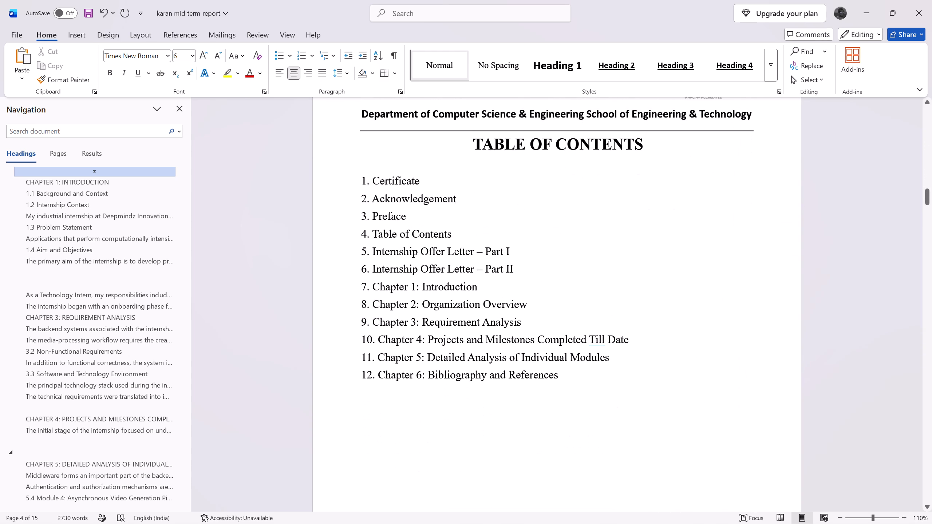
pyautogui.scroll(-8, 398, 290)
pyautogui.scroll(10, 398, 290)
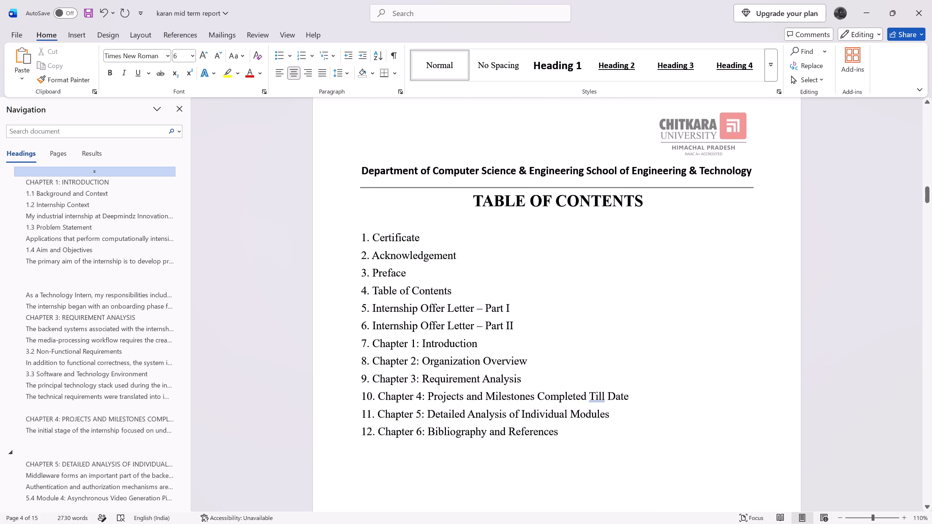
pyautogui.moveTo(757, 167); pyautogui.dragTo(457, 151)
pyautogui.press('BackSpace')
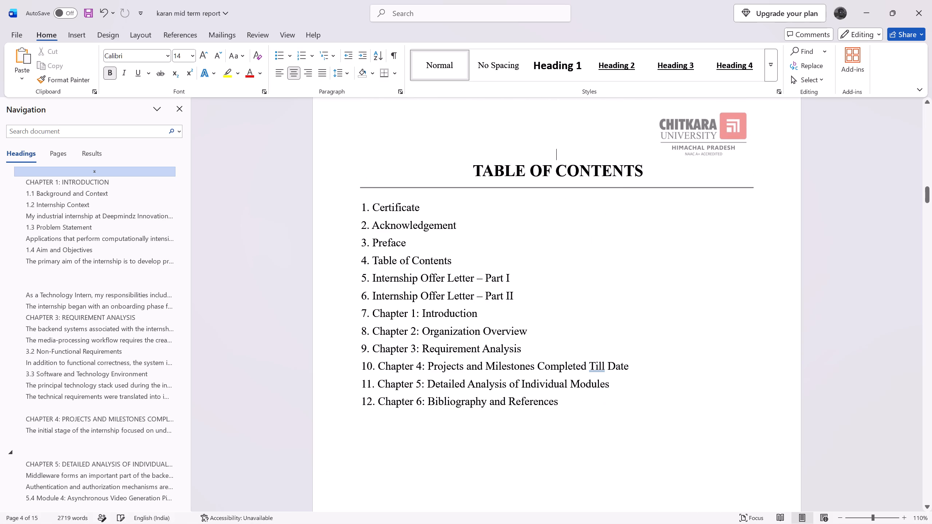
pyautogui.press('Return')
pyautogui.press('Return')
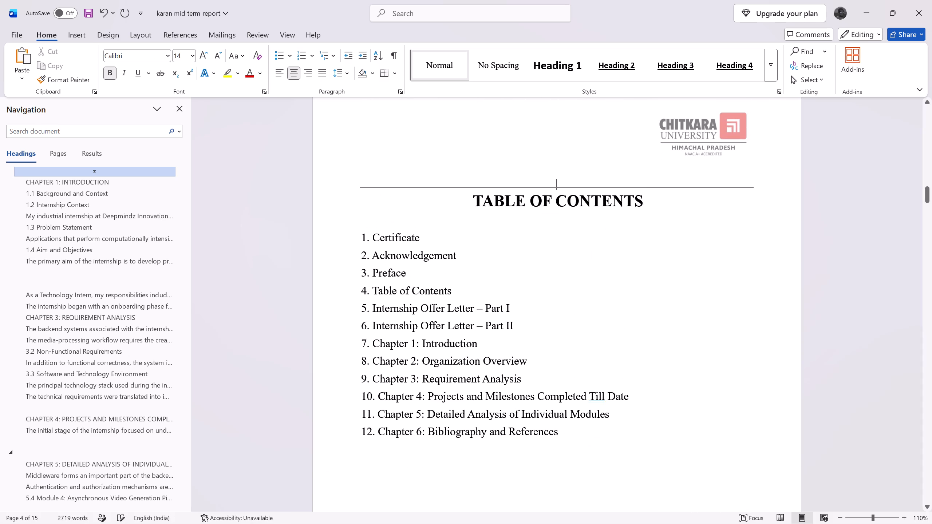
# Reduce the blank line above the TABLE OF CONTENTS heading to font size 6.
pyautogui.tripleClick(214, 57)
pyautogui.tripleClick(214, 57)
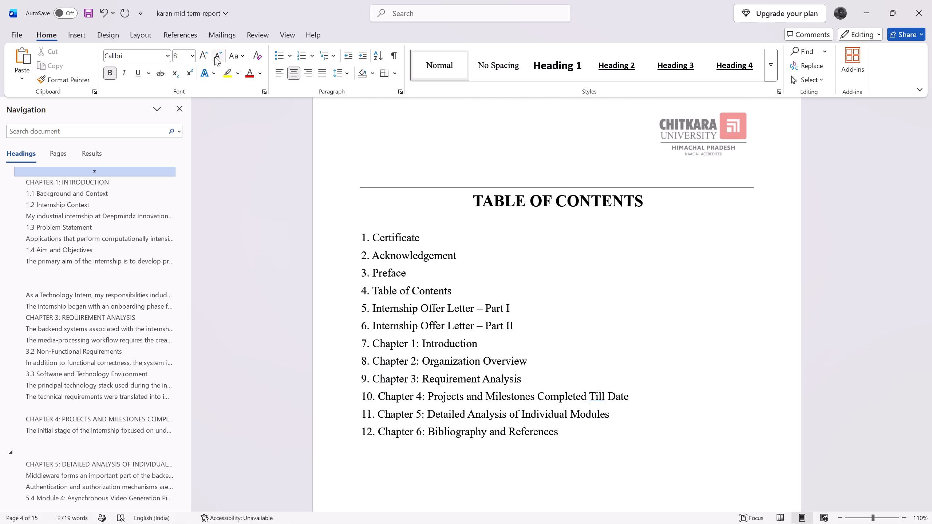
pyautogui.doubleClick(214, 57)
pyautogui.click(207, 54)
pyautogui.click(537, 189)
pyautogui.click(674, 213)
# Review the report pages from the table of contents through the offer letter and Chapter 1 to the start of Chapter 2.
pyautogui.scroll(-2, 560, 279)
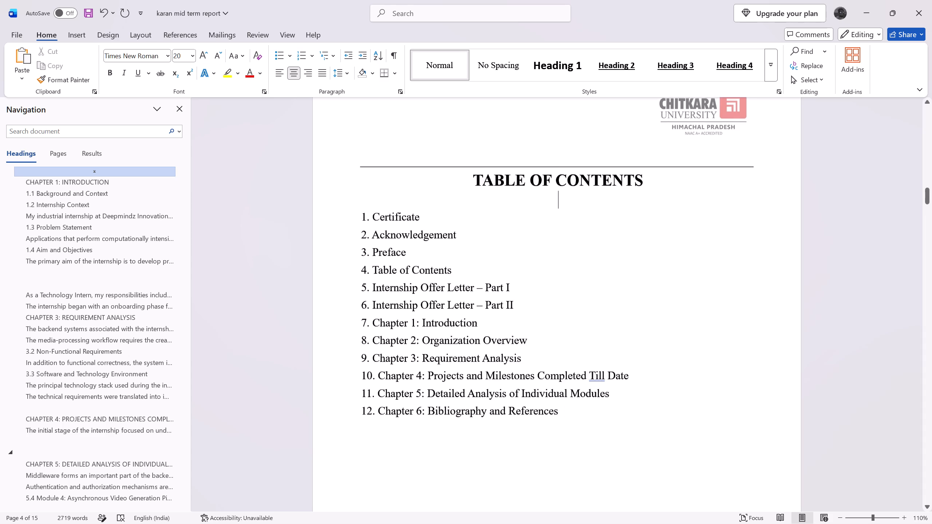
pyautogui.scroll(-2, 560, 279)
pyautogui.scroll(3, 559, 279)
pyautogui.scroll(-10, 559, 279)
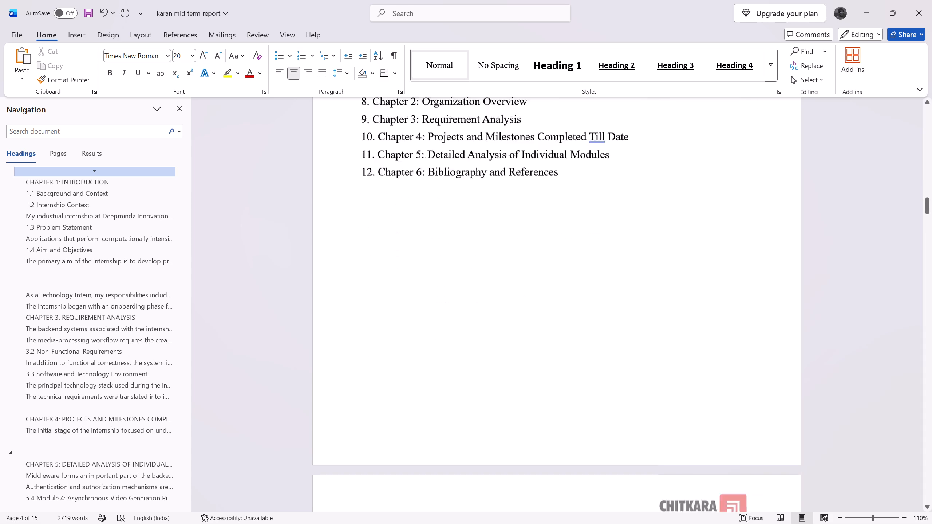
pyautogui.scroll(-16, 556, 279)
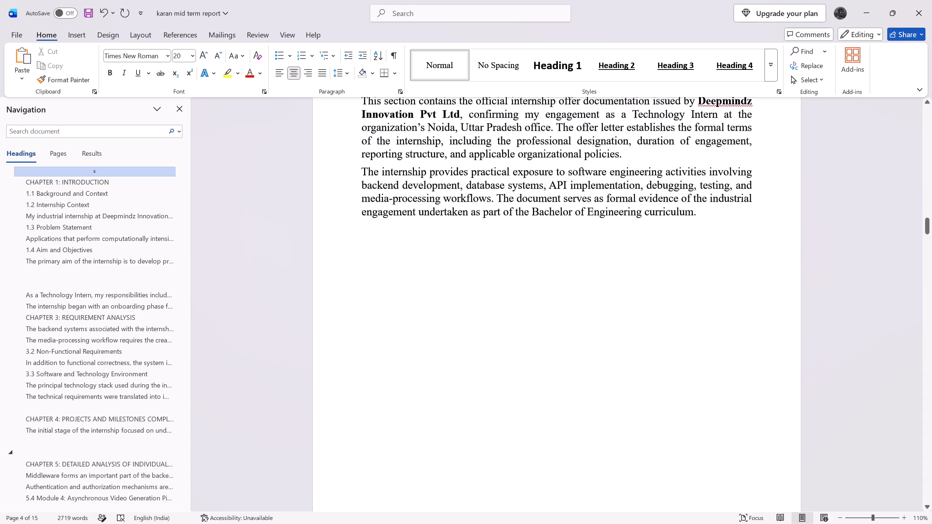
pyautogui.scroll(-17, 556, 279)
pyautogui.scroll(-9, 553, 289)
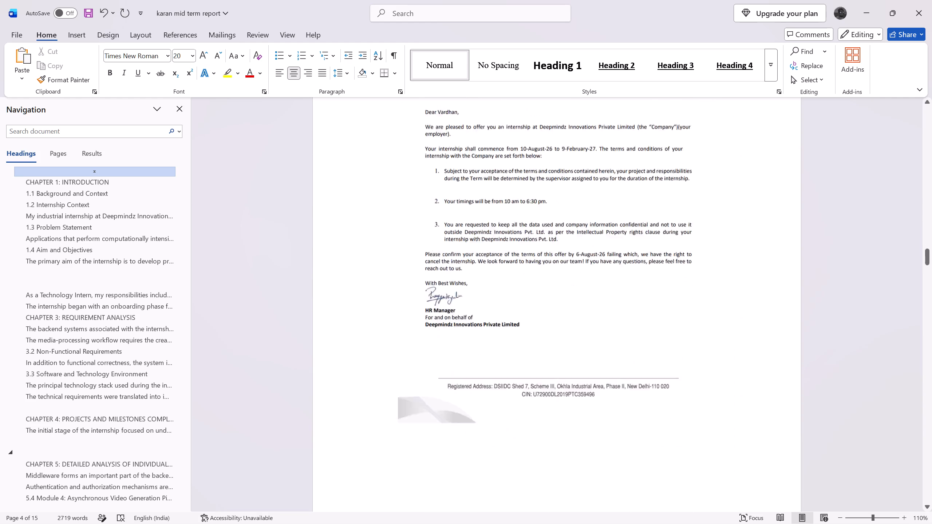
pyautogui.scroll(-15, 553, 289)
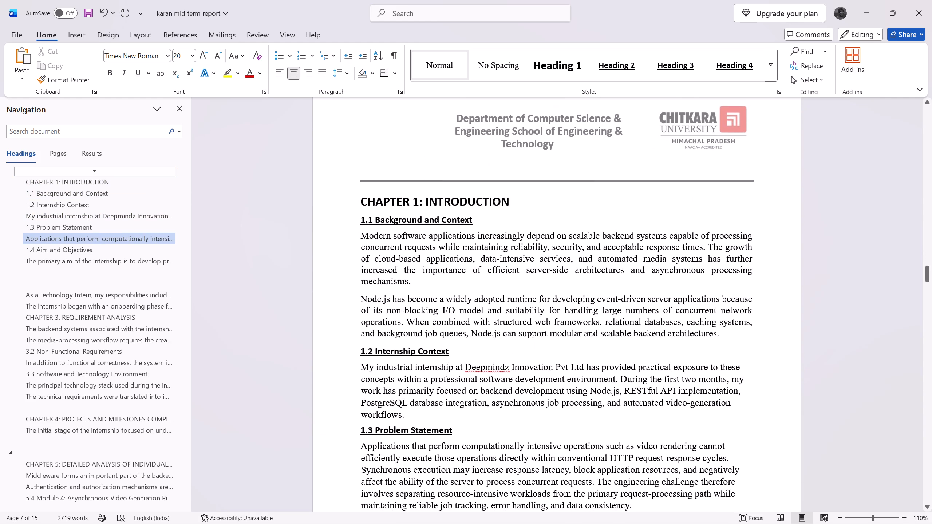
pyautogui.scroll(-8, 553, 289)
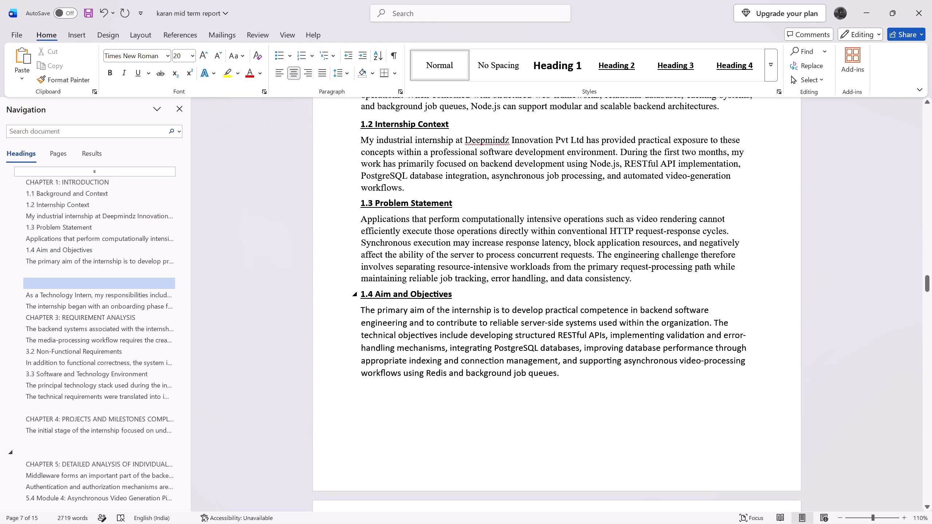
pyautogui.scroll(-7, 552, 289)
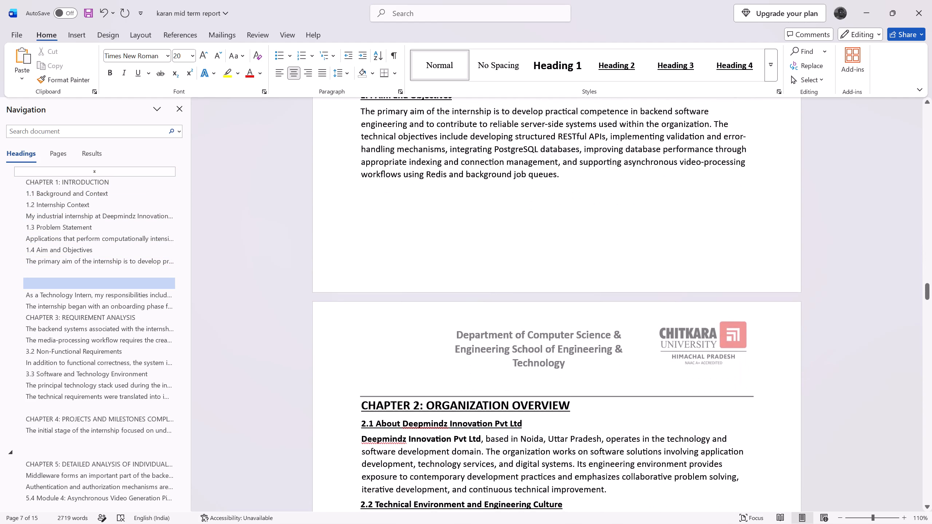
pyautogui.scroll(6, 548, 287)
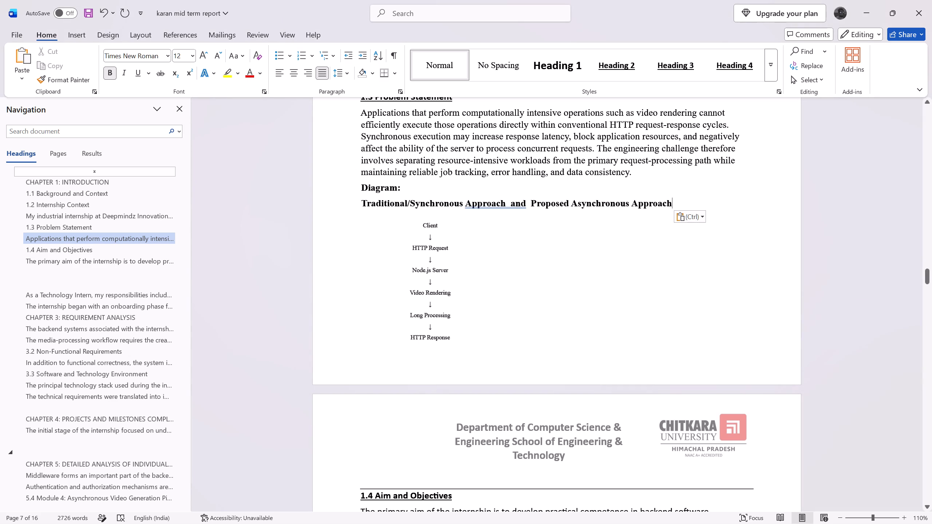
# Underline the words "Traditional/Synchronous Approach" in the diagram subheading.
pyautogui.click(503, 205)
pyautogui.click(503, 205)
pyautogui.moveTo(507, 205); pyautogui.dragTo(370, 207)
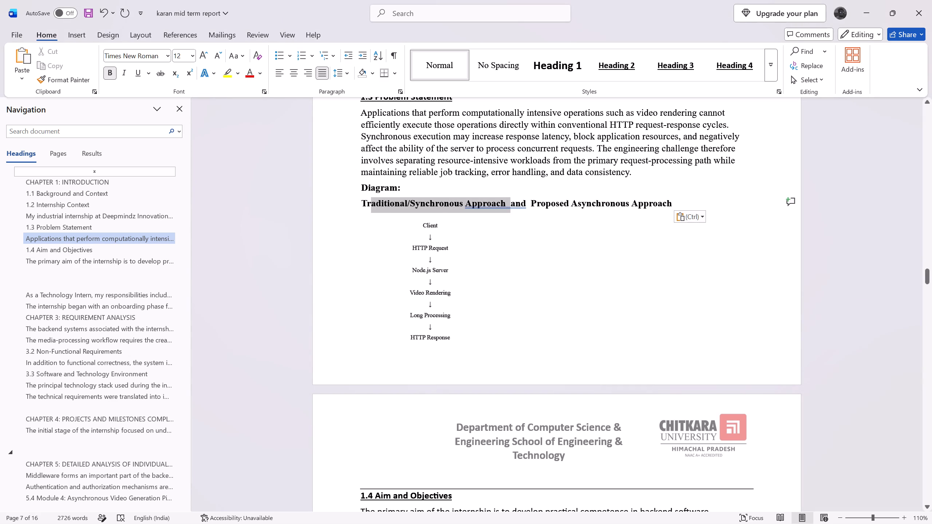
pyautogui.moveTo(370, 207); pyautogui.dragTo(363, 207)
pyautogui.click(508, 205)
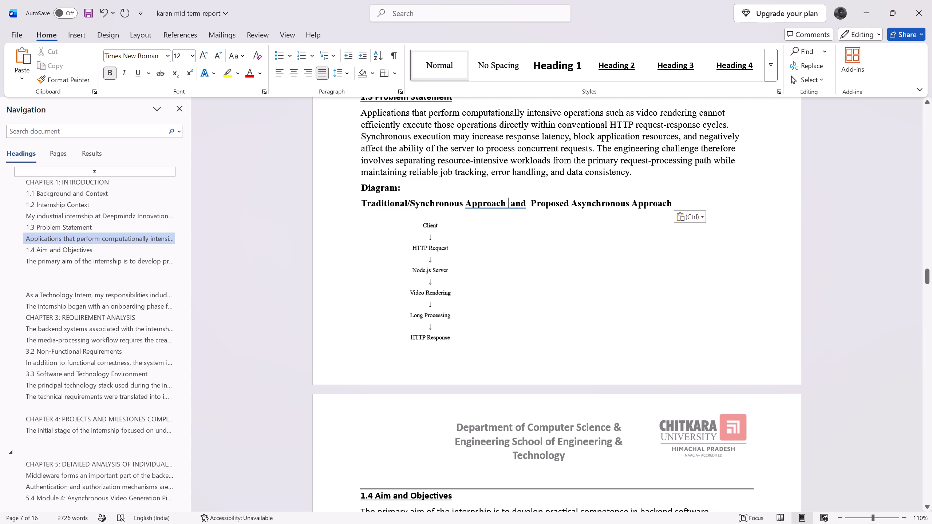
pyautogui.moveTo(504, 205); pyautogui.dragTo(435, 203)
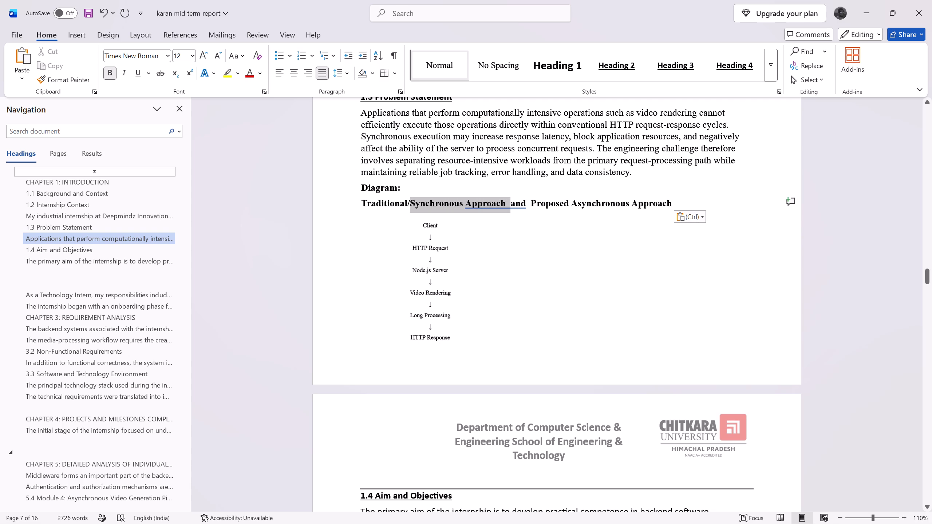
pyautogui.moveTo(435, 203); pyautogui.dragTo(459, 204)
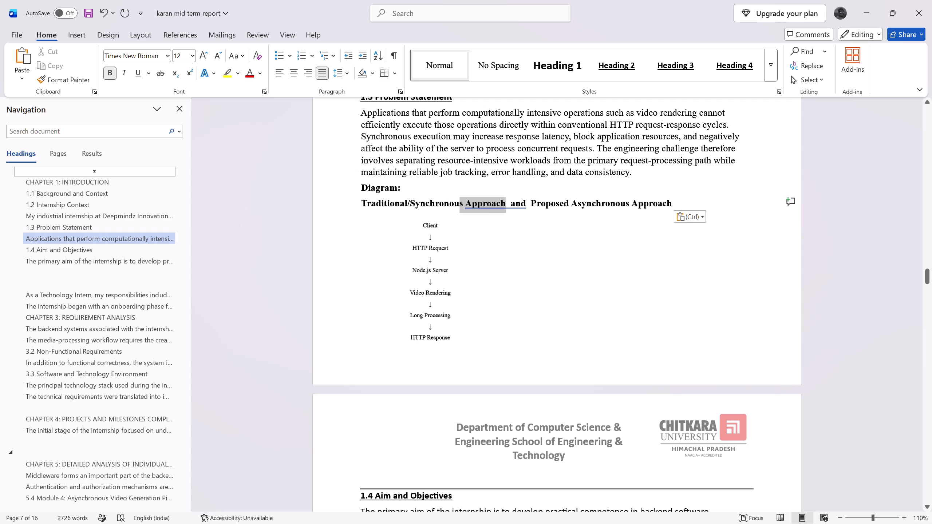
pyautogui.moveTo(459, 204); pyautogui.dragTo(376, 200)
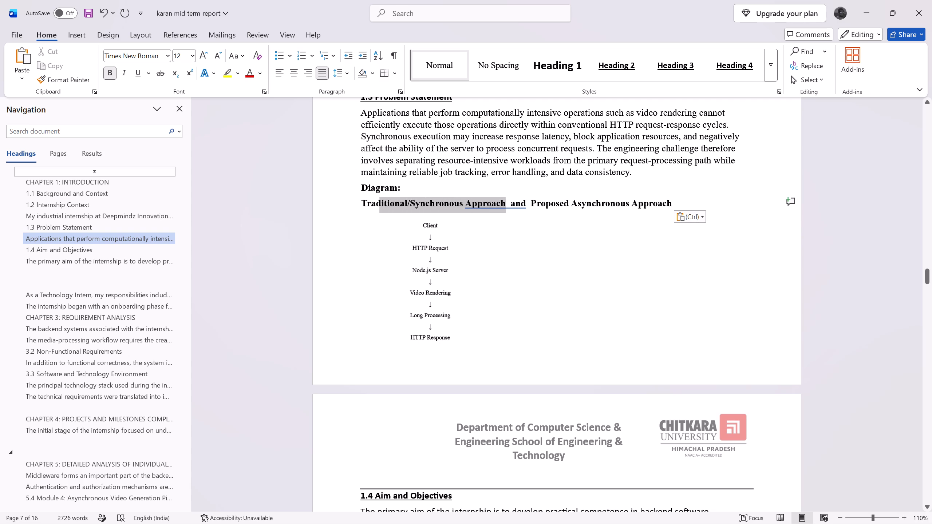
pyautogui.moveTo(376, 200); pyautogui.dragTo(363, 202)
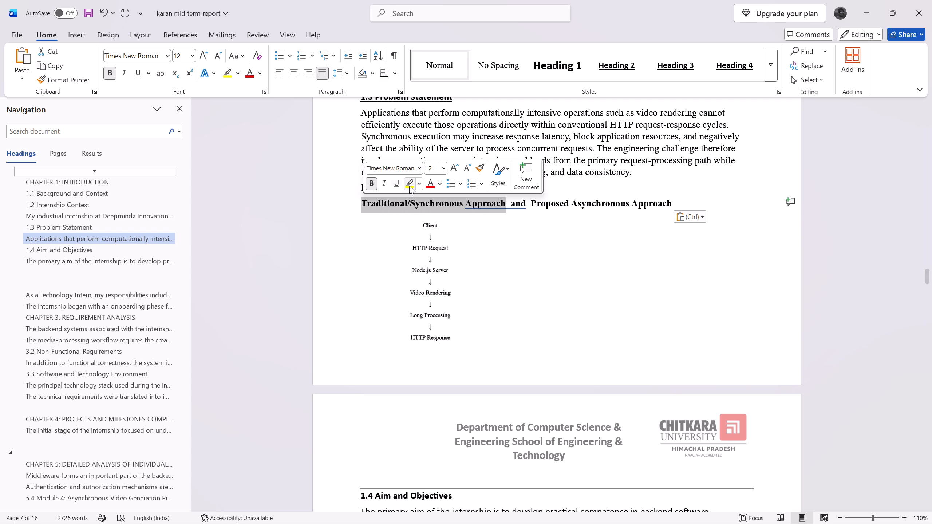
pyautogui.click(399, 188)
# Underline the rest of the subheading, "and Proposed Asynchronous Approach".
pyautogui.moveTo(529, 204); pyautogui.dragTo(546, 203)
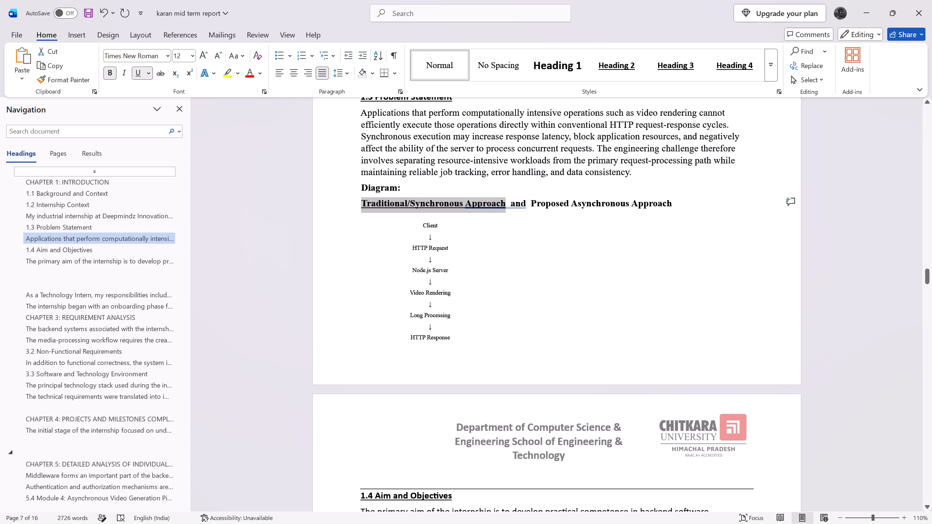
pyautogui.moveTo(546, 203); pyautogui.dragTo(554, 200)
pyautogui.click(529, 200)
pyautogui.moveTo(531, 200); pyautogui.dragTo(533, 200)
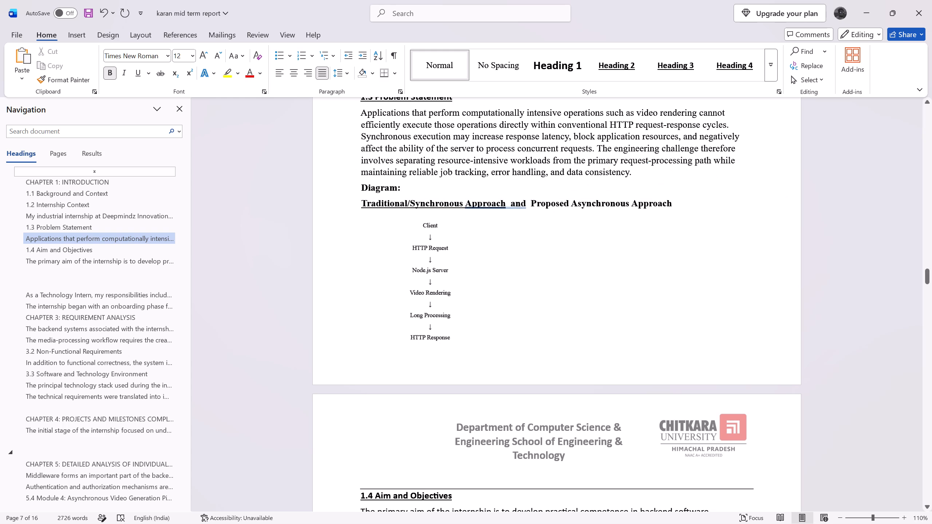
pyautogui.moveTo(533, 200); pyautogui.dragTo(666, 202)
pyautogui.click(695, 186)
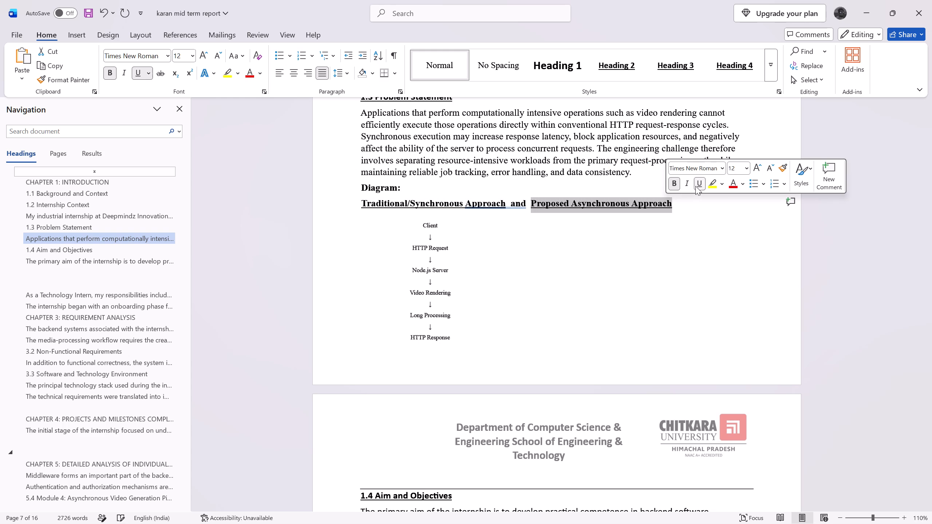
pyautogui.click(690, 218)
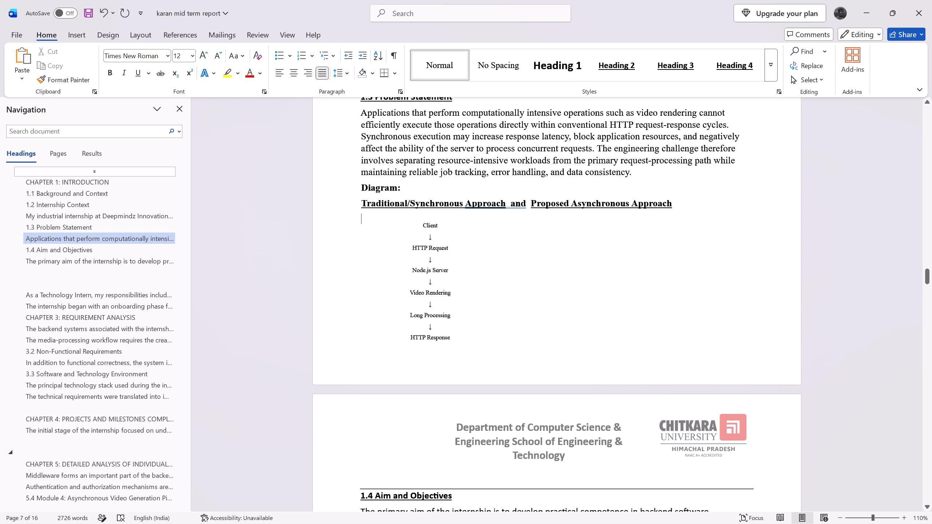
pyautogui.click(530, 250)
# Delete extra blank lines between the 1.4 Aim and Objectives text and the CHAPTER 2: ORGANIZATION OVERVIEW heading.
pyautogui.scroll(-10, 522, 254)
pyautogui.click(439, 322)
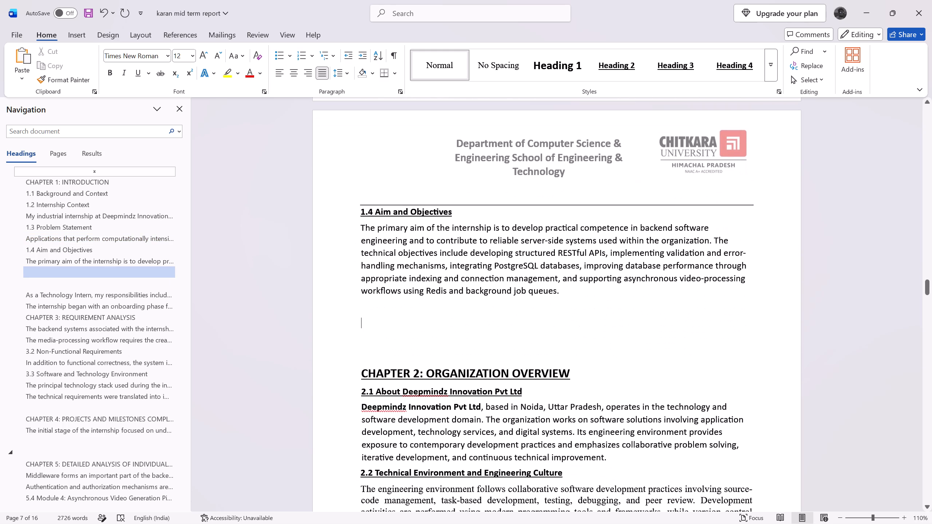
pyautogui.press('Delete')
pyautogui.press('Delete')
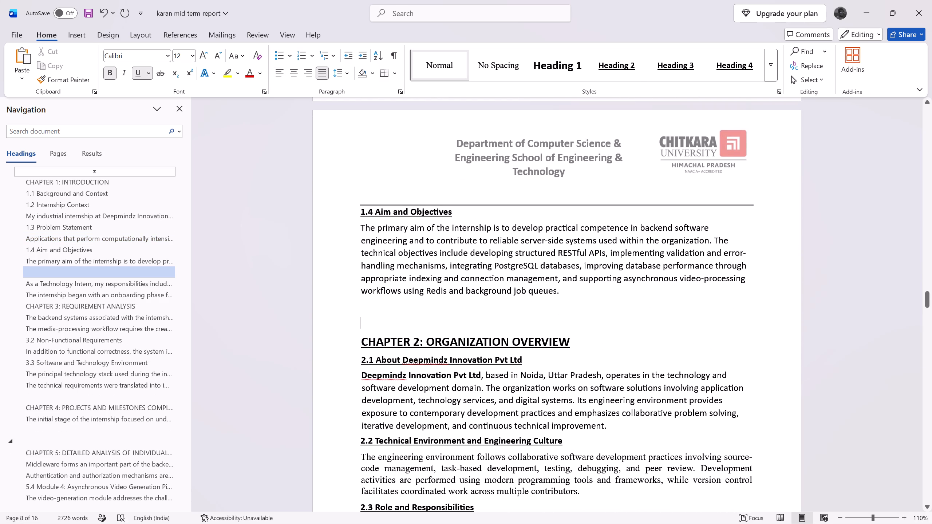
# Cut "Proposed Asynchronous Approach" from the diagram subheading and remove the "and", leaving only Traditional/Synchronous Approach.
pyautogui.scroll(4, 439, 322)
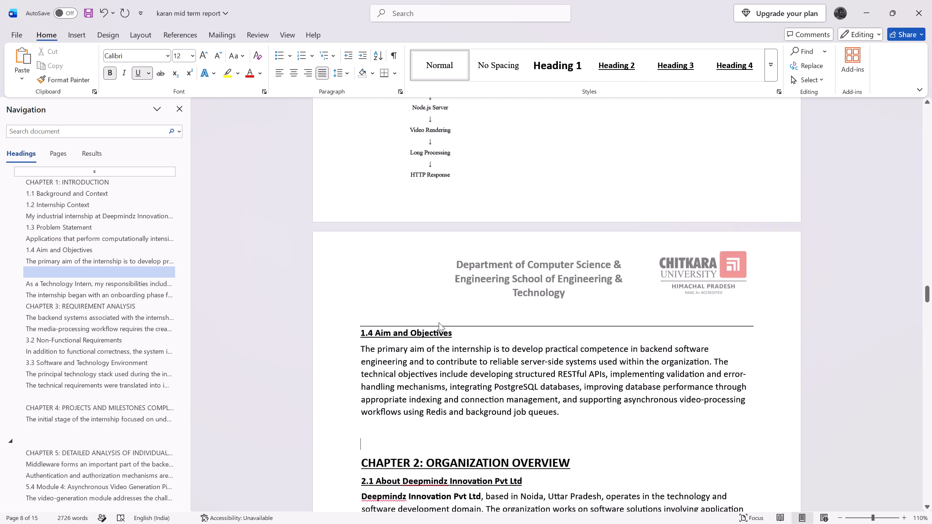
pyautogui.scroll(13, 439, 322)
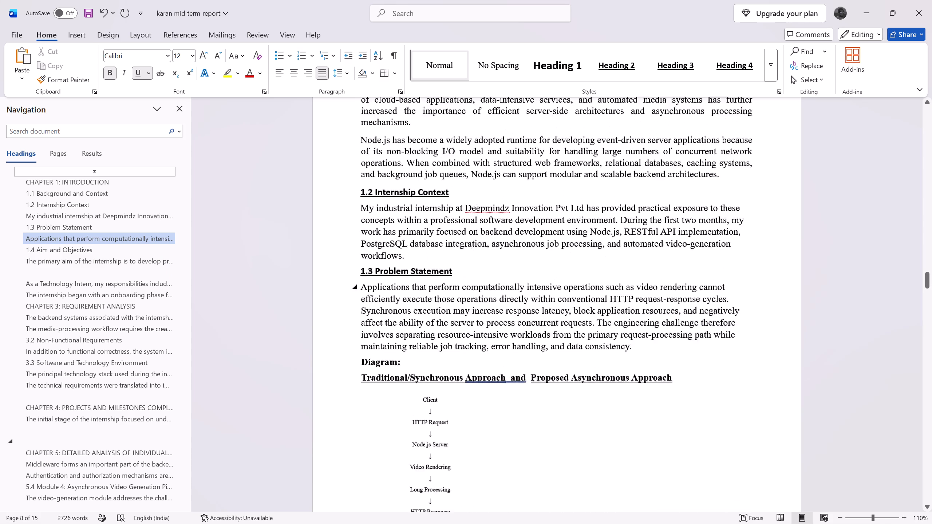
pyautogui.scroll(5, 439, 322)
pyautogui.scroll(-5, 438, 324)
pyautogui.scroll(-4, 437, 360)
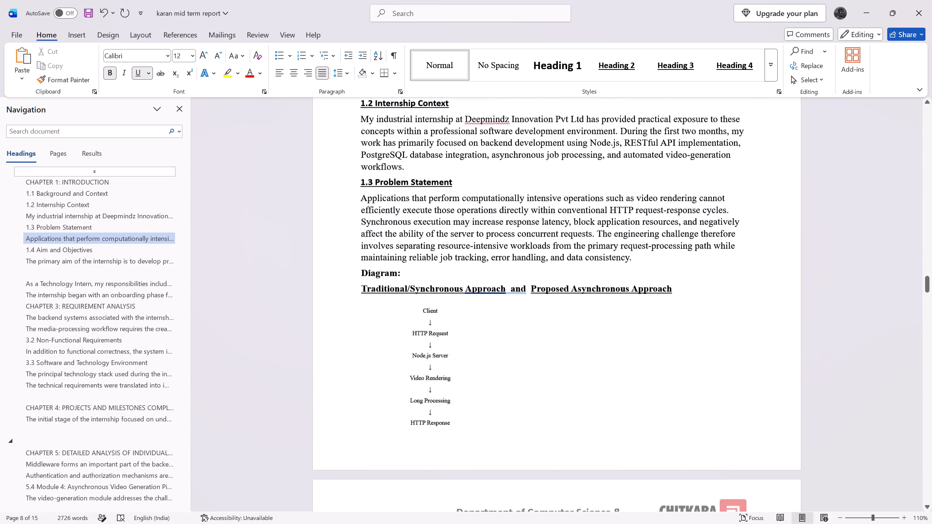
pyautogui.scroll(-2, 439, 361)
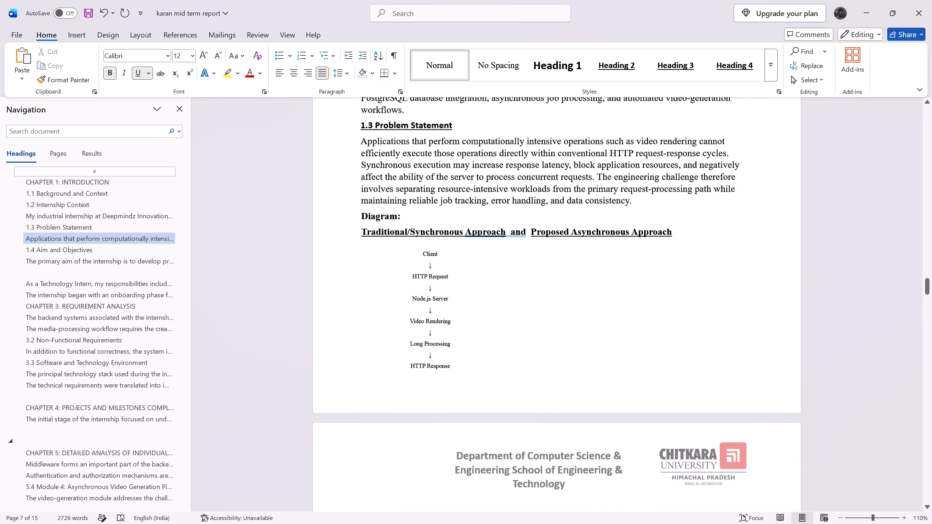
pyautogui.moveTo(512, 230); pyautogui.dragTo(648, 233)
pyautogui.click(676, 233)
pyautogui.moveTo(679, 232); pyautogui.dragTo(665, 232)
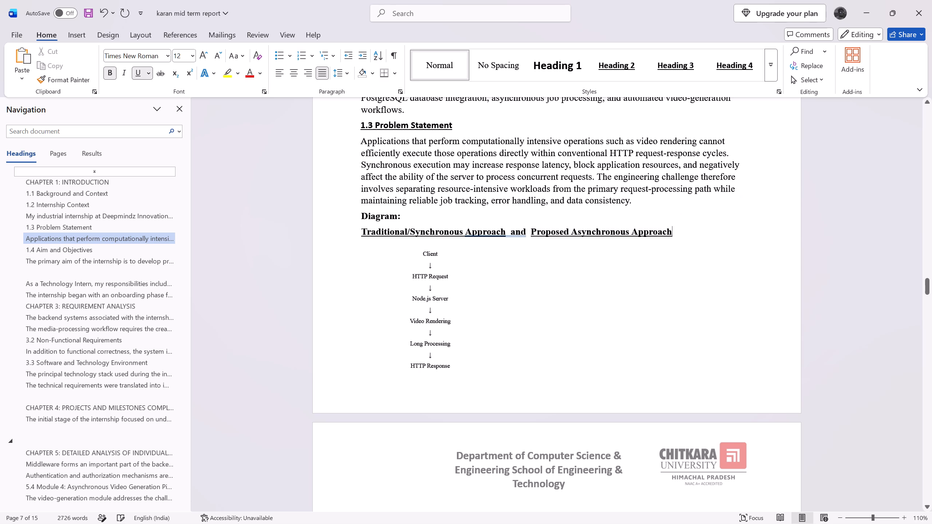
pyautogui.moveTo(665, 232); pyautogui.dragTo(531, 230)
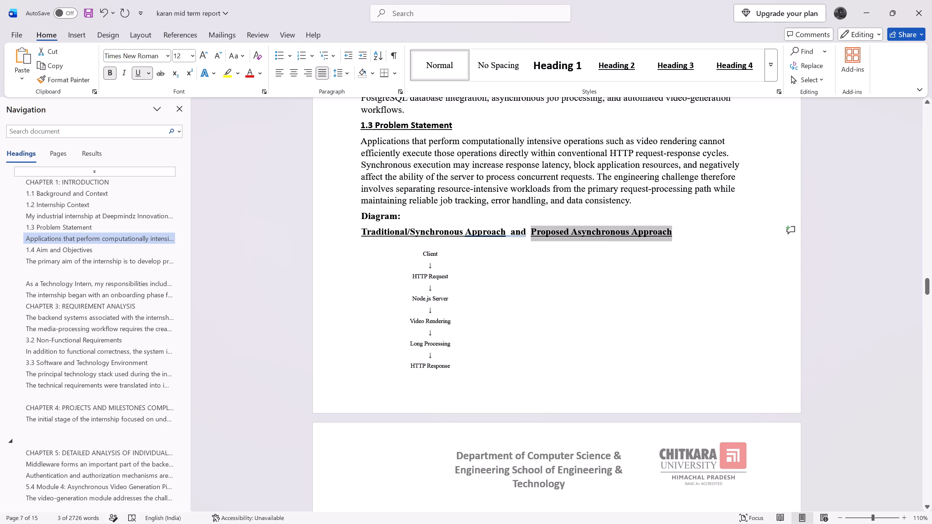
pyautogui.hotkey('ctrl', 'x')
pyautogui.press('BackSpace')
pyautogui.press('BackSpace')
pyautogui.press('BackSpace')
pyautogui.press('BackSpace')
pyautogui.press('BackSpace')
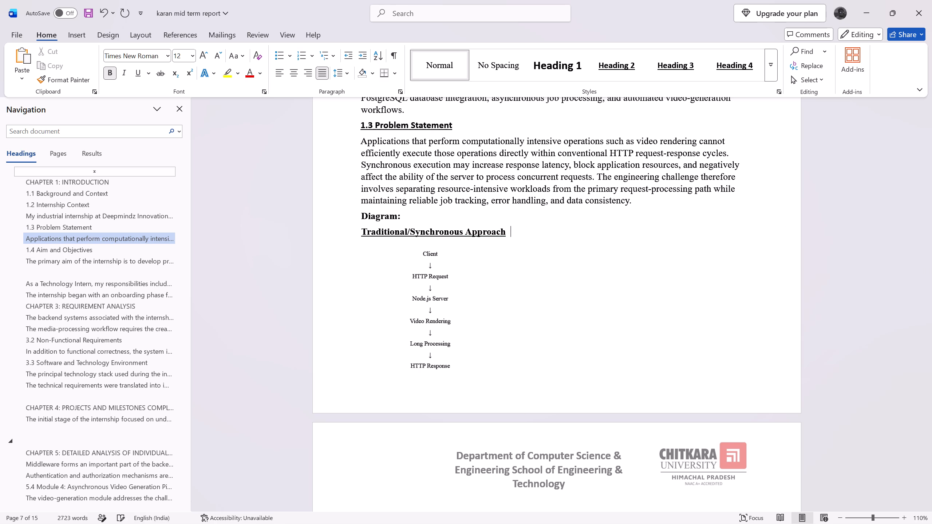
# Centre the Traditional/Synchronous Approach subheading on the page.
pyautogui.click(453, 345)
pyautogui.keyDown('shift'); pyautogui.moveTo(362, 232); pyautogui.dragTo(492, 233); pyautogui.keyUp('shift')
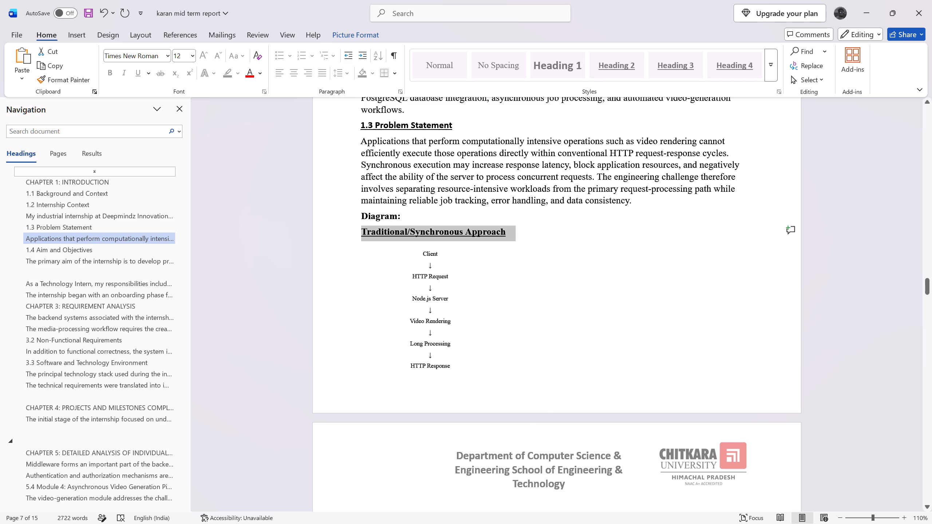
pyautogui.keyDown('shift'); pyautogui.moveTo(492, 233); pyautogui.dragTo(500, 231); pyautogui.keyUp('shift')
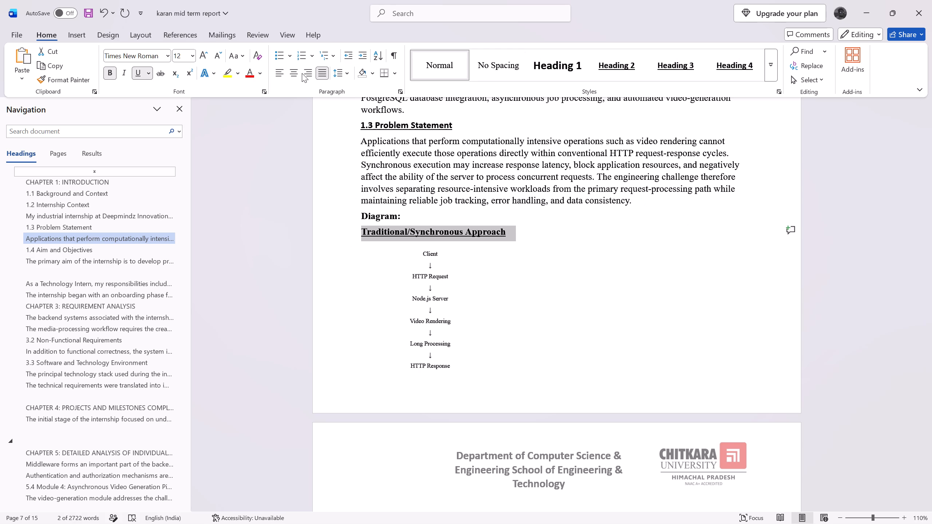
pyautogui.click(299, 73)
# Move the Client to HTTP Response flow picture so it sits centred under the Traditional/Synchronous Approach subheading.
pyautogui.click(422, 293)
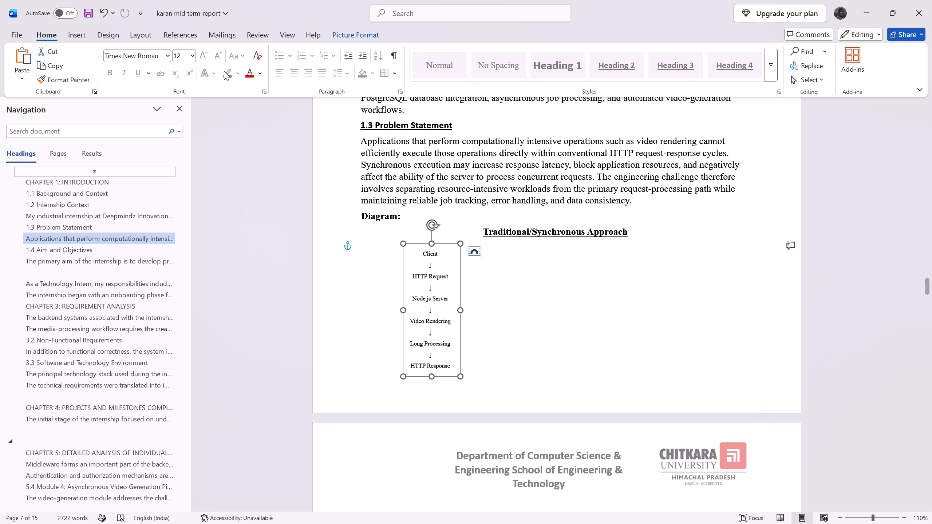
pyautogui.moveTo(439, 290); pyautogui.dragTo(565, 314)
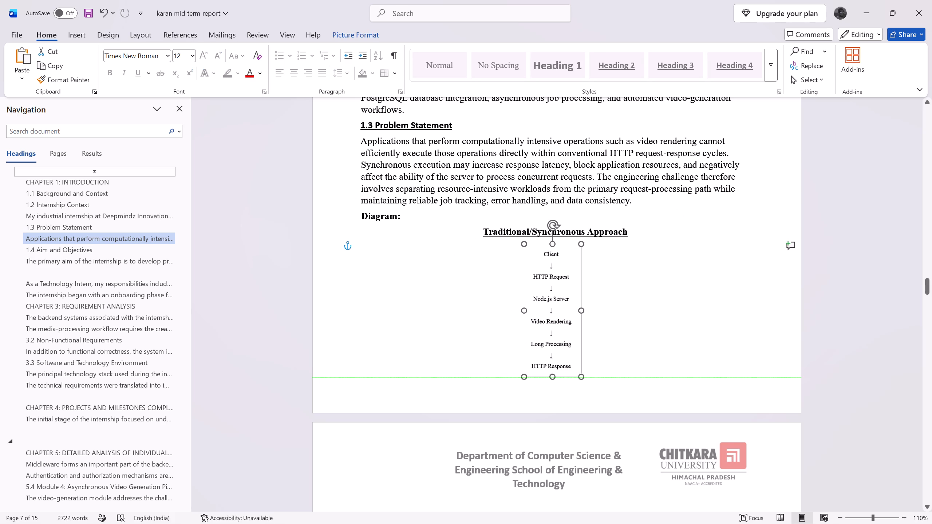
pyautogui.moveTo(565, 314); pyautogui.dragTo(559, 316)
pyautogui.click(840, 357)
# Insert three blank lines above the 1.4 Aim and Objectives heading and place the cursor on the first of them.
pyautogui.scroll(-3, 680, 376)
pyautogui.click(616, 304)
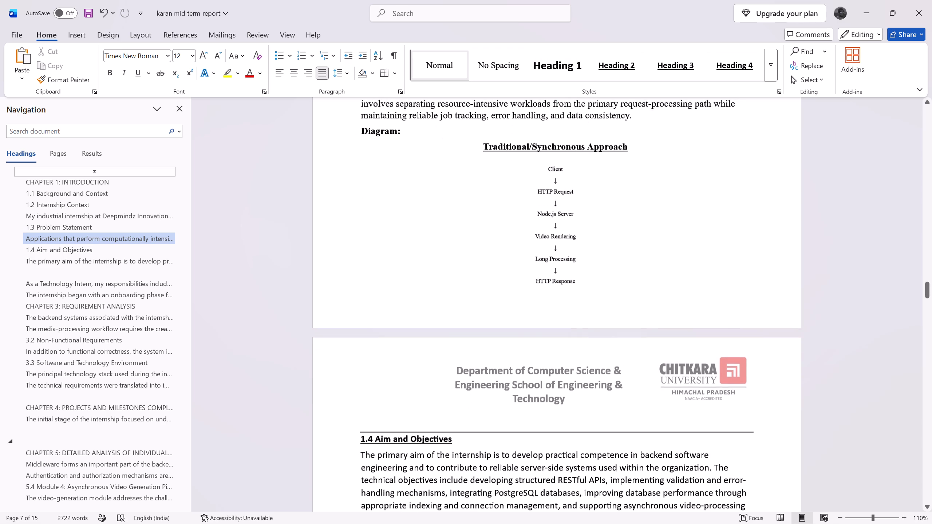
pyautogui.click(615, 281)
pyautogui.click(616, 274)
pyautogui.click(536, 305)
pyautogui.click(390, 289)
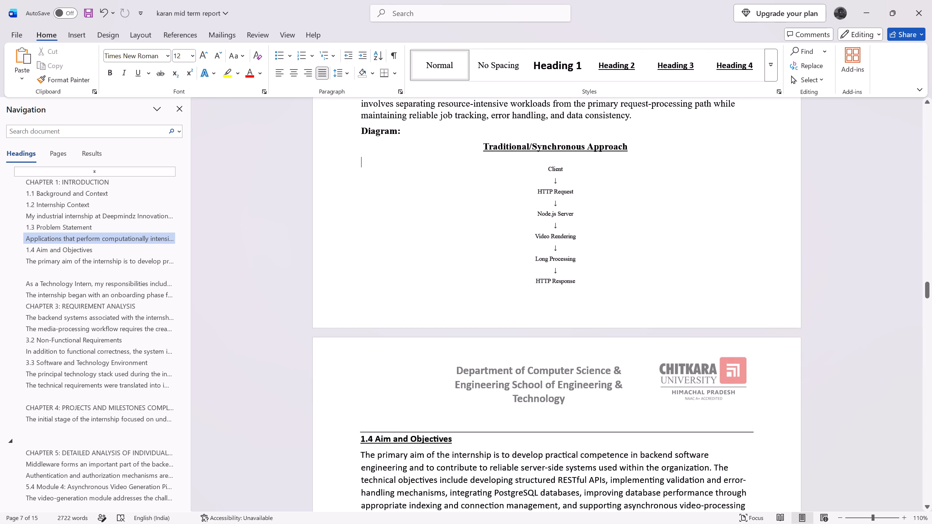
pyautogui.click(398, 392)
pyautogui.click(362, 442)
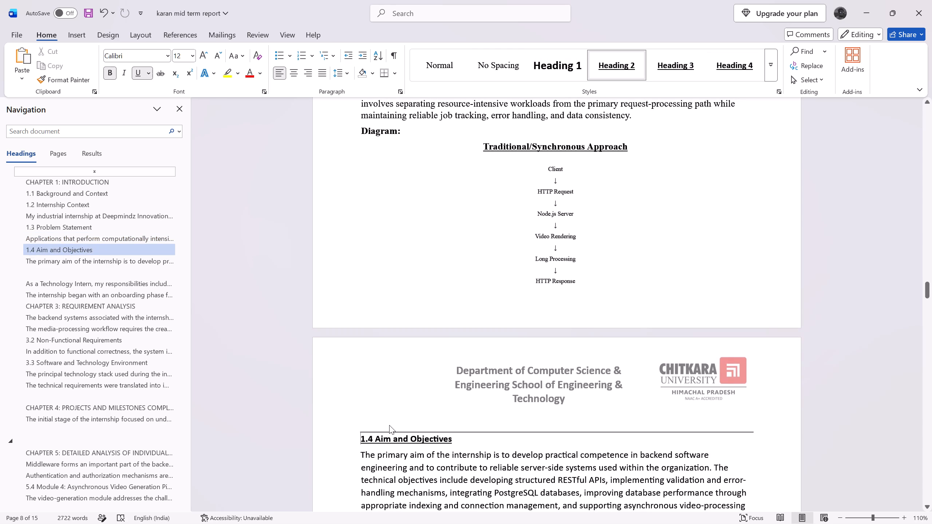
pyautogui.press('Return')
pyautogui.press('Return')
pyautogui.press('Return')
pyautogui.press('Up')
pyautogui.press('Up')
pyautogui.press('Up')
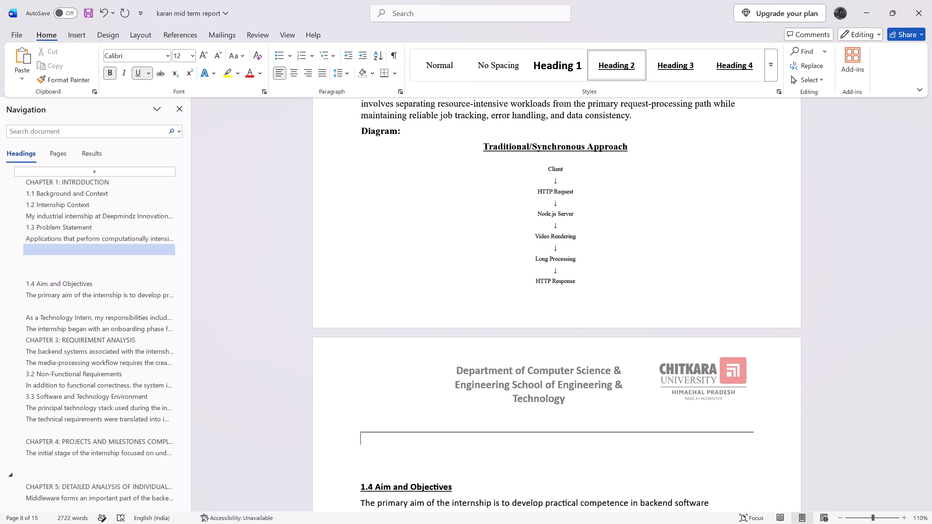
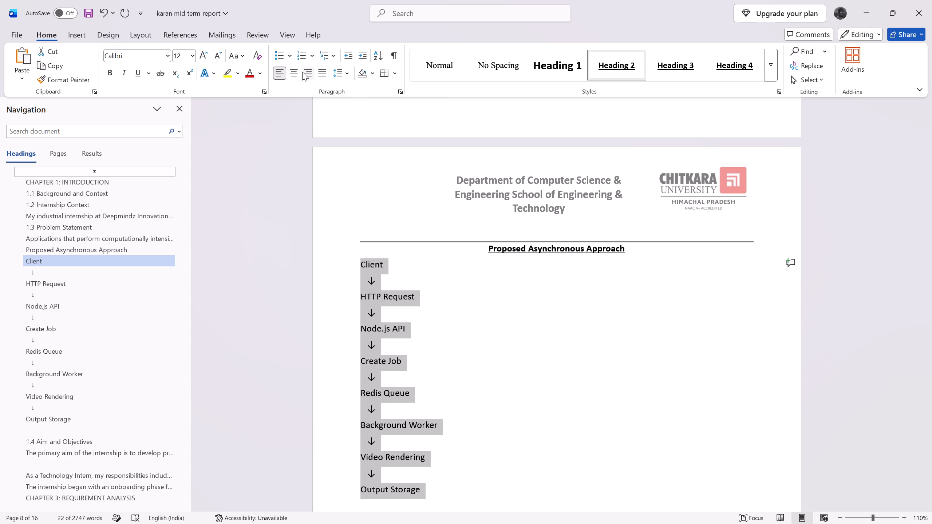
pyautogui.click(296, 72)
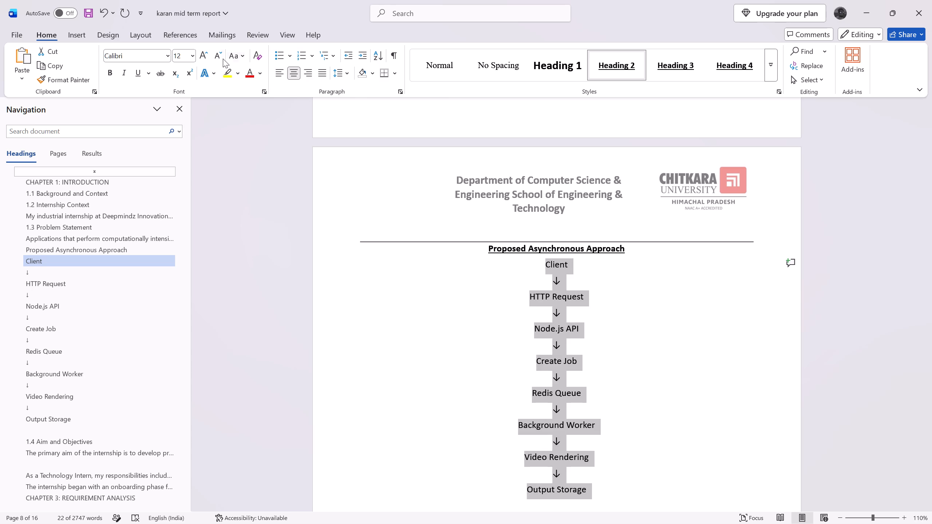
pyautogui.doubleClick(216, 57)
pyautogui.click(216, 57)
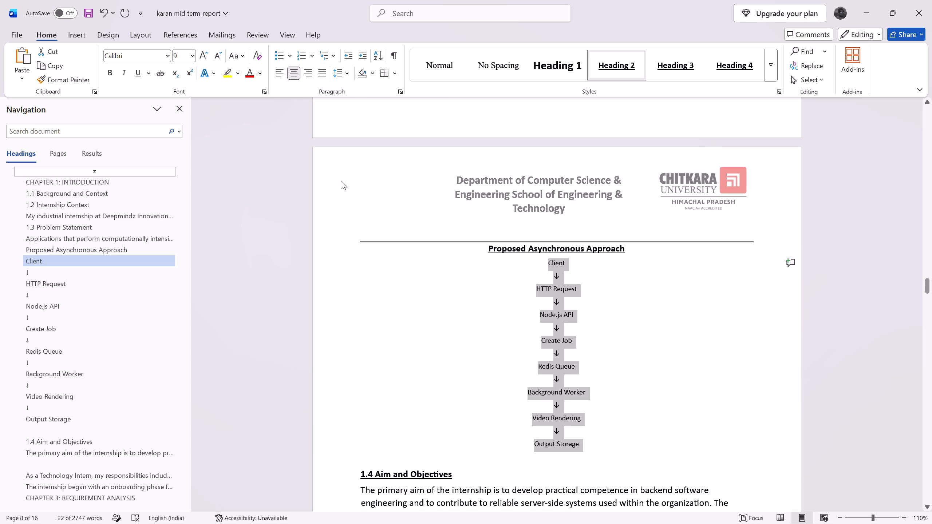
# Capture a screenshot of the centred asynchronous flow from Client to Output Storage with the Snipping Tool.
pyautogui.scroll(8, 371, 231)
pyautogui.click(561, 239)
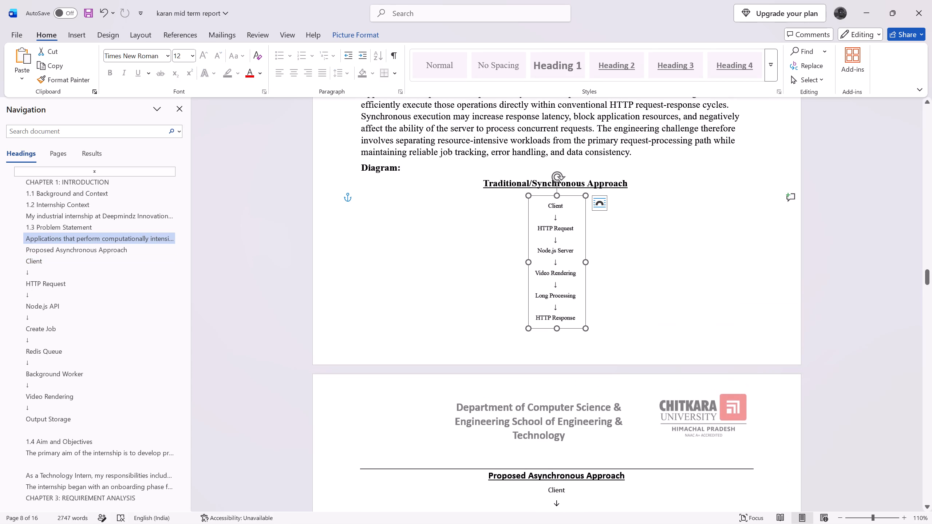
pyautogui.scroll(-7, 556, 317)
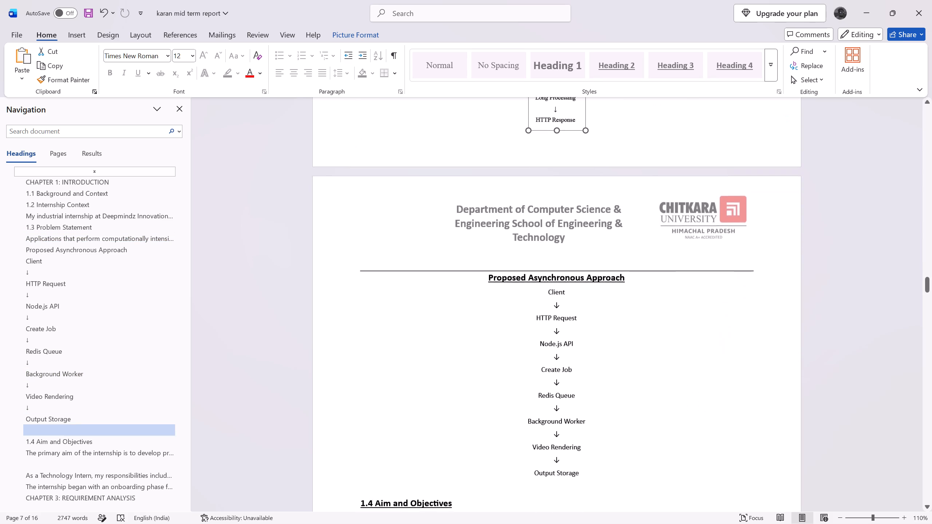
pyautogui.scroll(-1, 539, 307)
pyautogui.click(915, 361)
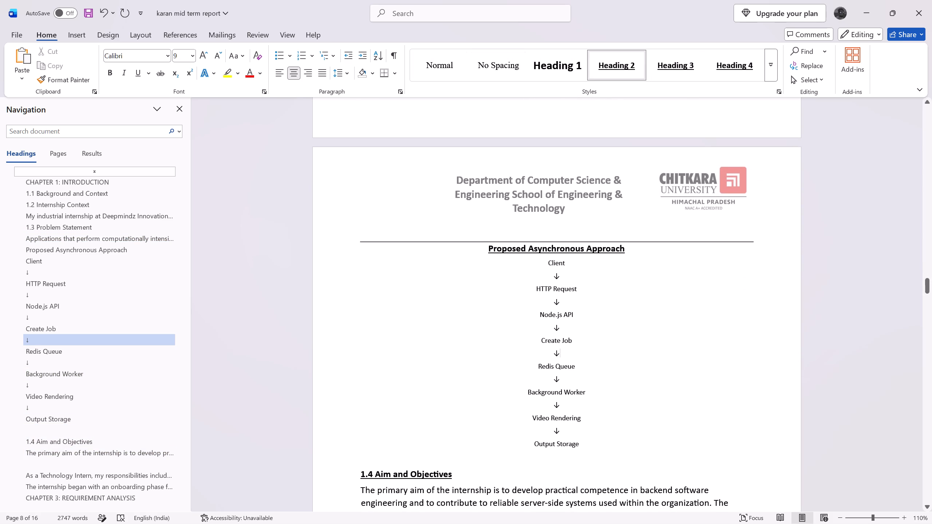
pyautogui.press('Print')
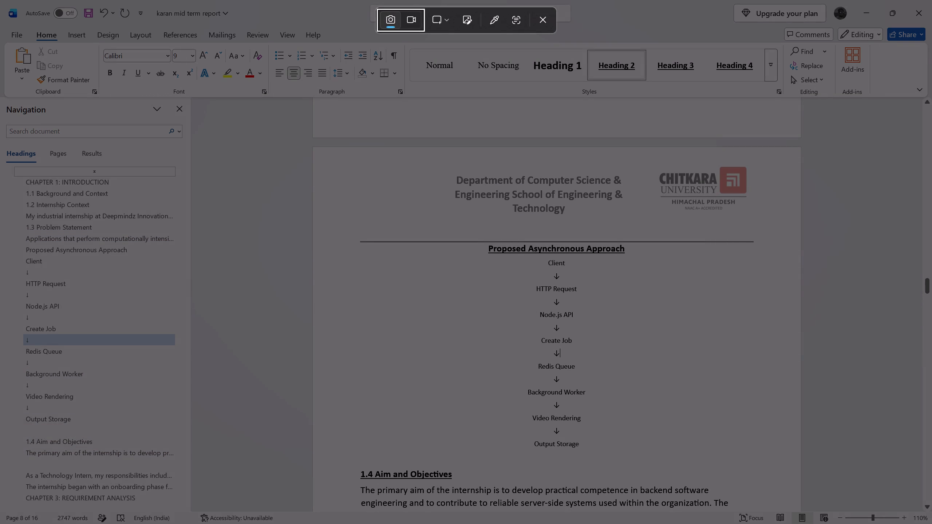
pyautogui.moveTo(517, 258); pyautogui.dragTo(600, 460)
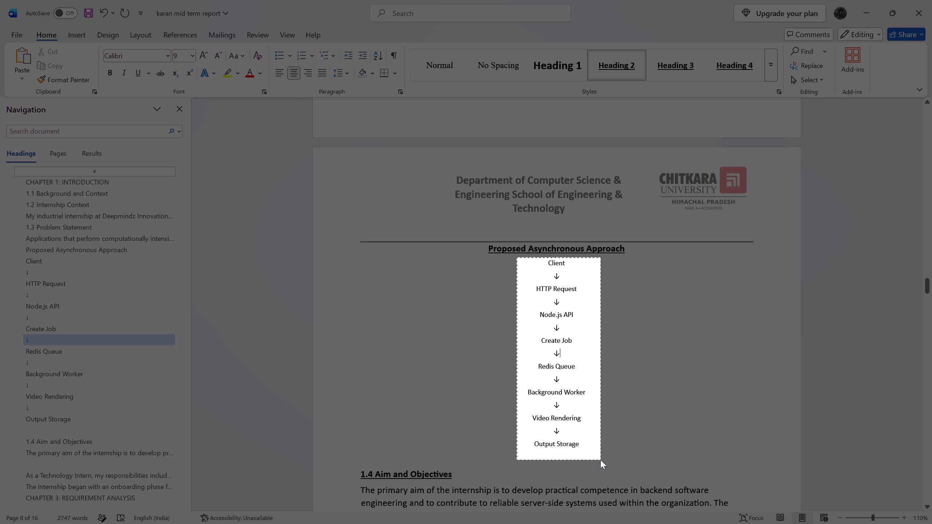
pyautogui.moveTo(600, 460); pyautogui.dragTo(600, 459)
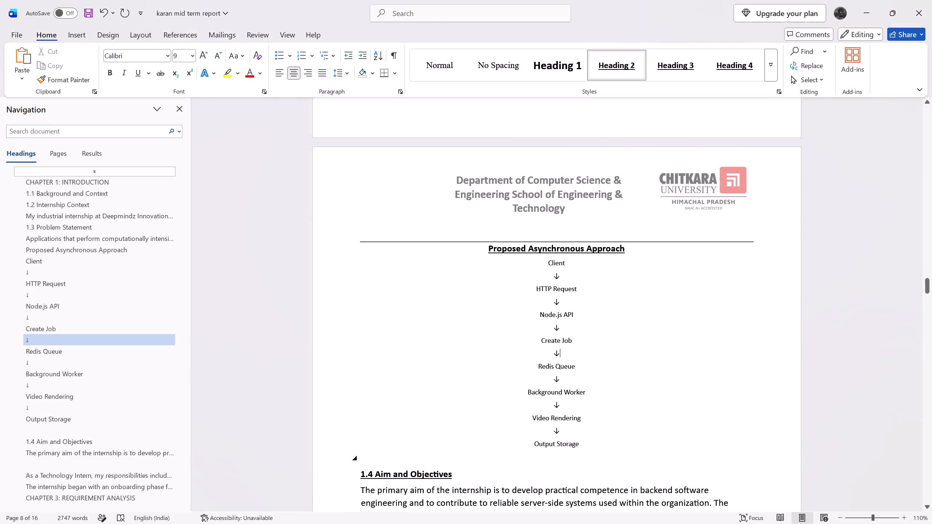
# Replace the asynchronous flow text under the heading with the captured screenshot.
pyautogui.moveTo(597, 448); pyautogui.dragTo(541, 271)
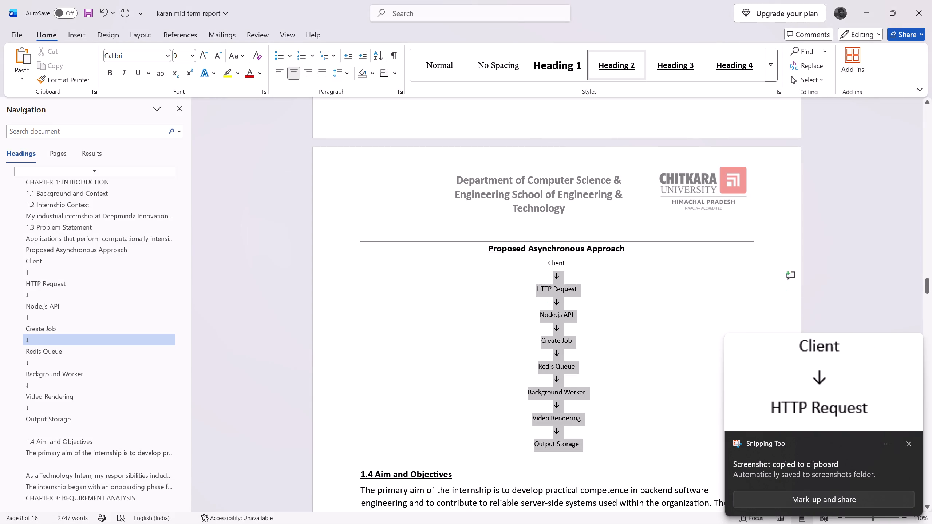
pyautogui.moveTo(541, 271); pyautogui.dragTo(540, 266)
pyautogui.press('Delete')
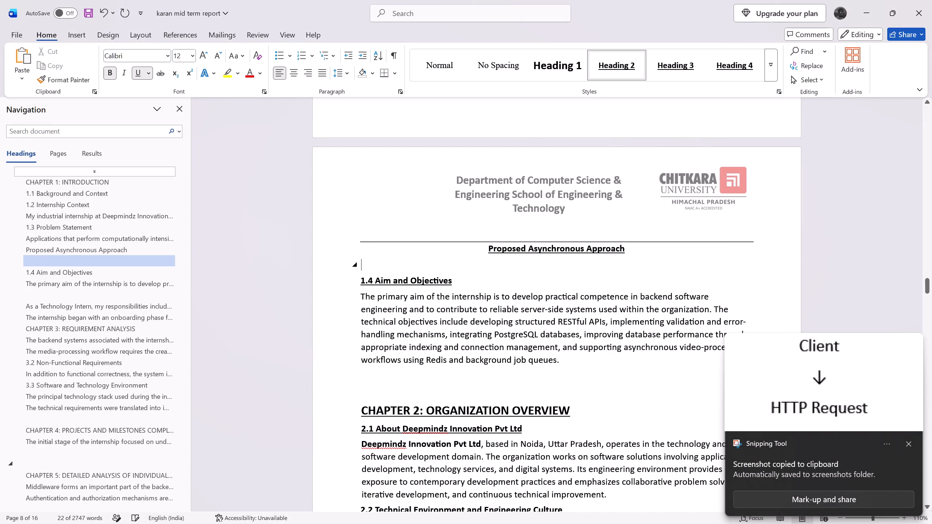
pyautogui.hotkey('ctrl', 'v')
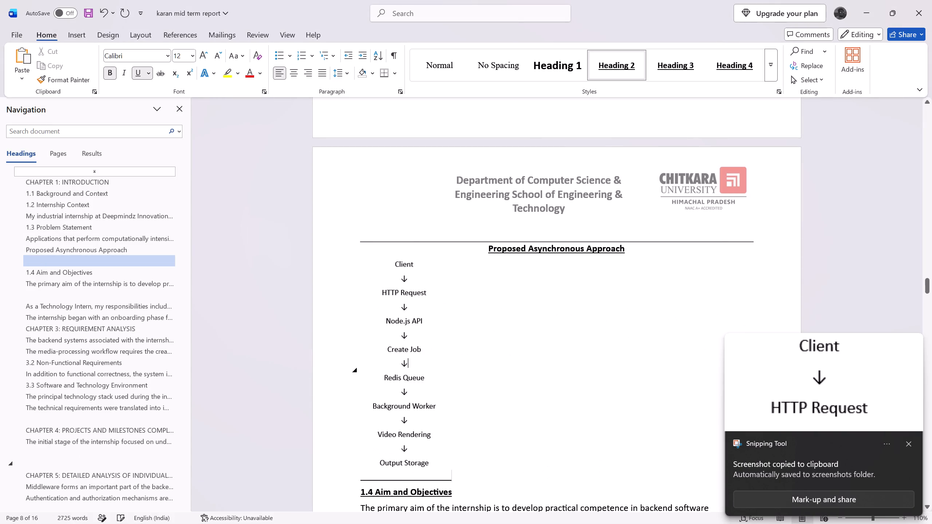
# Shrink the asynchronous flow picture, slightly reducing its height and then scaling it down from the corner.
pyautogui.click(422, 365)
pyautogui.moveTo(409, 479); pyautogui.dragTo(407, 475)
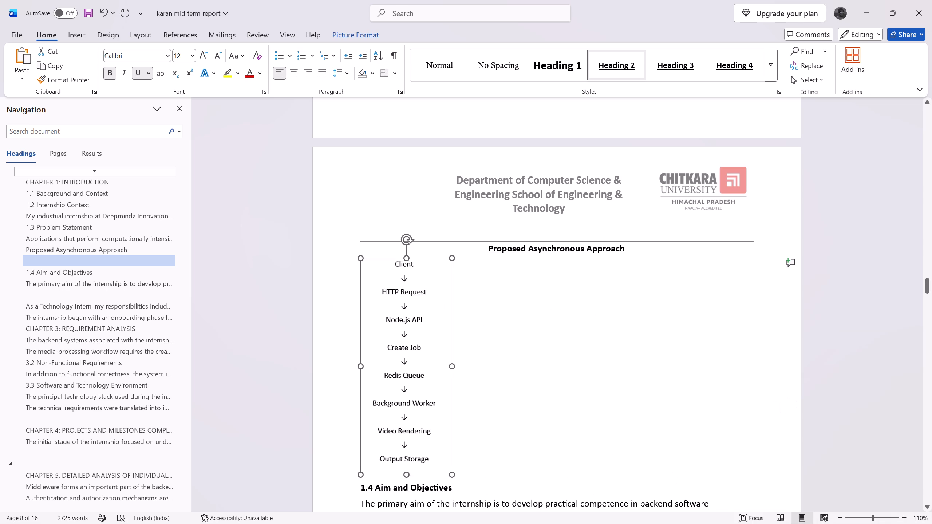
pyautogui.moveTo(407, 475); pyautogui.dragTo(409, 463)
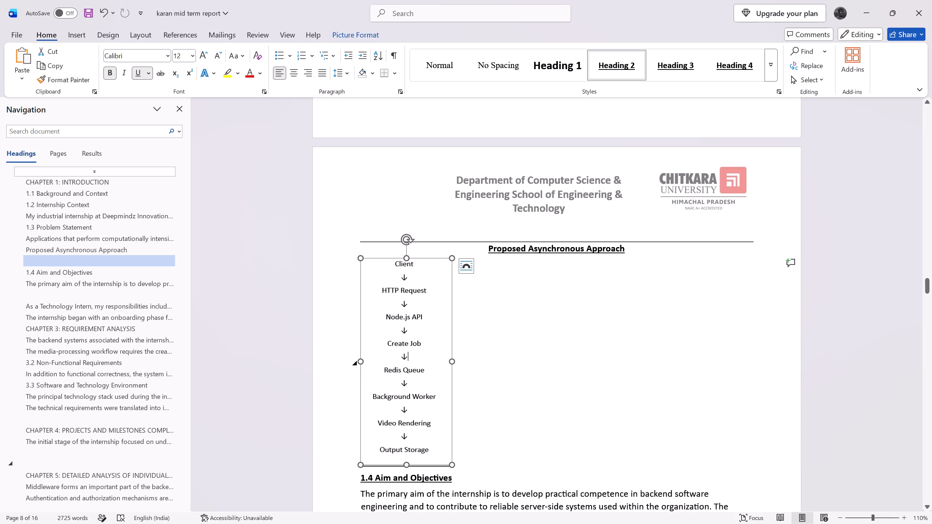
pyautogui.moveTo(452, 464); pyautogui.dragTo(412, 405)
# Set the flow picture's text wrapping to Tight and move it to the centre beneath the Proposed Asynchronous Approach heading.
pyautogui.moveTo(392, 340); pyautogui.dragTo(400, 338)
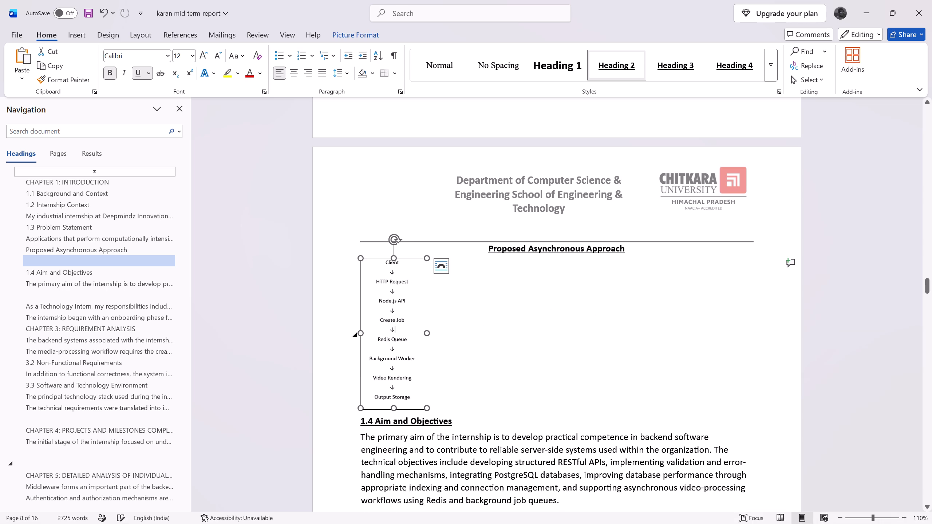
pyautogui.moveTo(400, 338); pyautogui.dragTo(410, 339)
pyautogui.click(442, 272)
pyautogui.click(485, 348)
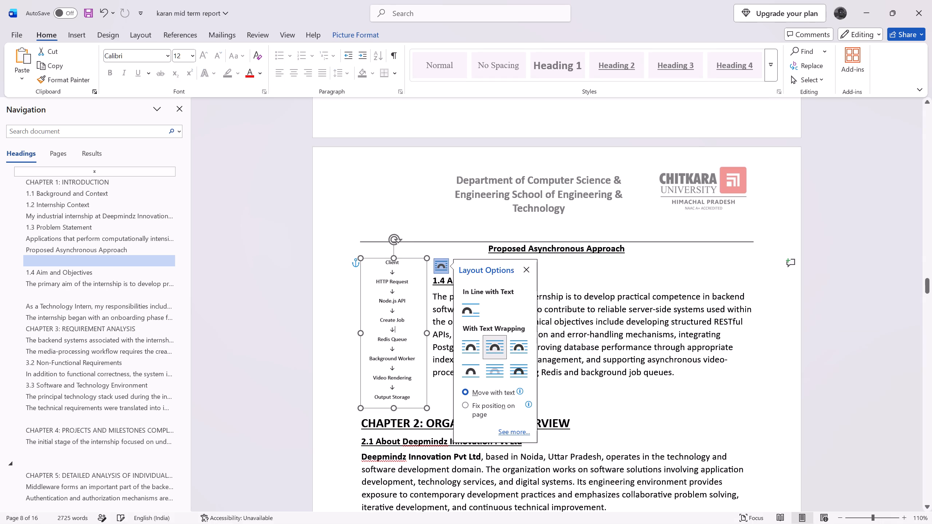
pyautogui.moveTo(404, 343); pyautogui.dragTo(466, 356)
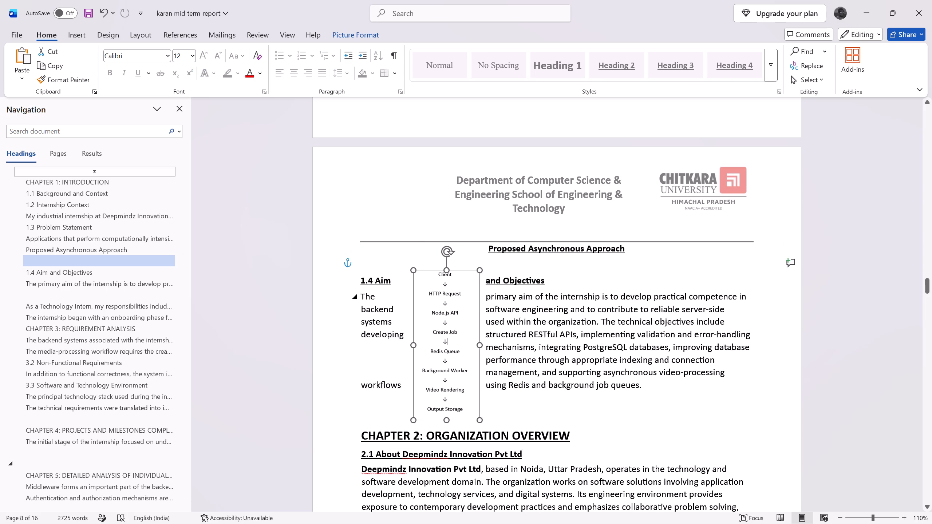
pyautogui.moveTo(466, 356); pyautogui.dragTo(569, 353)
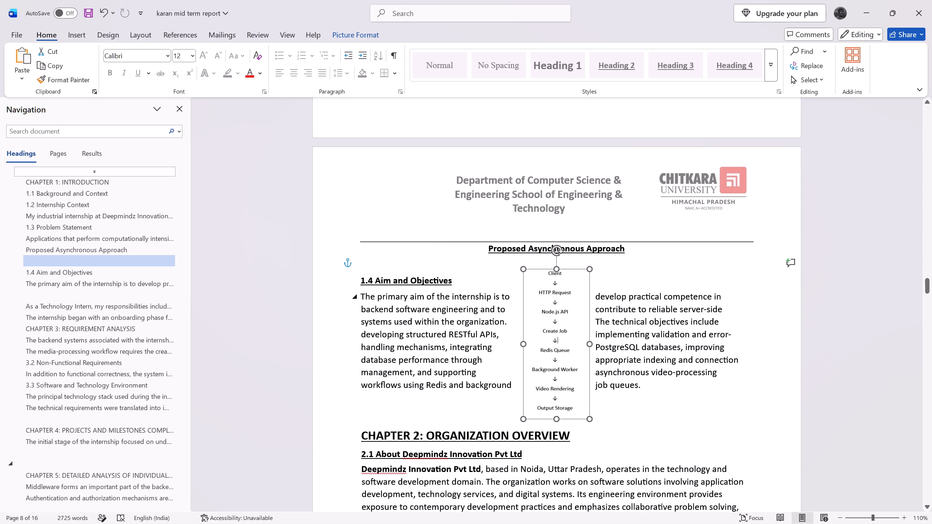
pyautogui.moveTo(569, 353); pyautogui.dragTo(572, 350)
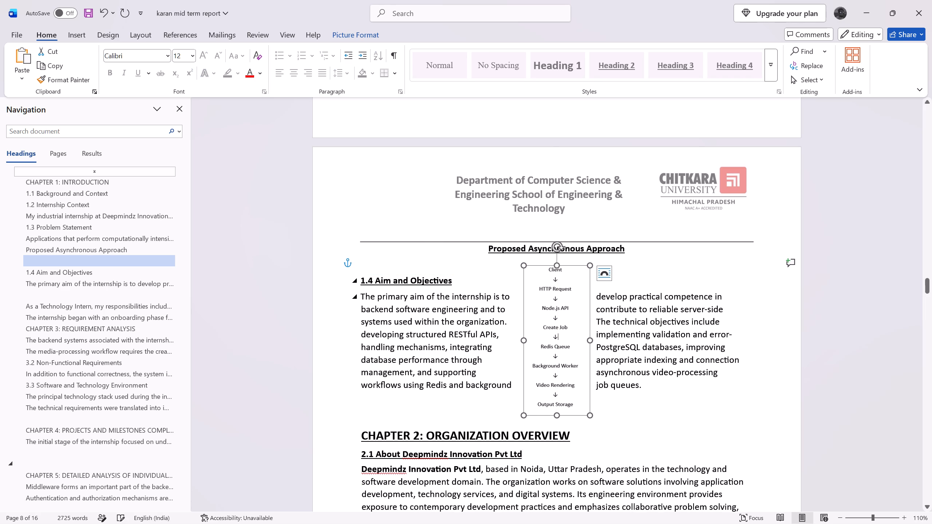
# Insert ten empty lines before the 1.4 Aim and Objectives heading to push that section below the flow picture.
pyautogui.click(359, 283)
pyautogui.press('Return')
pyautogui.press('Return')
pyautogui.press('Return')
pyautogui.press('Return')
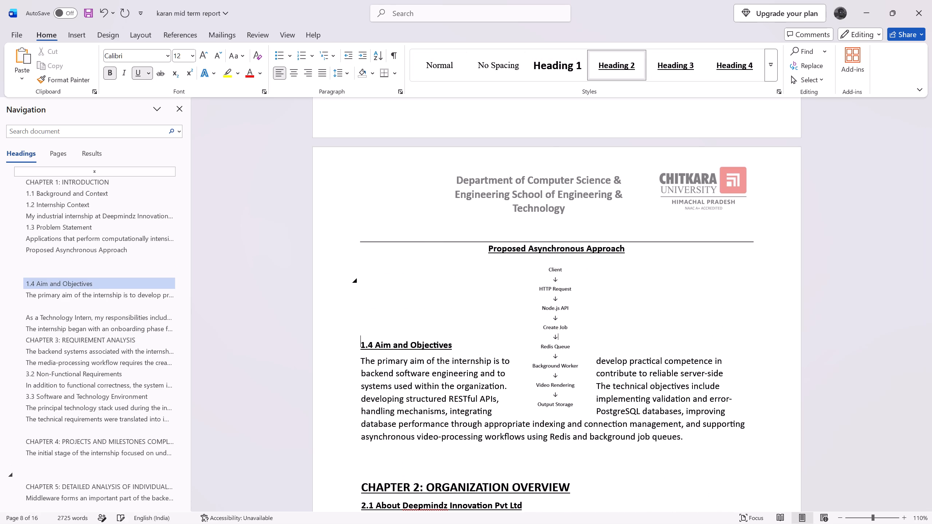
pyautogui.press('Return')
pyautogui.press('Return')
pyautogui.press('Return')
pyautogui.press('Return')
pyautogui.press('Return')
pyautogui.press('Return')
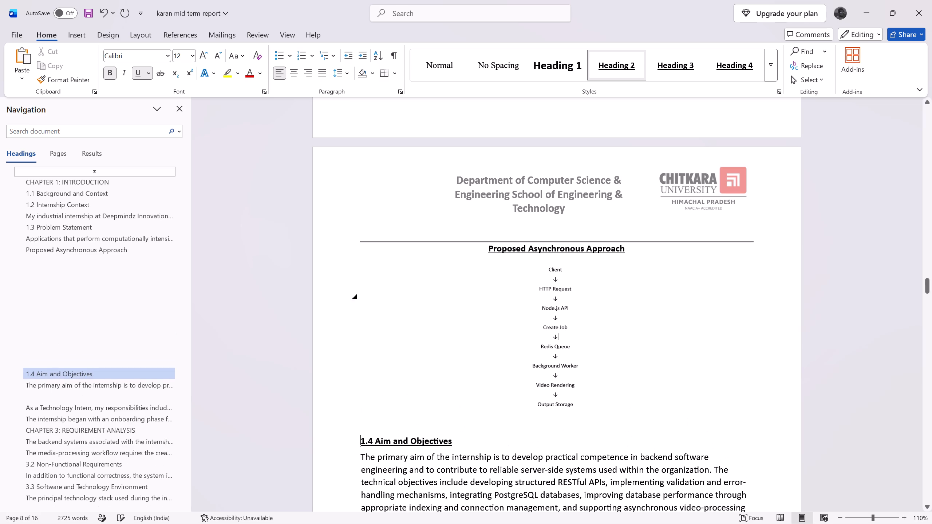
# Delete one surplus empty line between the asynchronous flow picture and the 1.4 Aim and Objectives heading.
pyautogui.click(456, 425)
pyautogui.press('Delete')
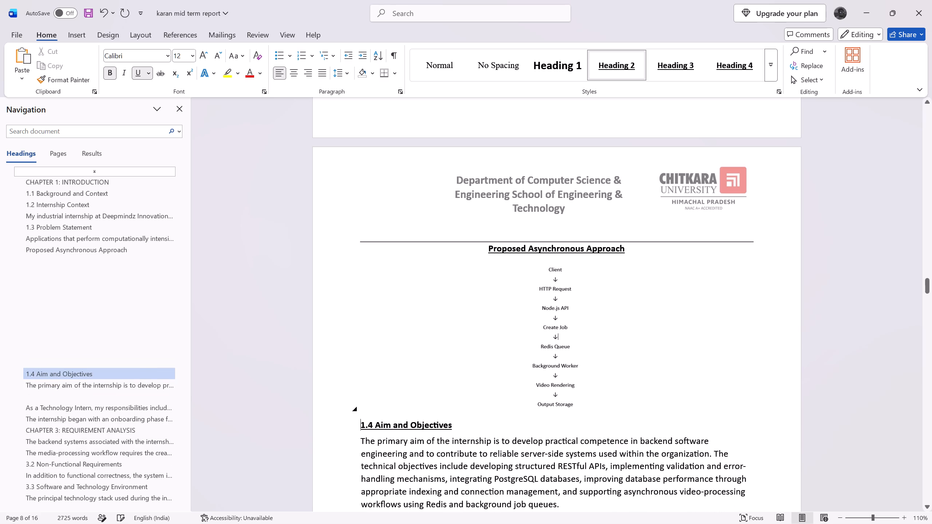
pyautogui.click(614, 410)
pyautogui.moveTo(615, 390); pyautogui.dragTo(615, 400)
# Insert twelve empty lines after the 1.4 Aim and Objectives paragraph to push the CHAPTER 2: ORGANIZATION OVERVIEW heading onto a new page.
pyautogui.scroll(-5, 537, 403)
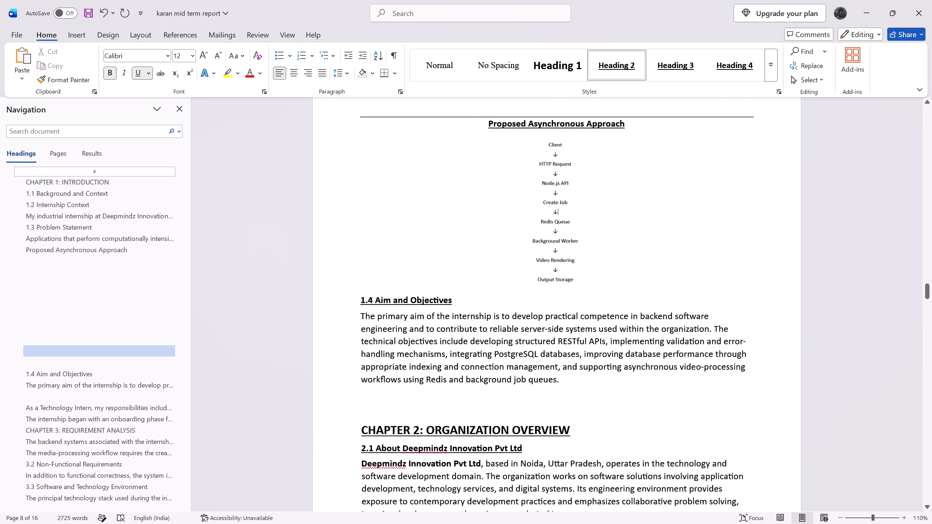
pyautogui.scroll(-2, 536, 401)
pyautogui.click(495, 334)
pyautogui.press('Return')
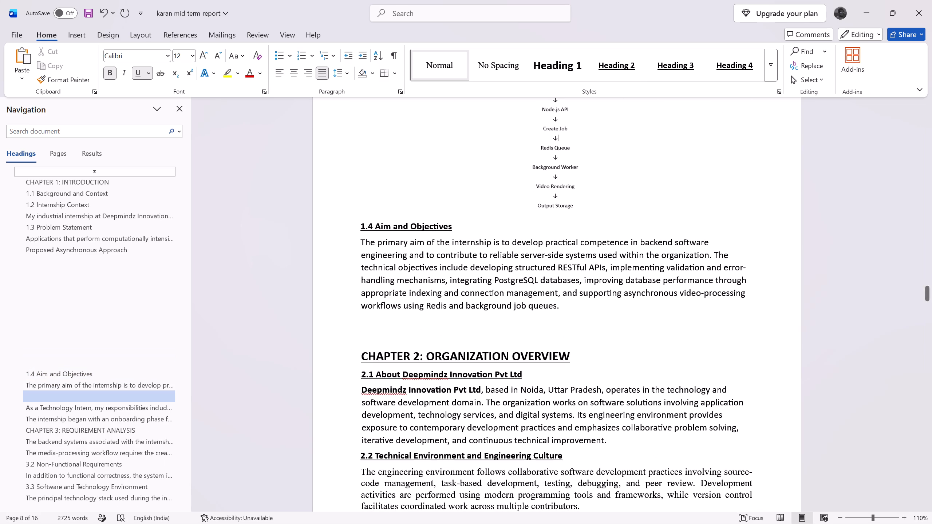
pyautogui.press('Return')
pyautogui.press('Return')
pyautogui.press('Return')
pyautogui.press('Return')
pyautogui.press('Return')
pyautogui.press('Return')
pyautogui.press('Return')
pyautogui.press('Return')
pyautogui.press('Return')
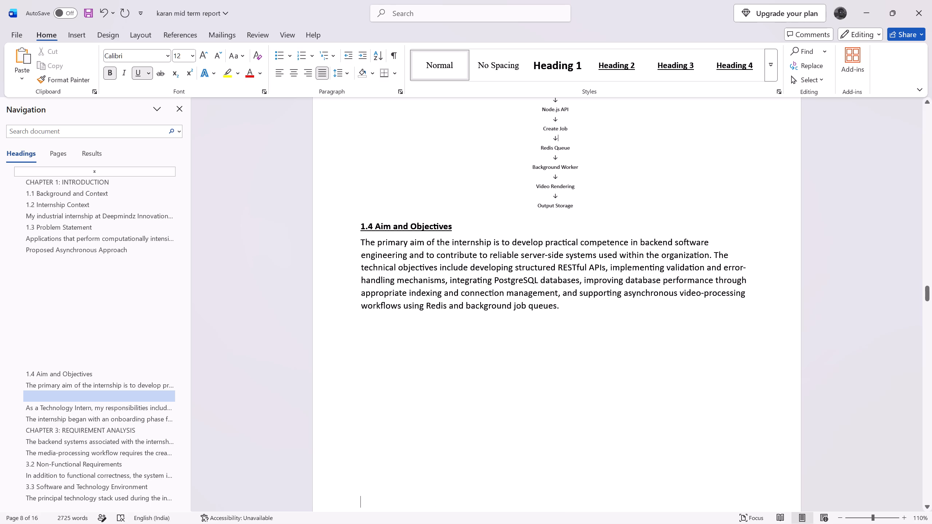
pyautogui.scroll(-5, 458, 388)
pyautogui.moveTo(459, 379); pyautogui.dragTo(454, 342, button='middle')
pyautogui.scroll(-7, 454, 342)
pyautogui.press('Return')
pyautogui.press('Return')
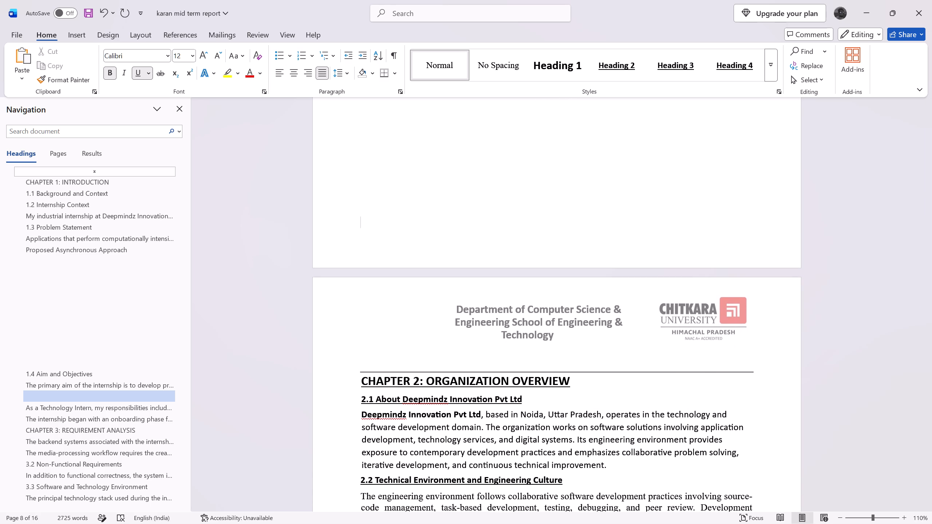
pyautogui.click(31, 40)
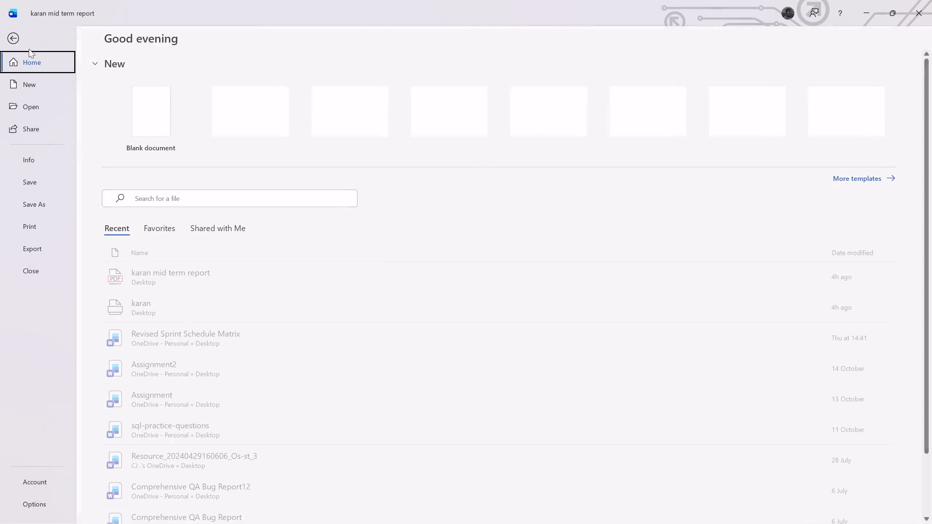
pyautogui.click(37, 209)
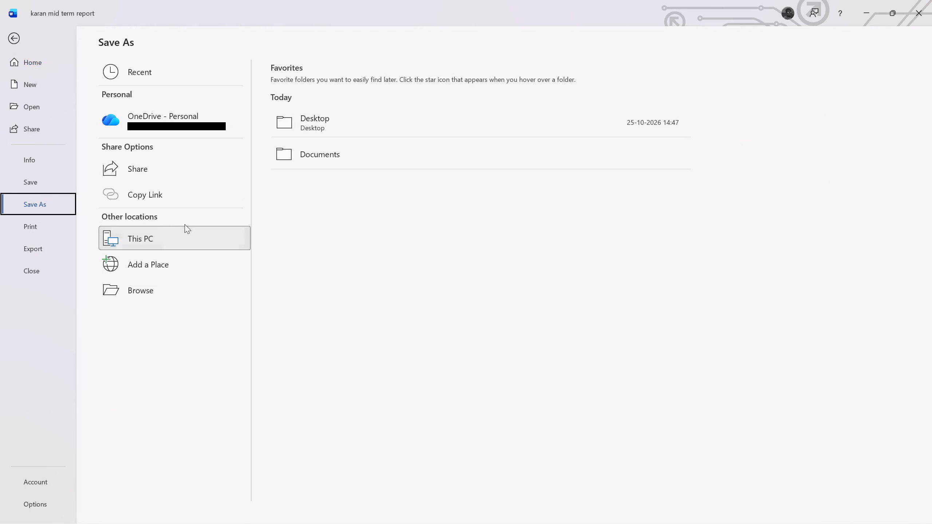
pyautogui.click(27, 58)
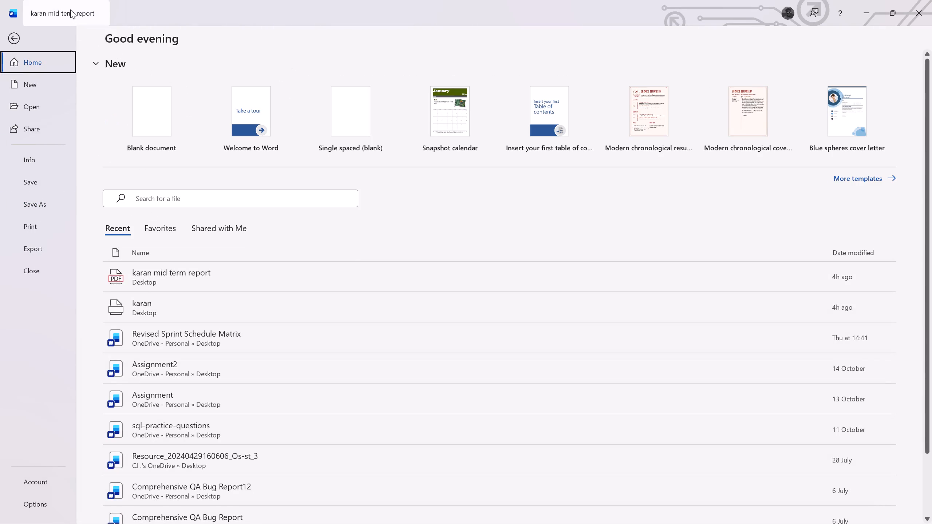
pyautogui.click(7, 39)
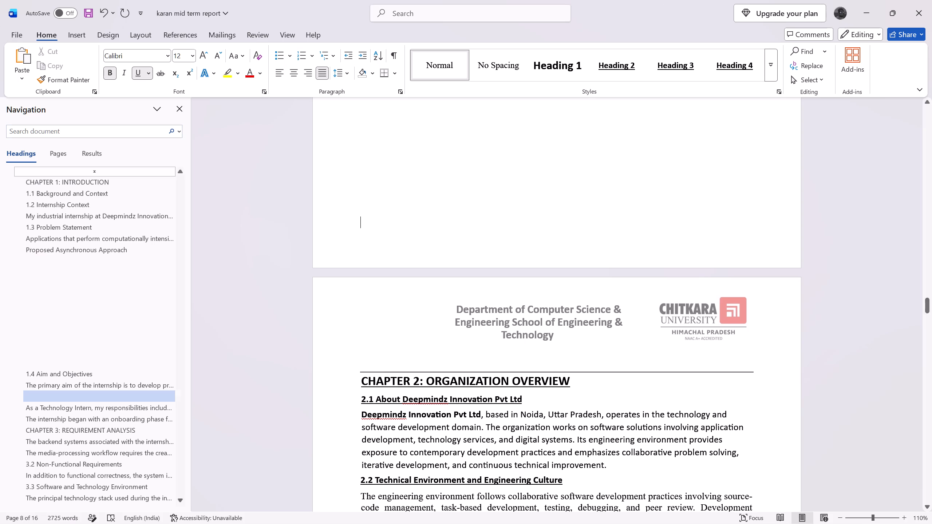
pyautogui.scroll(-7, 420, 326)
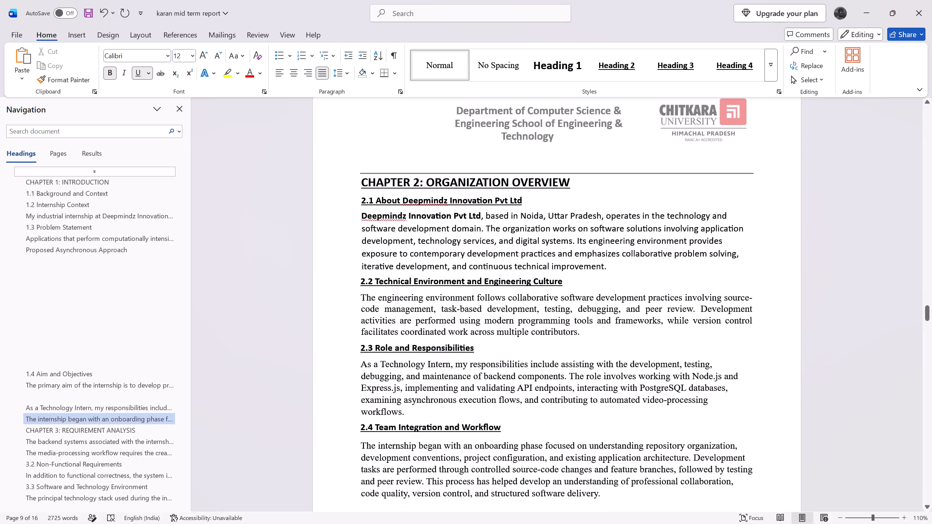
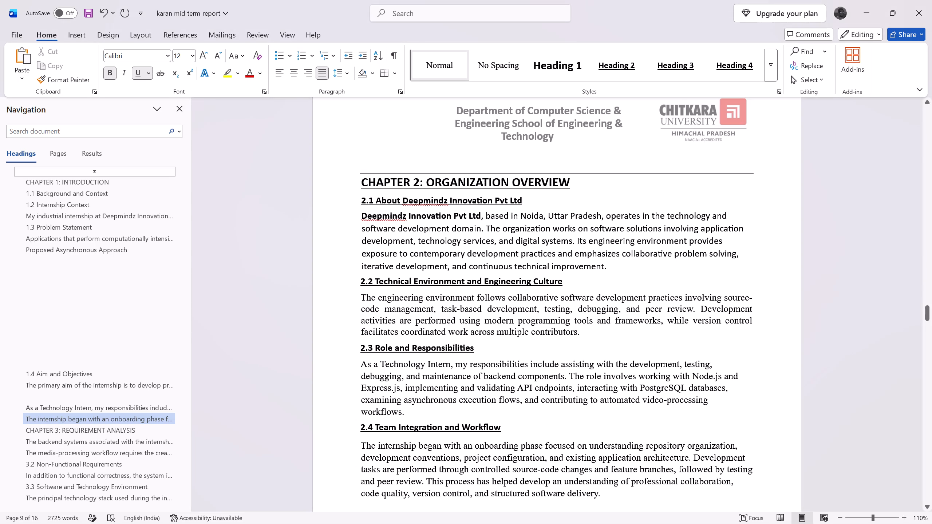
pyautogui.scroll(17, 614, 170)
pyautogui.middleClick(614, 170)
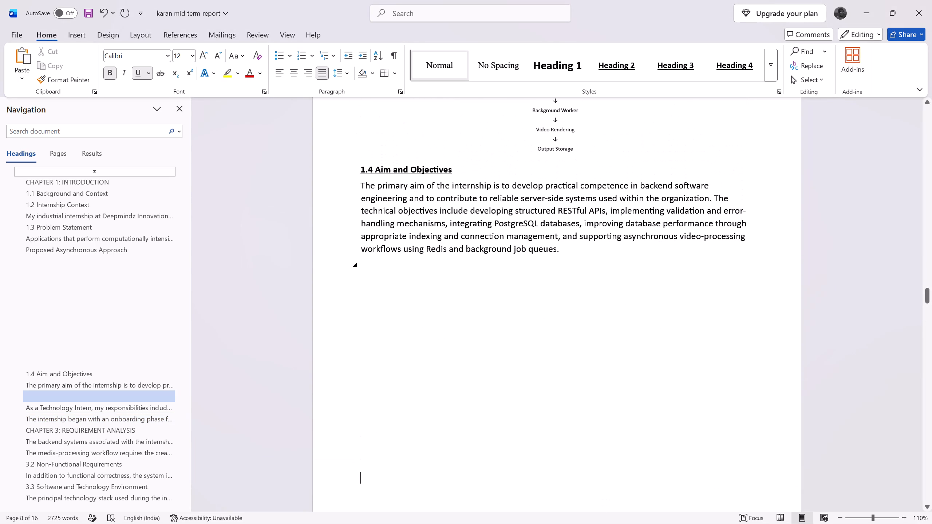
pyautogui.click(611, 151)
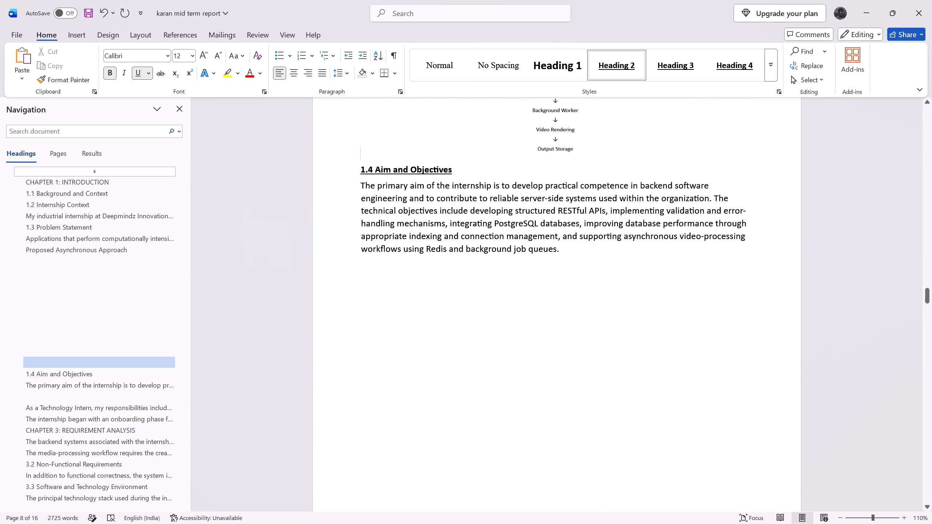
pyautogui.press('Return')
pyautogui.hotkey('ctrl', 'v')
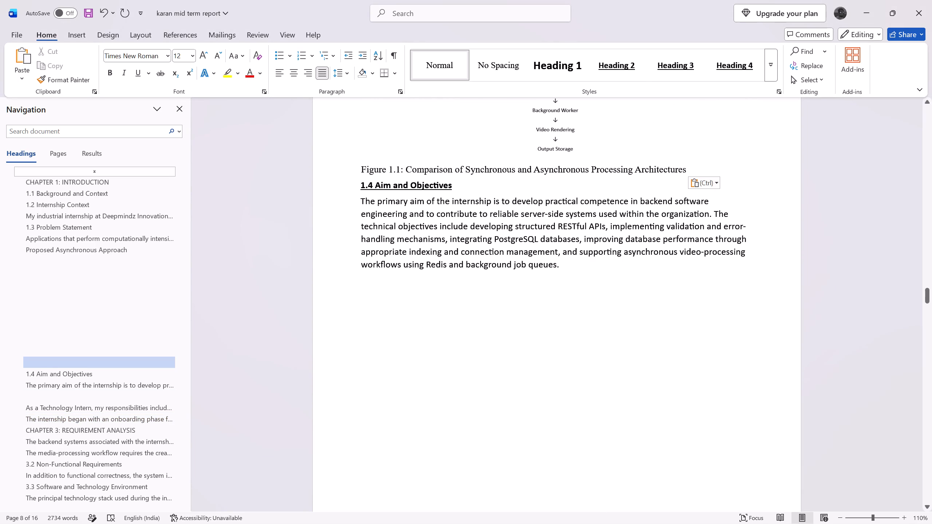
# Make the whole Figure 1.1 caption line bold and underlined.
pyautogui.moveTo(686, 170); pyautogui.dragTo(368, 170)
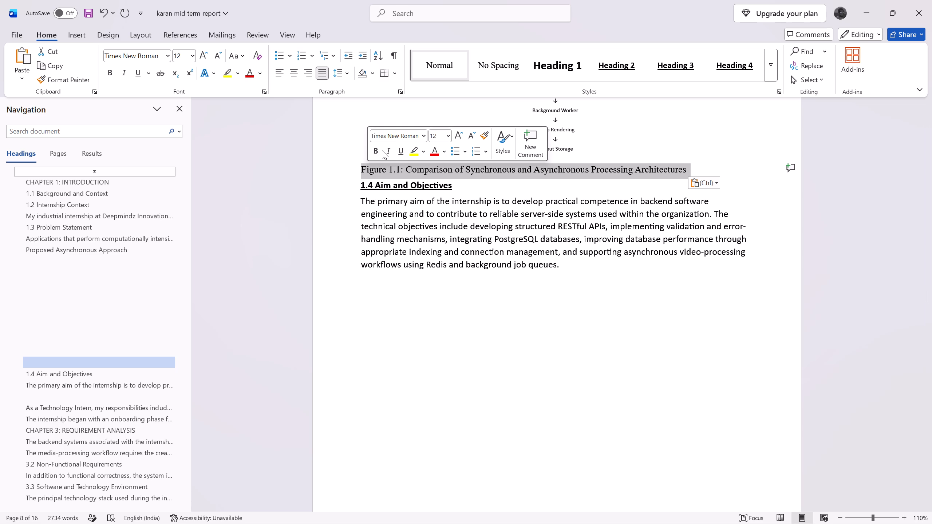
pyautogui.click(382, 150)
pyautogui.click(379, 150)
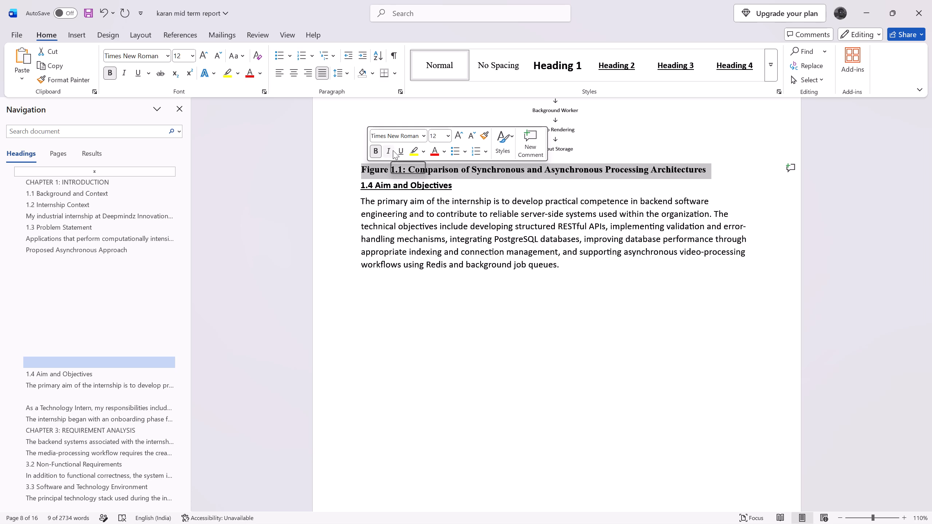
pyautogui.click(398, 152)
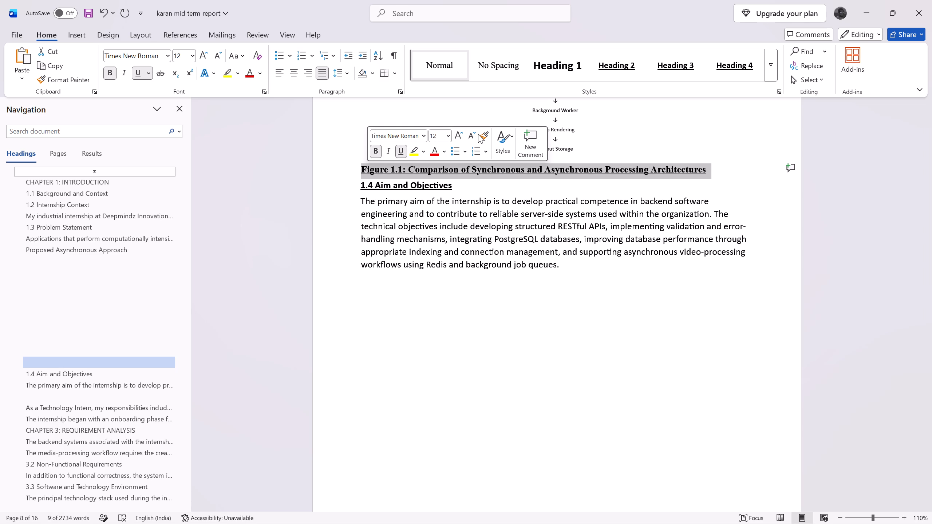
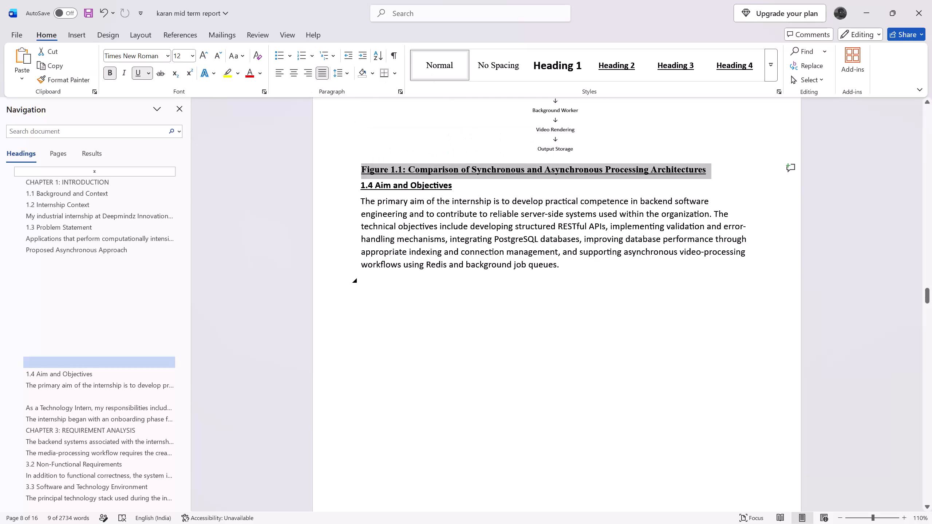
# Centre the Figure 1.1 caption line horizontally beneath the asynchronous flow picture.
pyautogui.click(501, 283)
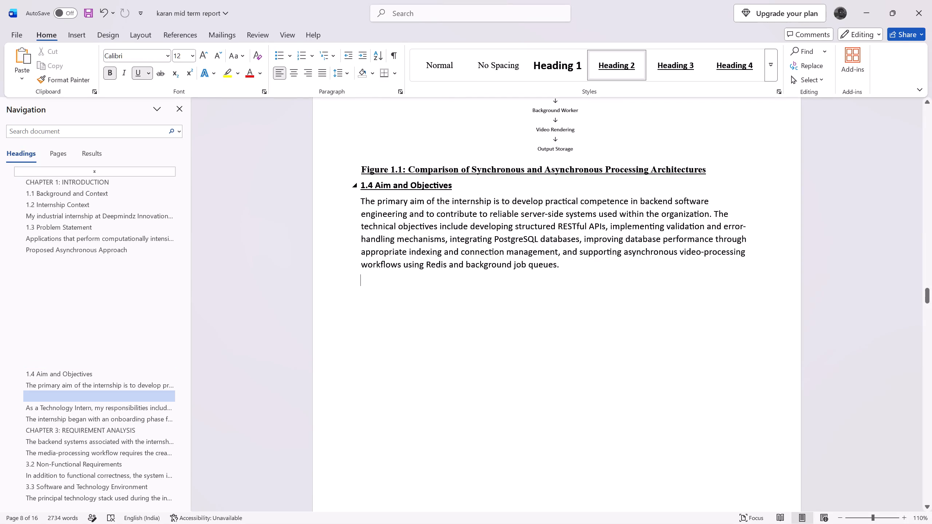
pyautogui.moveTo(720, 172); pyautogui.dragTo(438, 166)
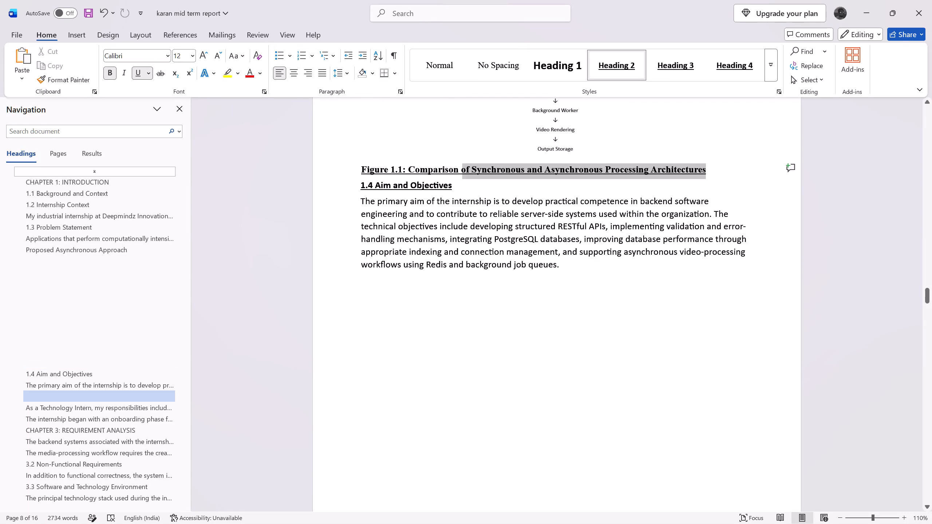
pyautogui.moveTo(438, 166); pyautogui.dragTo(354, 166)
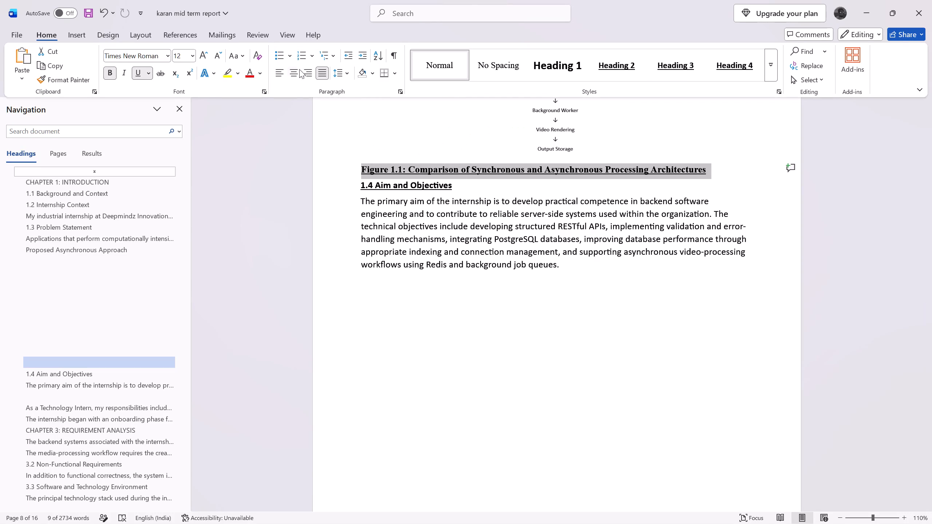
pyautogui.click(297, 70)
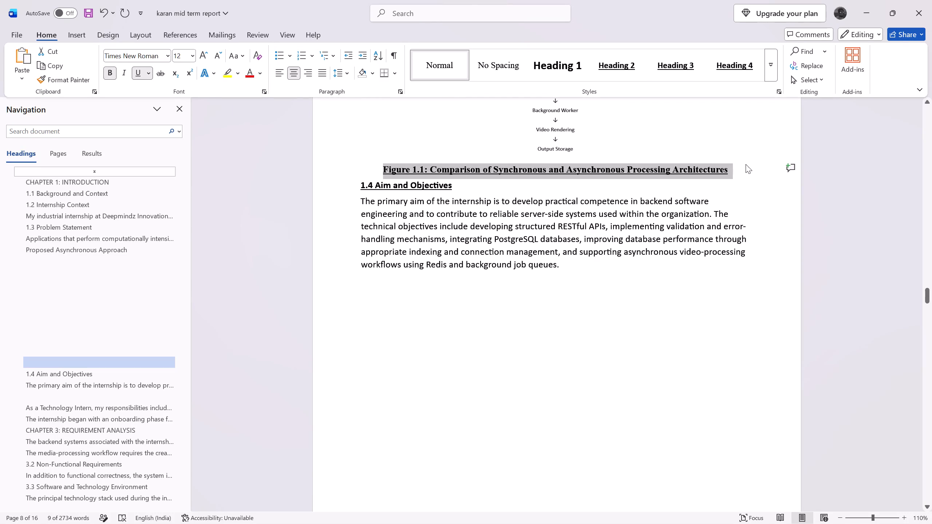
# Insert a blank line between the Figure 1.1 caption and the 1.4 Aim and Objectives heading.
pyautogui.click(746, 164)
pyautogui.press('Return')
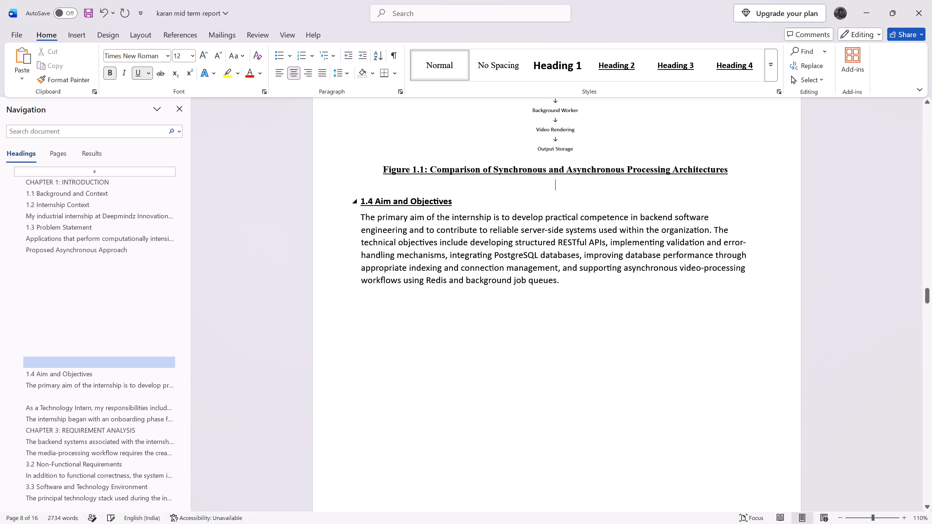
pyautogui.click(585, 334)
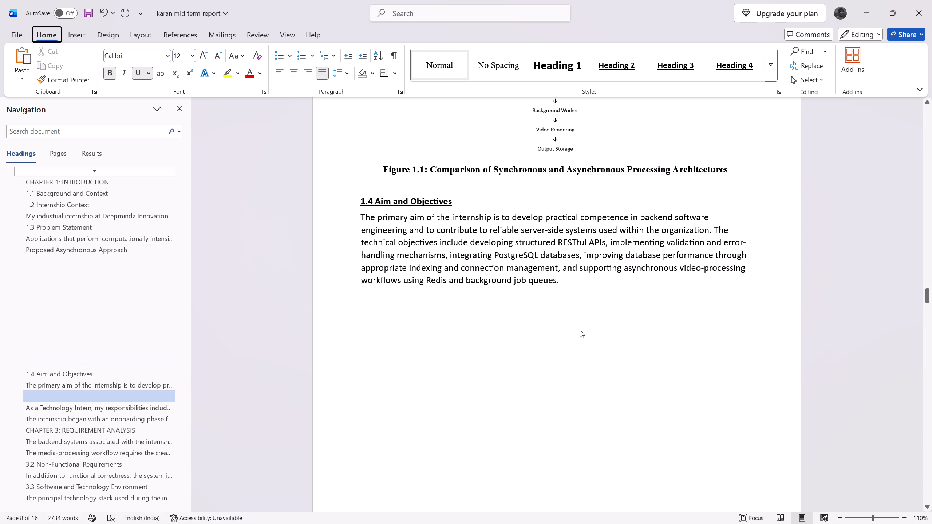
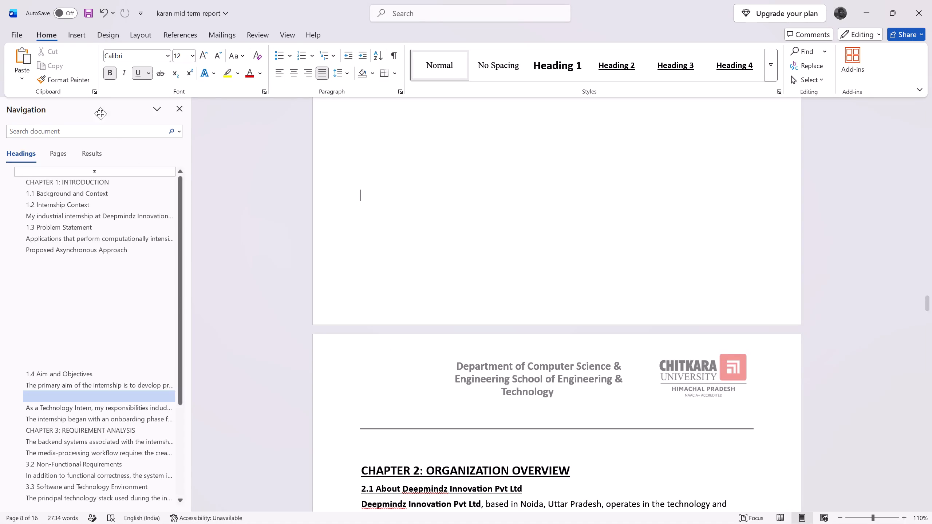
# Open the Save As locations for the mid-term report document.
pyautogui.click(19, 39)
pyautogui.click(37, 201)
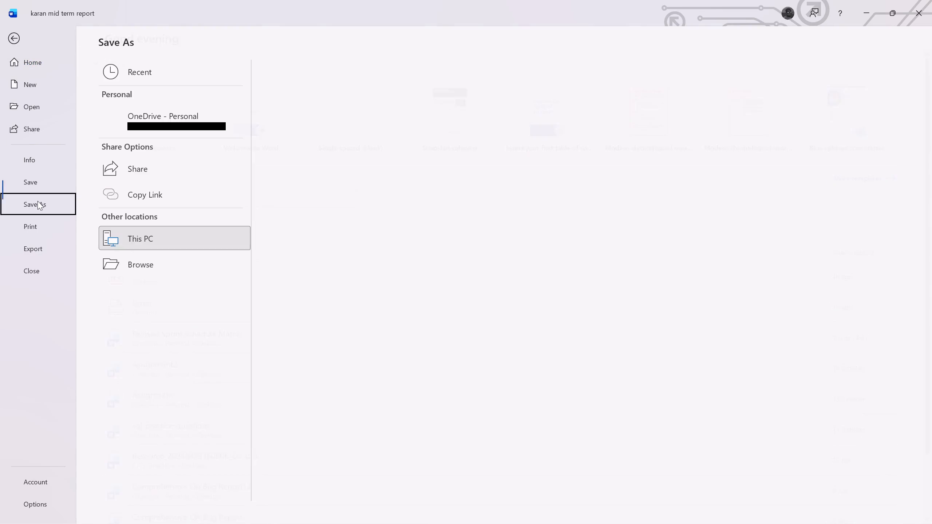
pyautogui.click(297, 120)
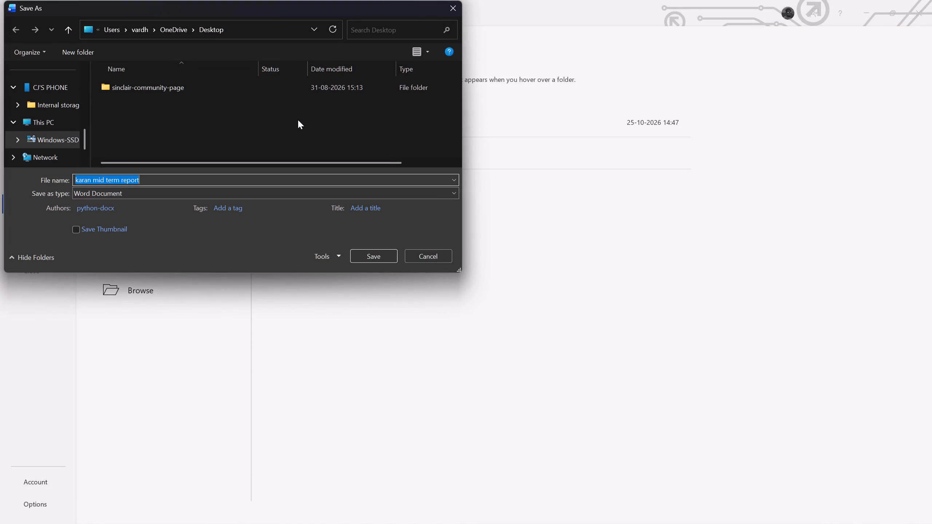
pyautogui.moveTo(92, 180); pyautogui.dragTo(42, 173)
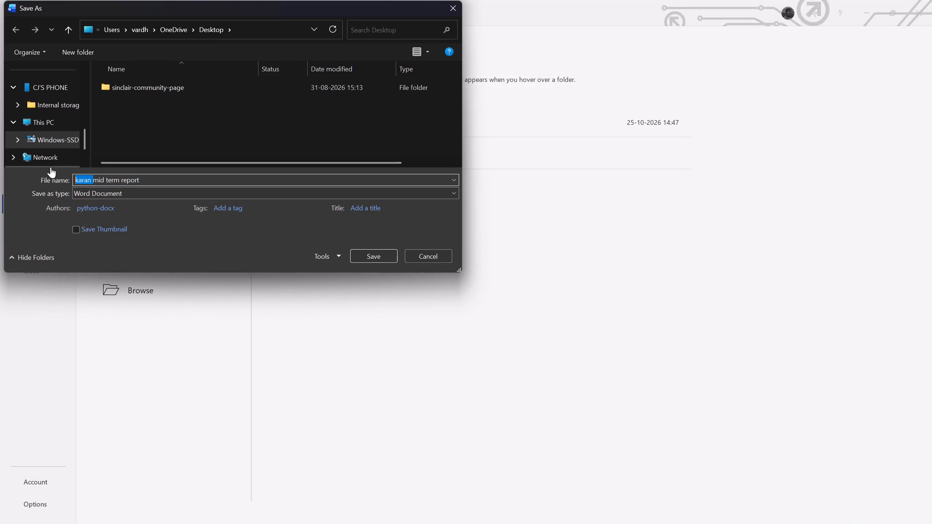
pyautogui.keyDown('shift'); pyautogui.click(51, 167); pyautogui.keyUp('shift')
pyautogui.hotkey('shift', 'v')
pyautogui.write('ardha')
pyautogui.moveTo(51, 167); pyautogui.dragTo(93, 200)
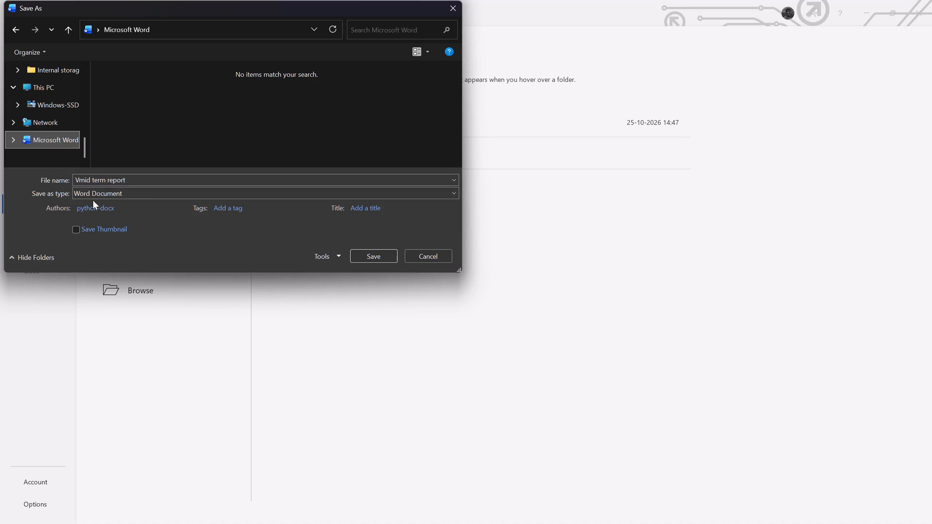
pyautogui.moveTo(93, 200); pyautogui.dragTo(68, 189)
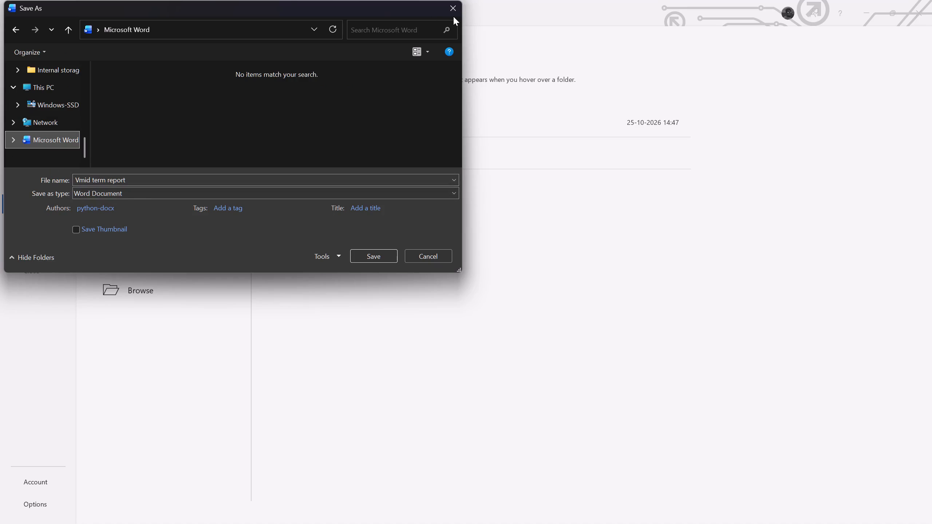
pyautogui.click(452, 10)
# Save a copy of the report to the Desktop as a Word Document named "Vardhan mid term report".
pyautogui.click(319, 121)
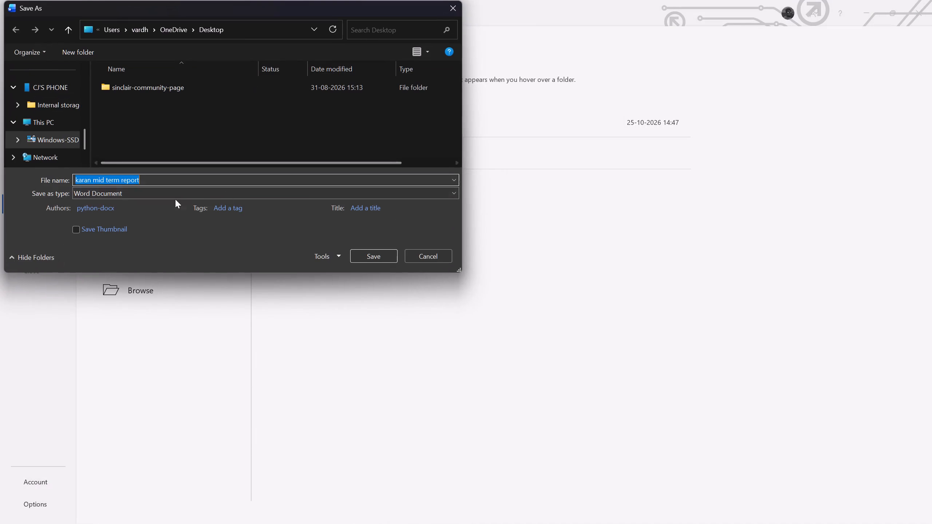
pyautogui.moveTo(95, 179); pyautogui.dragTo(94, 179)
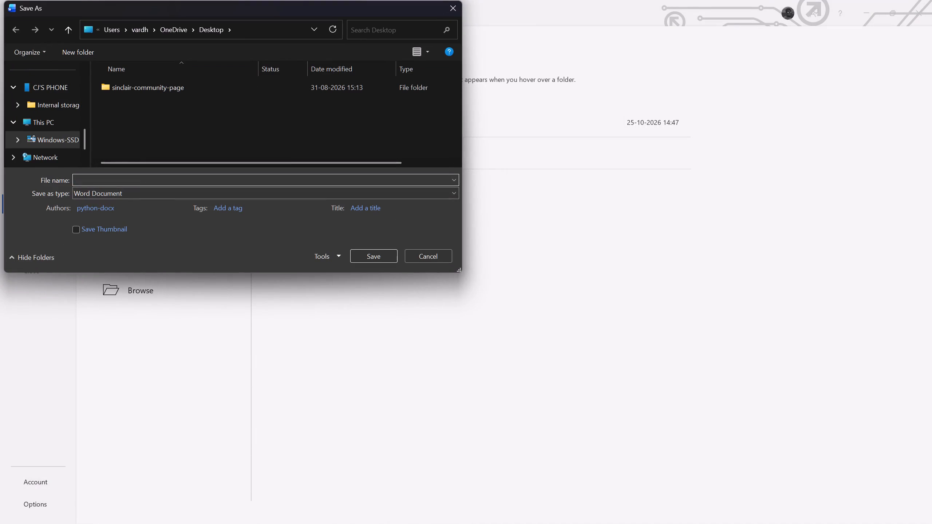
pyautogui.moveTo(94, 179); pyautogui.dragTo(60, 183)
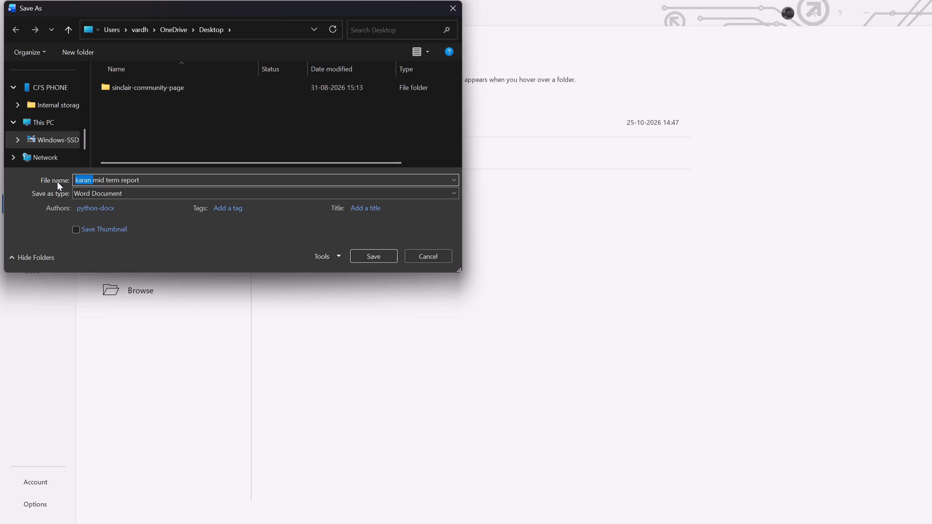
pyautogui.write('Vardhan')
pyautogui.press('space')
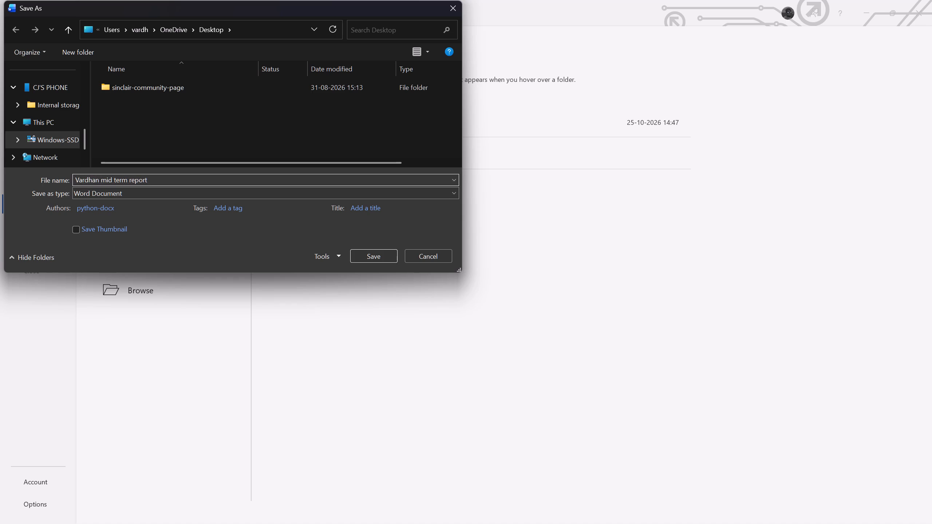
pyautogui.click(366, 258)
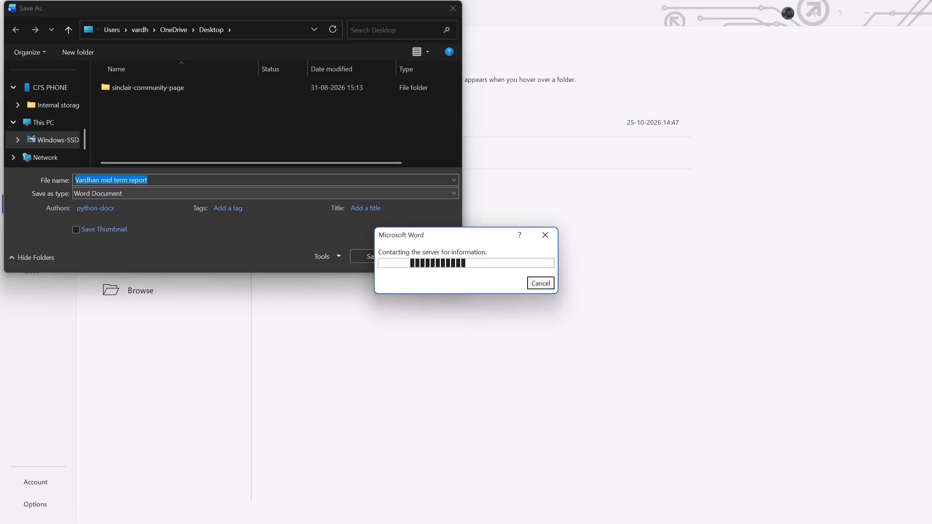
pyautogui.click(136, 191)
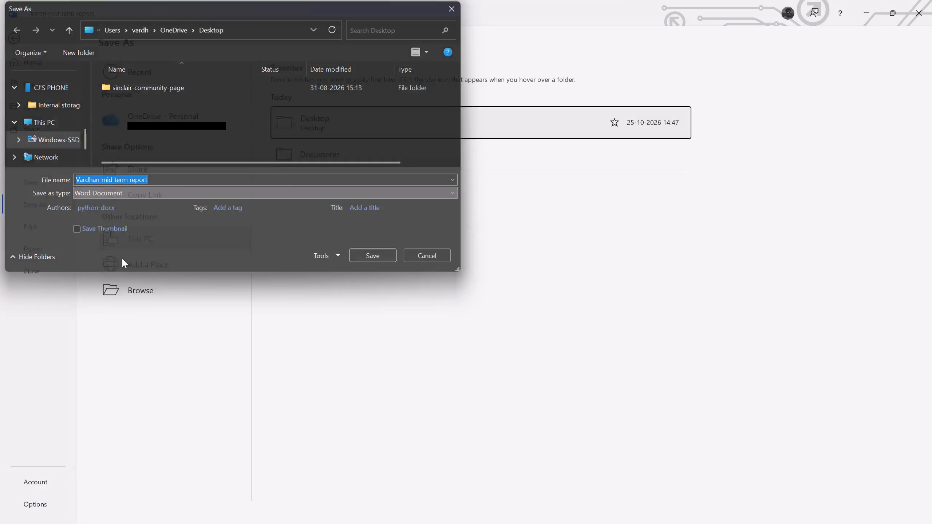